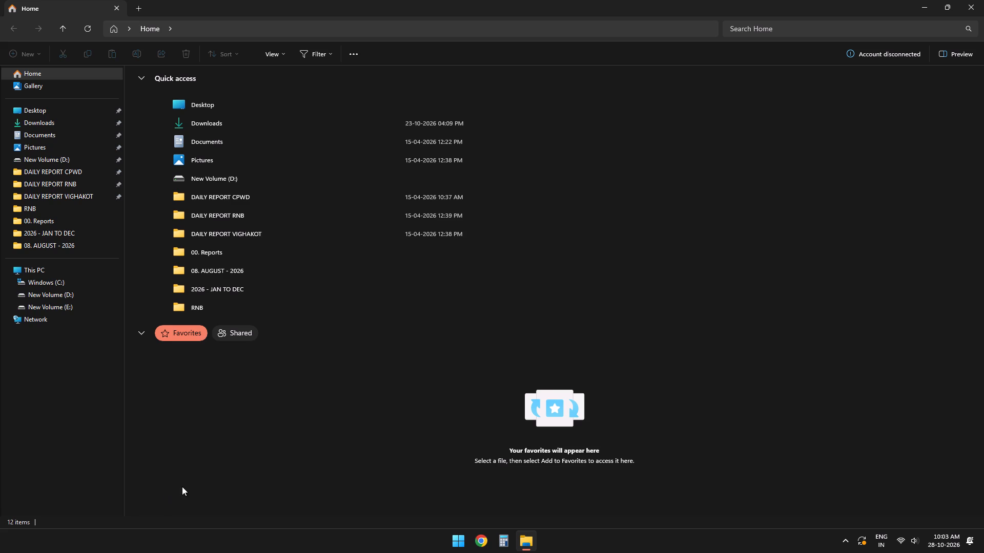
Open the 10. OCTOBER-2026 folder inside the 2026 - JAN TO DEC reports folder.
click(70, 232)
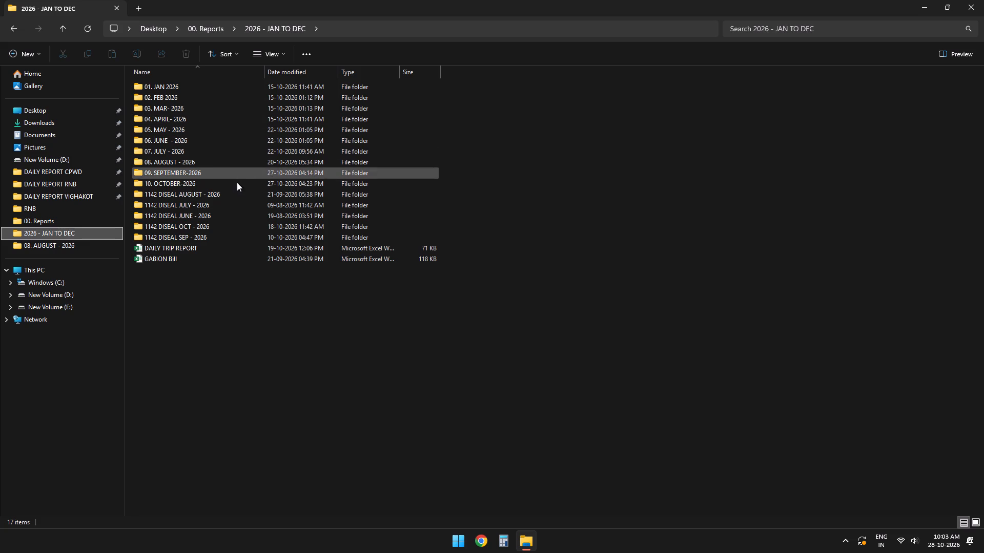
double_click(258, 187)
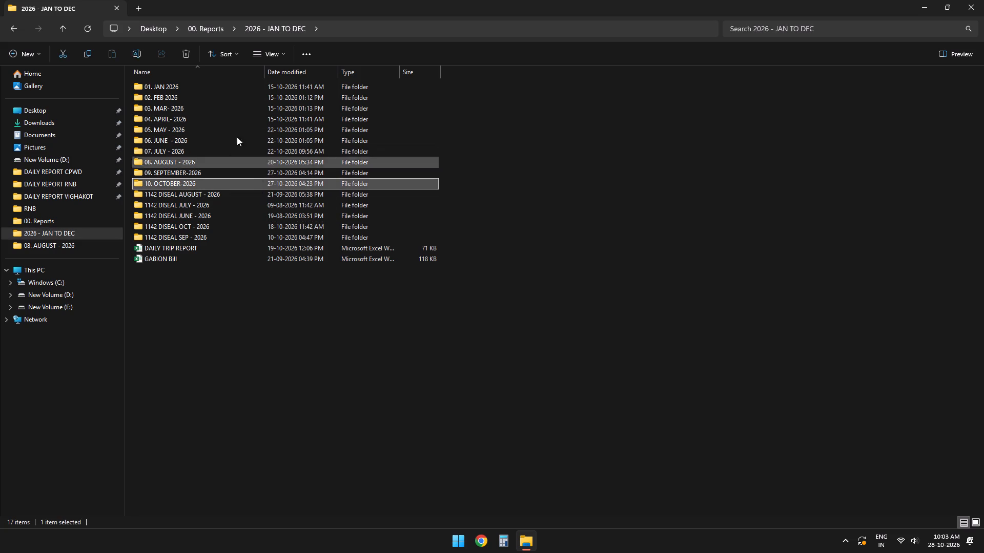
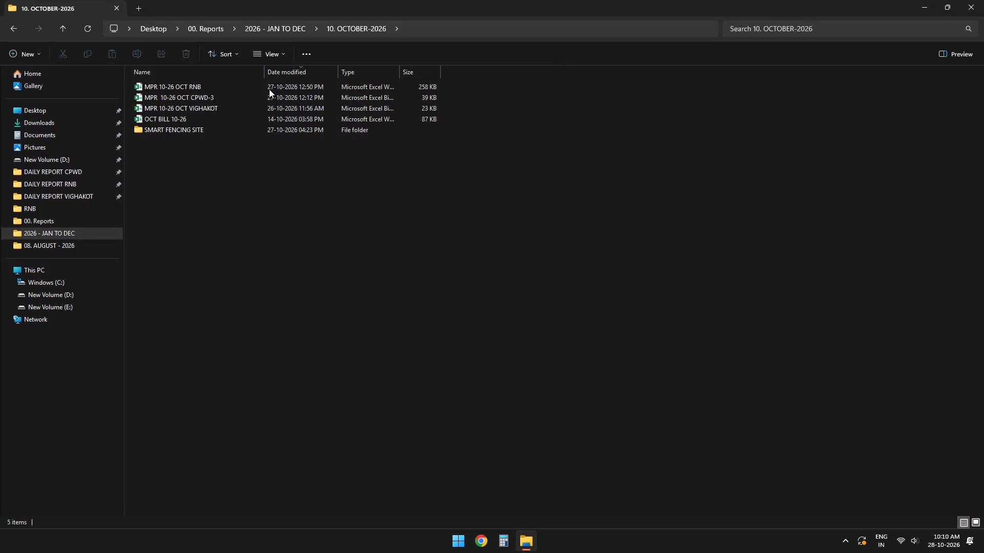
Open the MPR 10-26 OCT RNB workbook from the 10. OCTOBER-2026 folder.
double_click(269, 89)
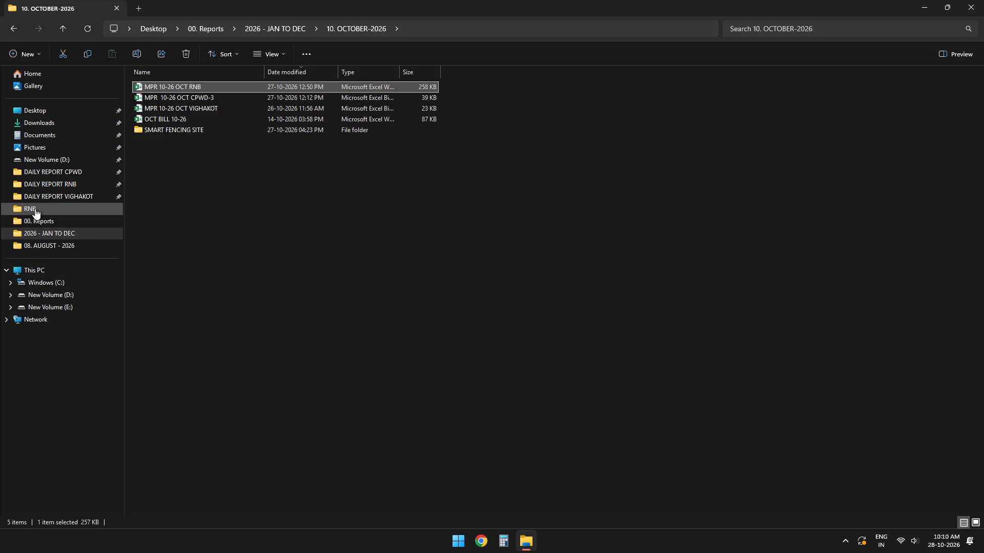
click(215, 87)
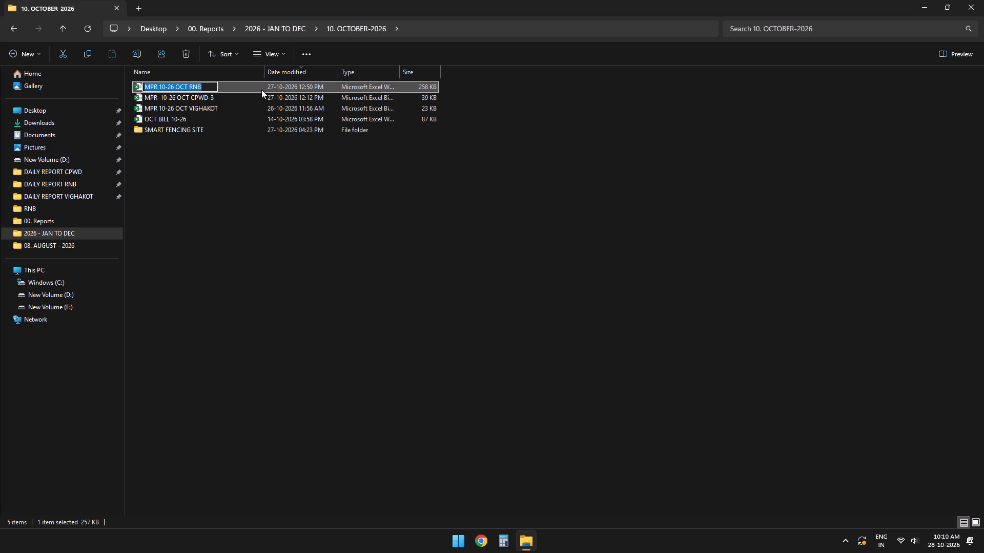
key(Return)
key(Return)
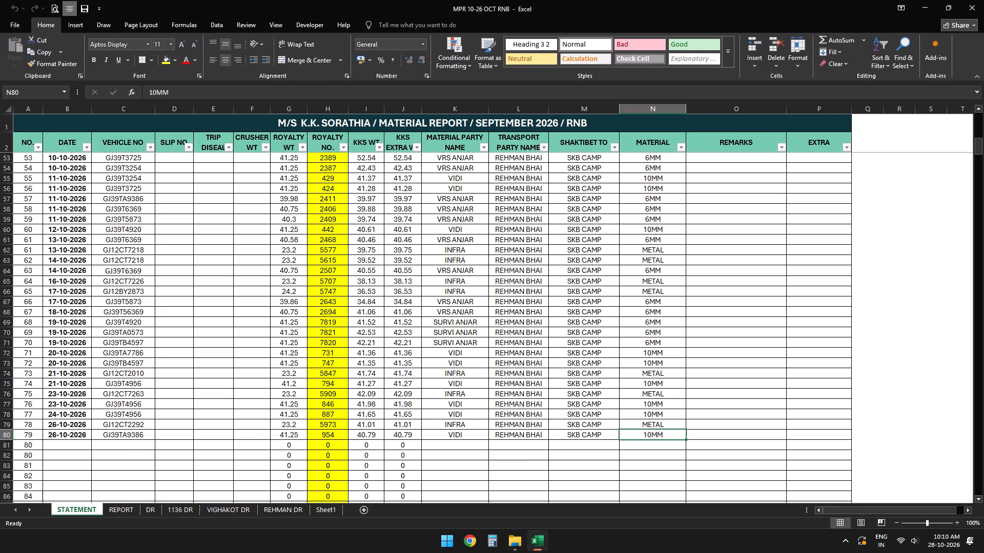
Examine the diesel usage and diesel balance entries for 22 October 2026 on the REPORT sheet.
click(119, 515)
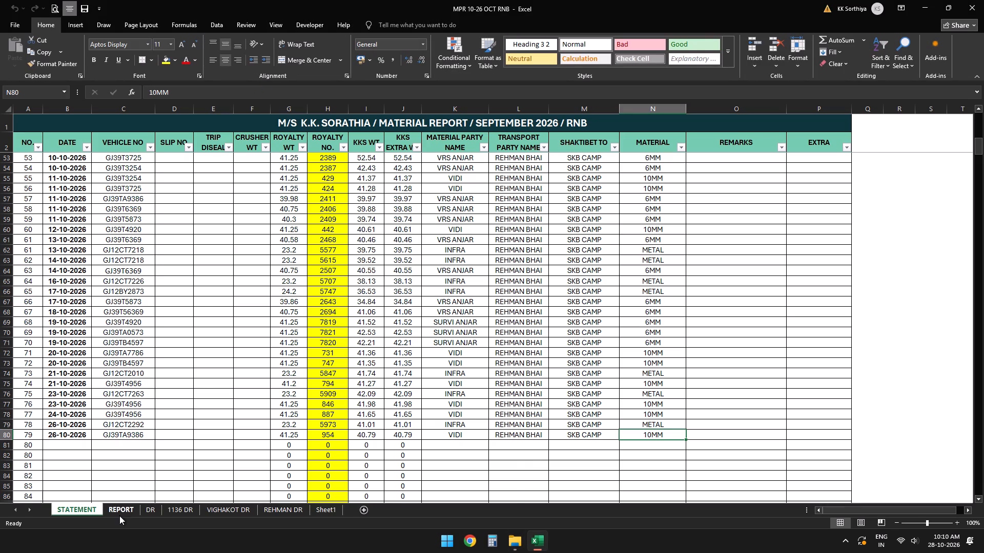
scroll(140, 366, up, 4)
scroll(73, 438, down, 5)
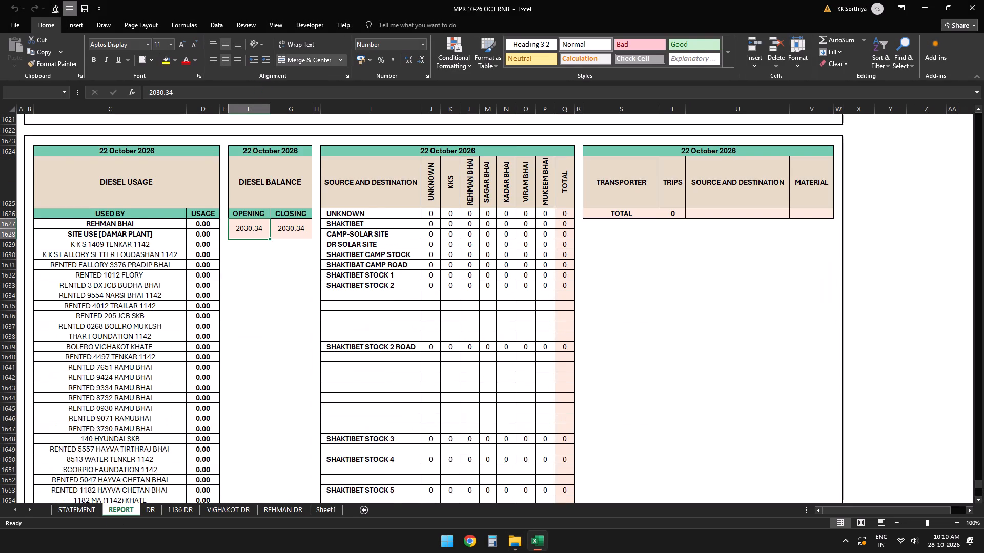
scroll(14, 423, down, 1)
scroll(54, 335, down, 5)
scroll(60, 329, up, 12)
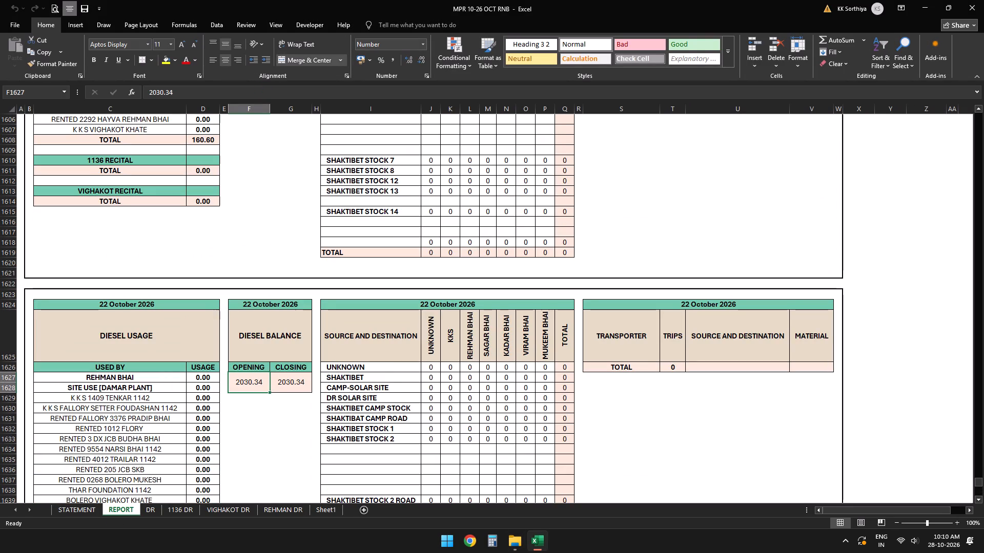
click(166, 378)
click(215, 385)
drag(201, 442, 199, 450)
drag(209, 349, 212, 451)
drag(201, 405, 201, 444)
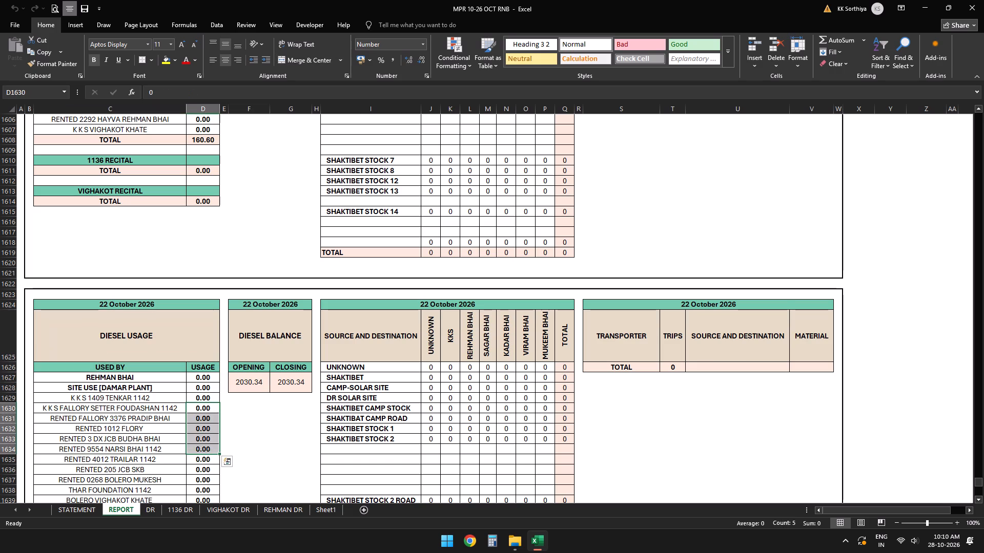
click(199, 395)
scroll(198, 371, up, 5)
scroll(199, 368, down, 3)
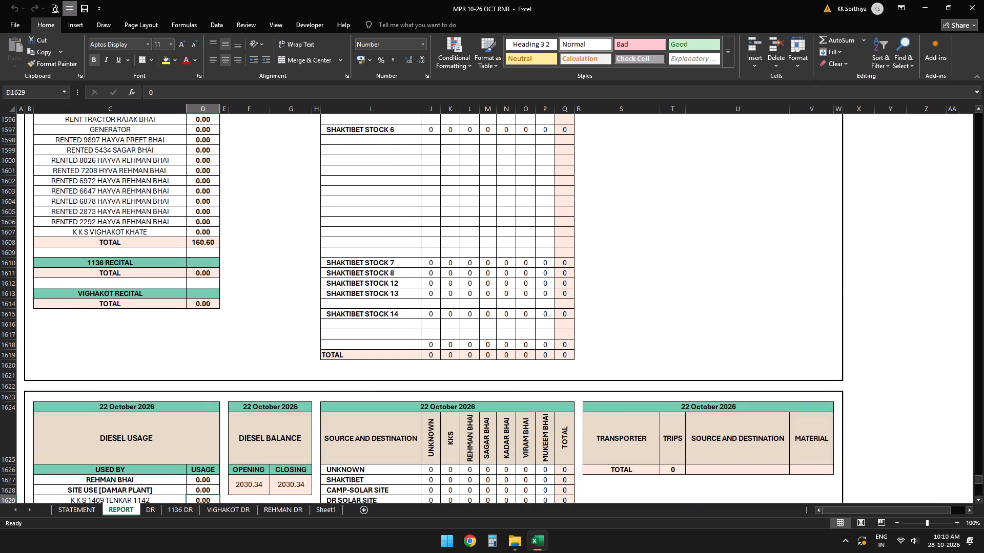
Check the diesel usage for 21-10-2026 on the DR sheet, then return to the REPORT sheet.
click(149, 508)
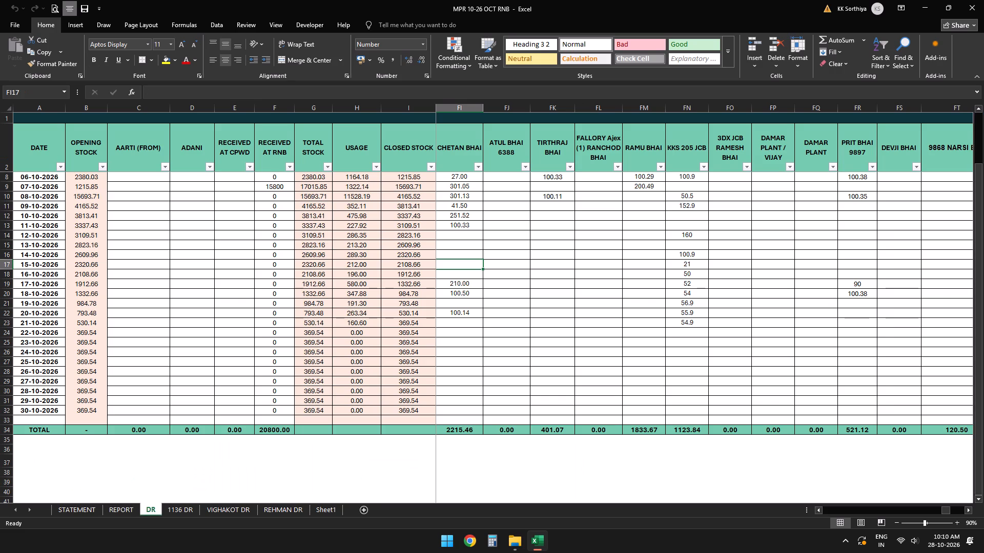
click(339, 321)
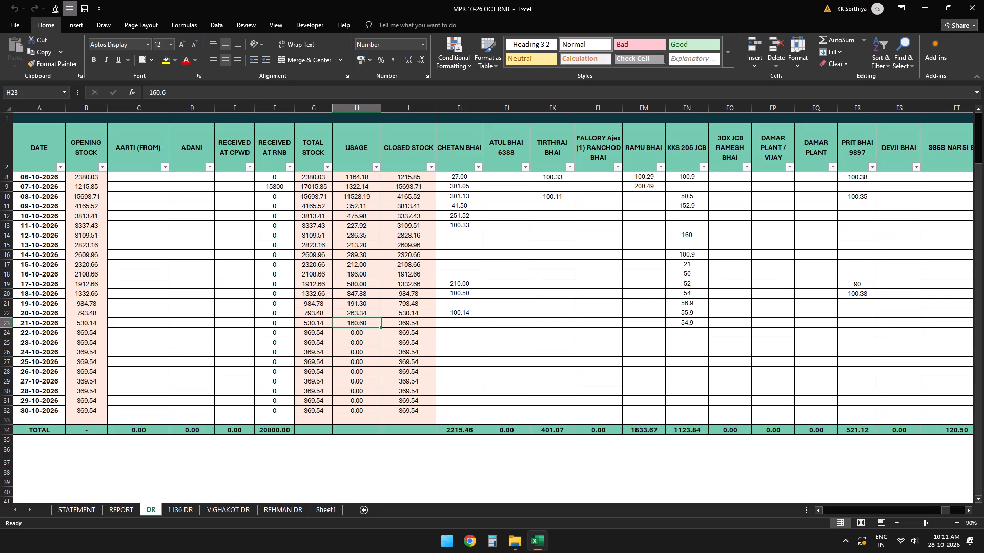
click(115, 509)
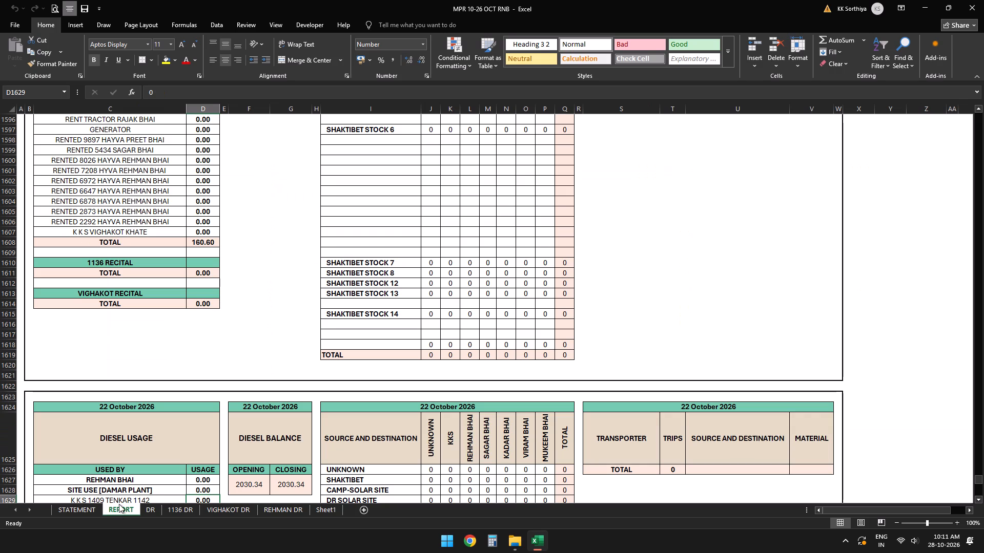
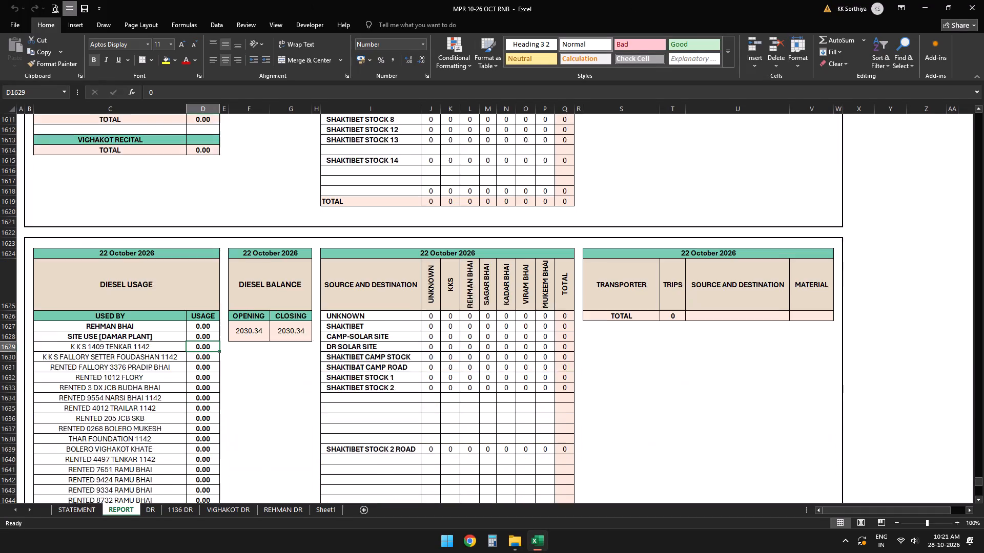
Examine the diesel usage entries per vehicle in the daily block just before 22 October 2026 on the REPORT sheet.
scroll(543, 267, up, 3)
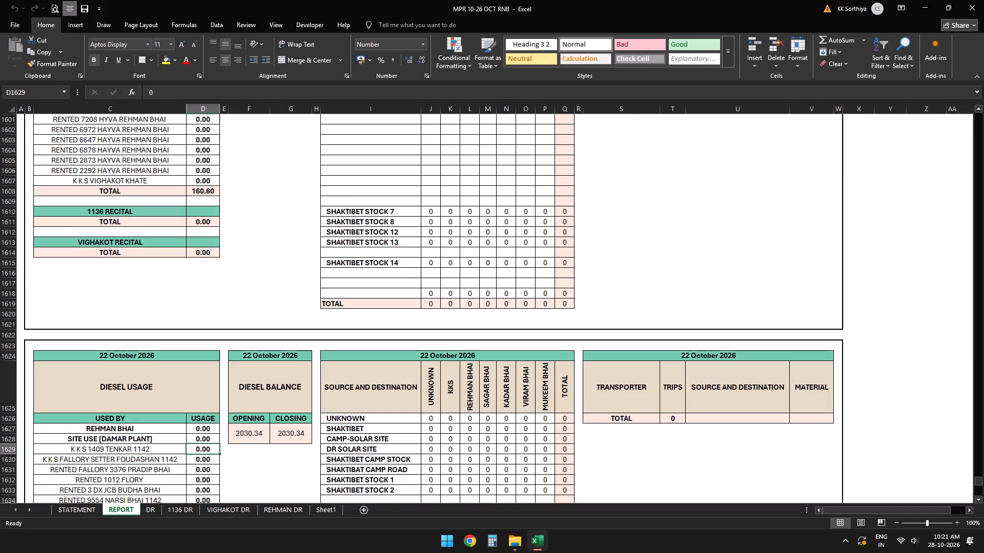
scroll(540, 262, up, 4)
scroll(540, 262, down, 1)
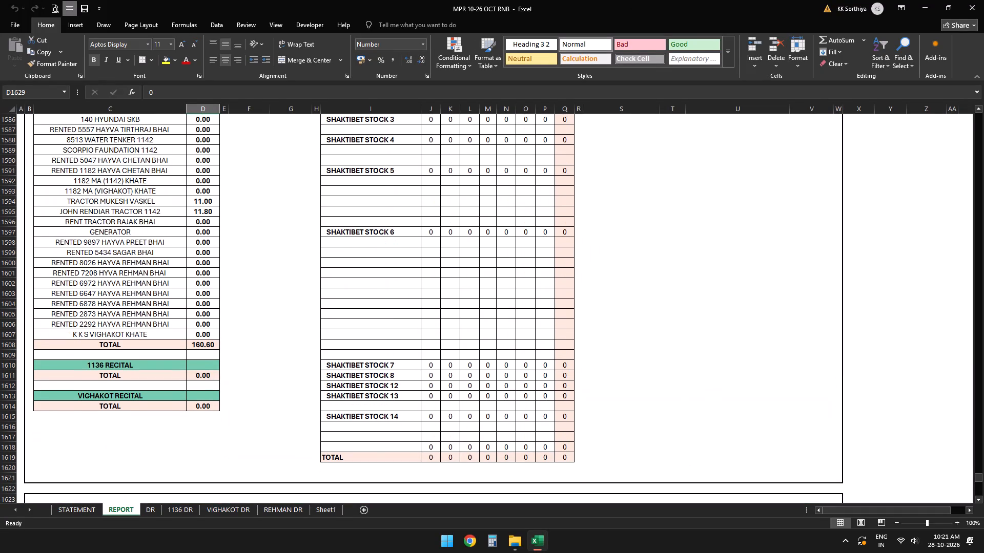
click(980, 478)
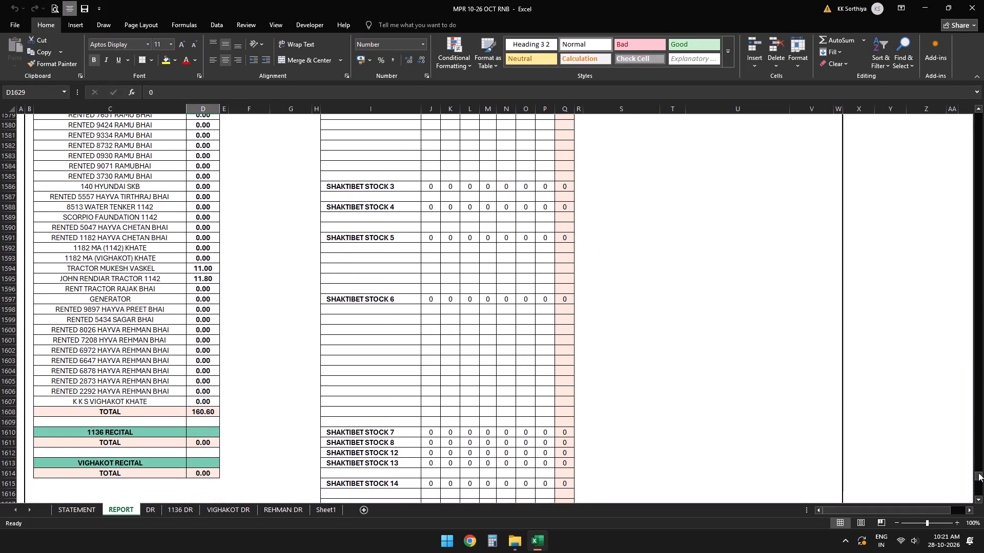
key(Down)
key(Down)
key(Down)
key(Down)
key(Up)
key(Up)
key(Up)
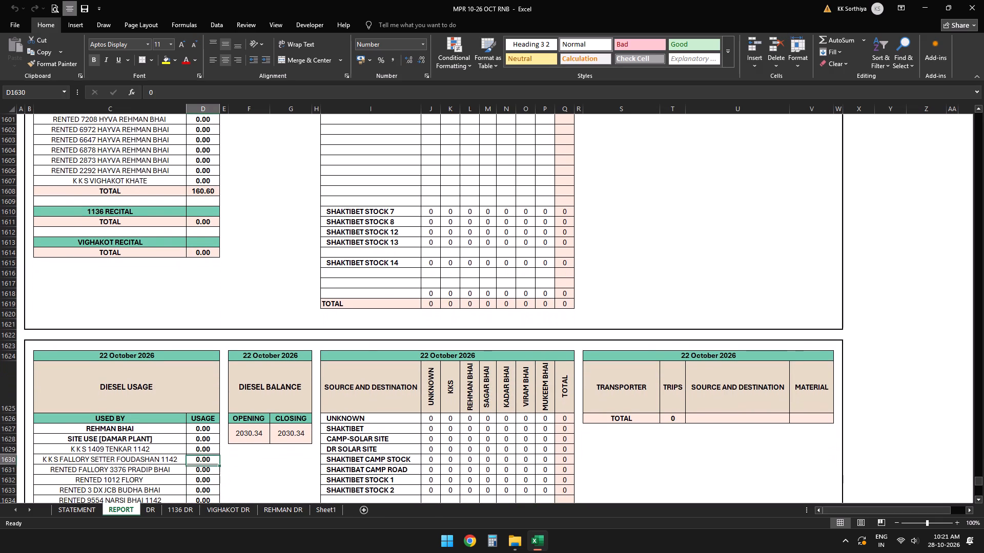
key(Up)
key(Up)
key(Up)
key(Up)
key(Up)
key(Up)
key(Up)
key(Up)
key(Up)
key(Up)
key(Up)
key(Up)
key(Up)
key(Up)
key(Up)
key(Up)
key(Up)
key(Up)
key(Up)
key(Up)
key(Up)
key(Up)
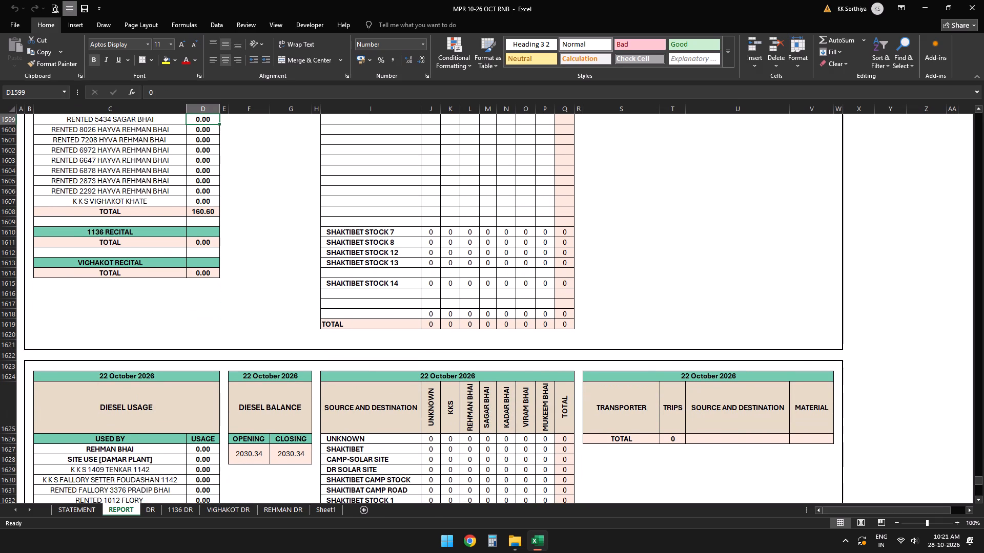
key(Up)
key(Up)
key(Up)
key(Up)
key(Up)
key(Up)
key(Up)
key(Up)
key(Up)
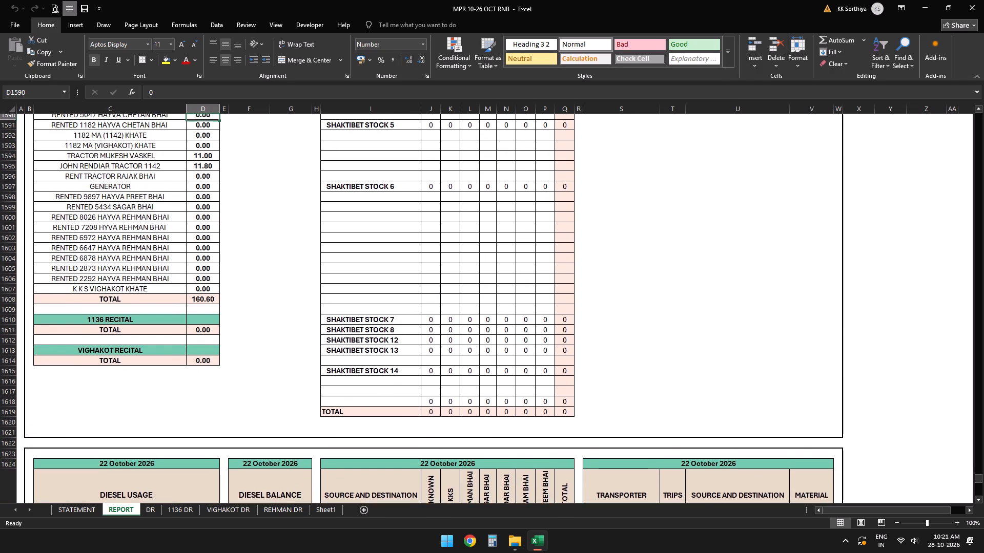
key(Up)
key(Up)
key(Up)
key(Up)
key(Up)
key(Up)
key(Down)
key(Down)
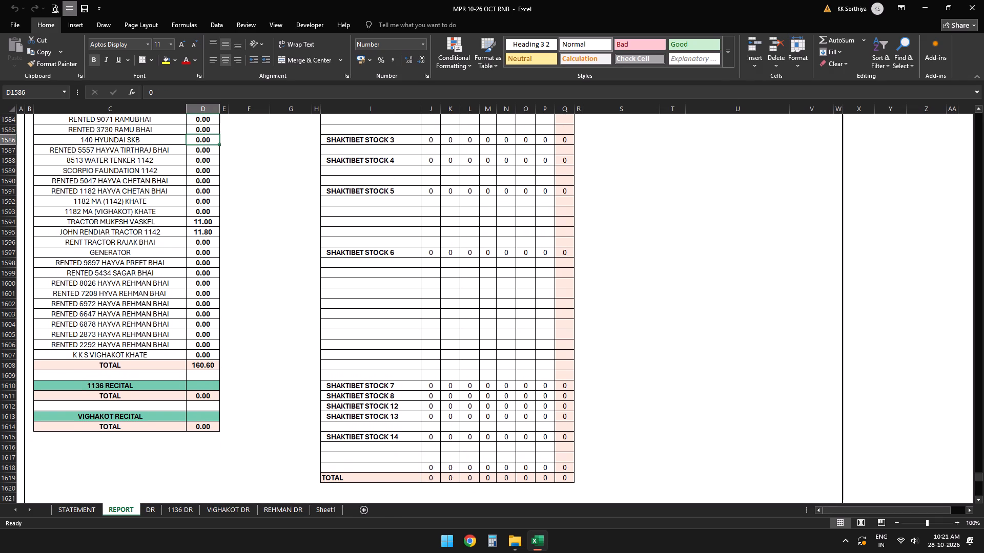
Review the same block's remaining diesel usage rows down through the usage total and the 1136 and VIGHAKOT recital totals.
key(Down)
key(Down)
key(Down)
key(Down)
key(Down)
key(Down)
key(Down)
key(Down)
key(Down)
key(Down)
key(Down)
key(Down)
key(Down)
key(Down)
key(Down)
key(Down)
key(Down)
key(Down)
key(Down)
key(Down)
key(Down)
key(Down)
key(Down)
key(Down)
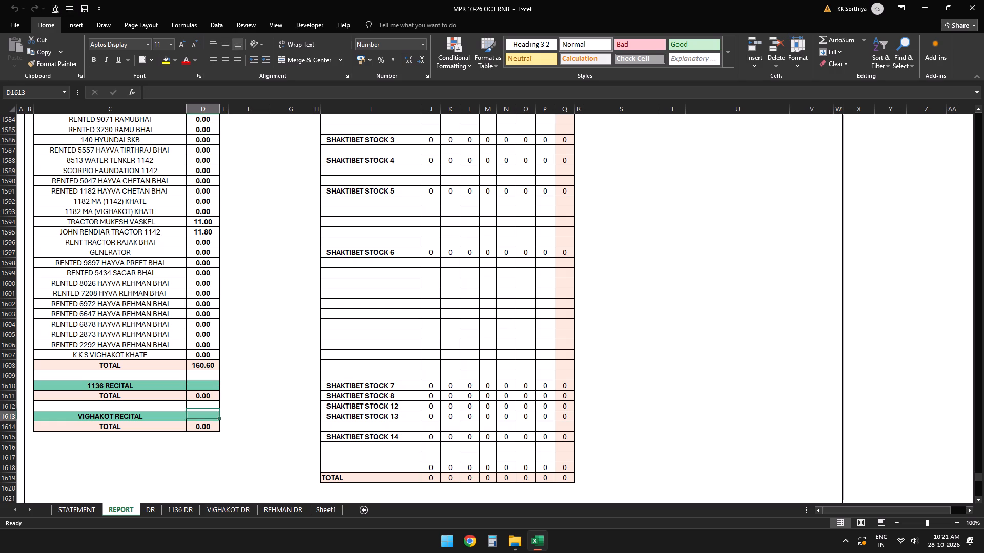
key(Down)
key(Down)
key(Down)
key(Down)
key(Down)
key(Down)
key(Down)
key(Down)
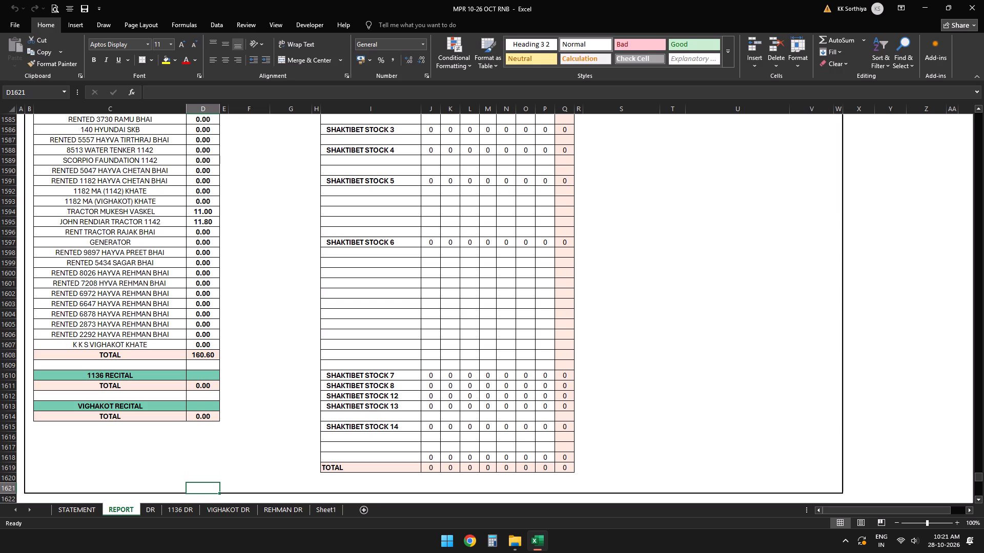
Look back through the earlier daily blocks on the REPORT sheet up to 01 October 2026.
key(Page_Up)
key(Page_Down)
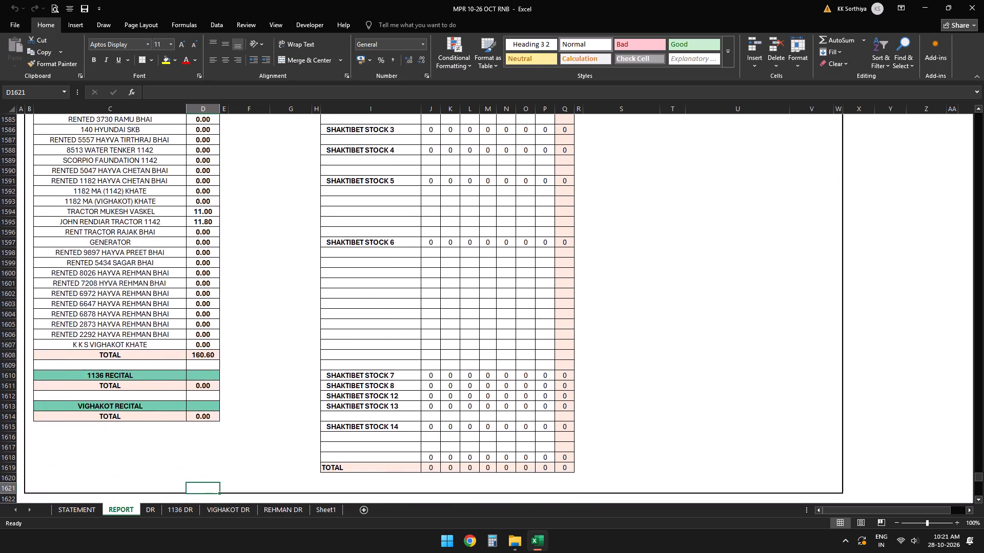
key(Page_Up)
key(Page_Down)
key(Page_Up)
key(Page_Up)
key(Page_Down)
key(Page_Up)
key(Page_Up)
key(Page_Up)
key(Page_Up)
key(Page_Up)
key(Page_Up)
key(Page_Up)
key(Page_Up)
key(Page_Up)
key(Page_Up)
key(Page_Up)
key(Page_Up)
key(Page_Up)
key(Page_Up)
key(Page_Up)
key(Page_Up)
key(Page_Up)
key(Page_Up)
key(Page_Up)
key(Page_Up)
key(Page_Up)
key(Page_Up)
key(Page_Up)
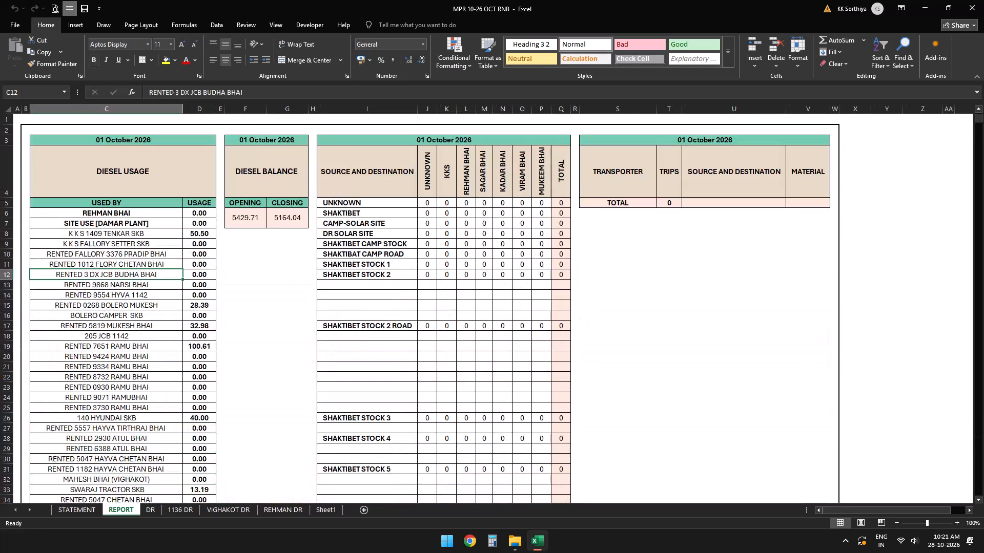
Look forward through the REPORT sheet's daily blocks from 01 October 2026 into the second half of the month.
key(Page_Down)
key(Page_Down)
key(Page_Down)
key(Page_Down)
key(Page_Down)
key(Page_Down)
key(Page_Down)
key(Page_Down)
key(Page_Down)
key(Page_Down)
key(Page_Down)
key(Page_Down)
key(Page_Down)
key(Page_Down)
key(Page_Down)
key(Page_Down)
key(Page_Down)
key(Page_Down)
key(Page_Down)
key(Page_Down)
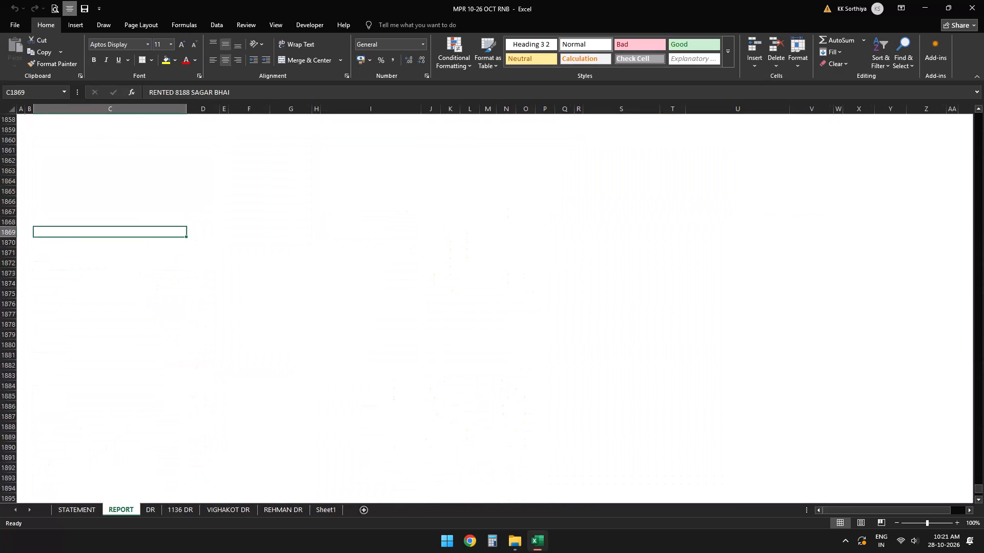
Look back up through the REPORT sheet's daily blocks to the early October dates, around the 05 October 2026 block.
key(Page_Up)
key(Page_Up)
key(Page_Up)
key(Page_Up)
key(Page_Up)
key(Page_Up)
key(Page_Up)
key(Page_Up)
key(Page_Up)
key(Page_Up)
key(Page_Up)
key(Page_Up)
key(Page_Up)
key(Page_Up)
key(Page_Up)
key(Page_Up)
key(Page_Up)
key(Page_Up)
key(Page_Up)
key(Page_Up)
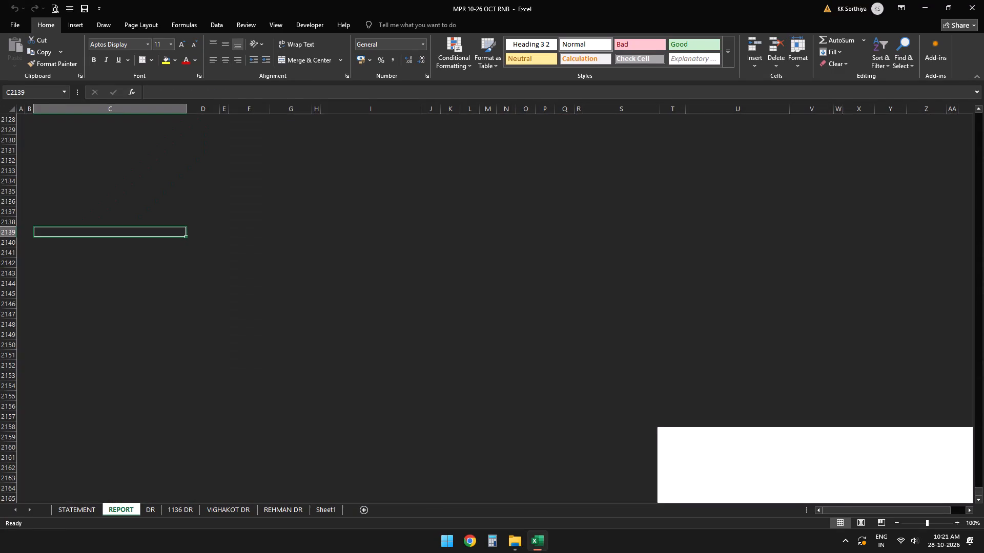
key(Page_Up)
key(Page_Up)
key(Page_Up)
key(Page_Up)
key(Page_Up)
key(Page_Up)
key(Page_Up)
key(Page_Up)
key(Page_Up)
key(Page_Up)
key(Page_Up)
key(Page_Up)
key(Page_Up)
key(Page_Up)
key(Page_Up)
key(Page_Up)
key(Page_Up)
key(Page_Up)
key(Page_Up)
key(Page_Up)
key(Page_Up)
key(Page_Up)
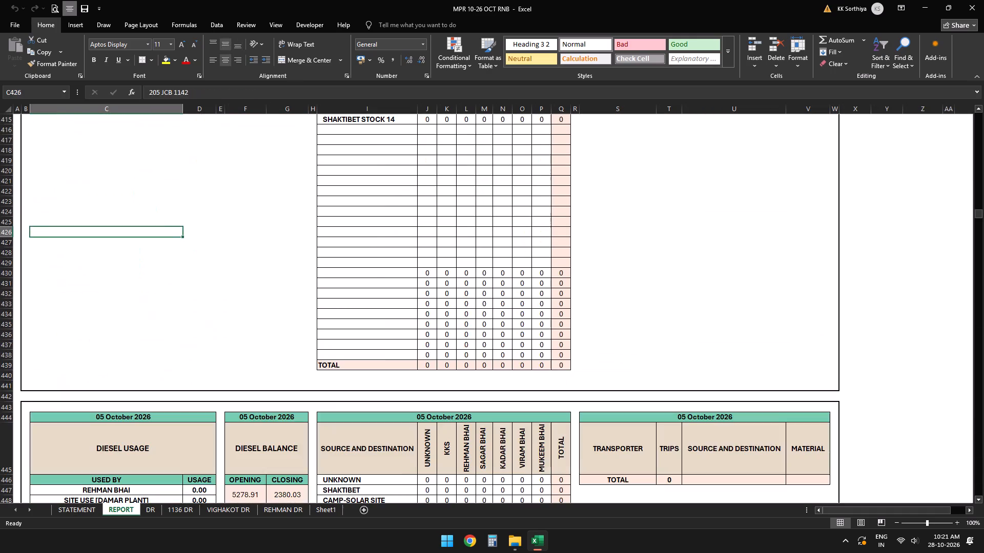
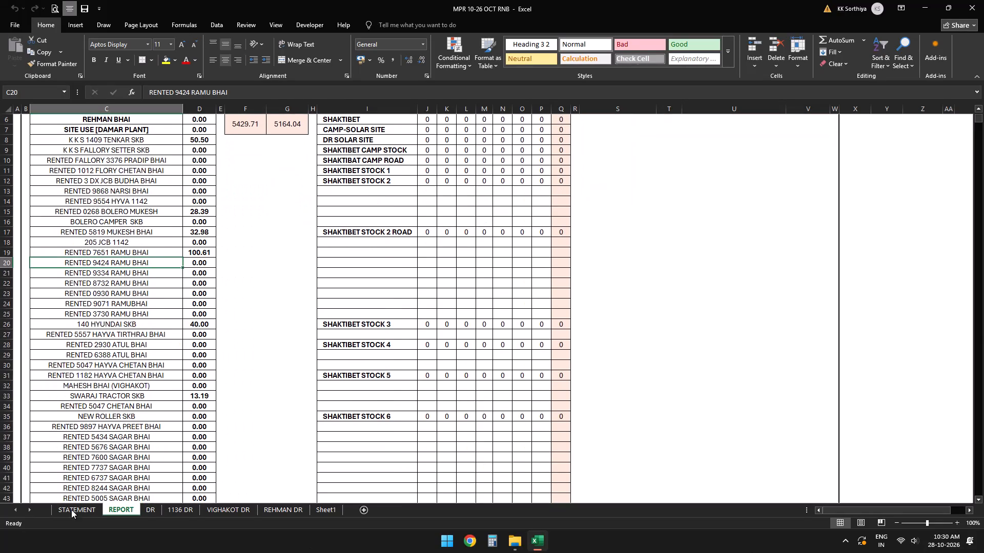
Look forward through the REPORT sheet's daily blocks from early October 2026 to the empty rows past the last block.
key(Page_Down)
key(Page_Down)
key(Page_Down)
key(Page_Down)
key(Page_Down)
key(Page_Down)
key(Page_Down)
key(Page_Down)
key(Page_Down)
key(Page_Down)
key(Page_Down)
key(Page_Down)
key(Page_Down)
key(Page_Down)
key(Page_Down)
key(Page_Down)
key(Page_Down)
key(Page_Down)
key(Page_Down)
key(Page_Down)
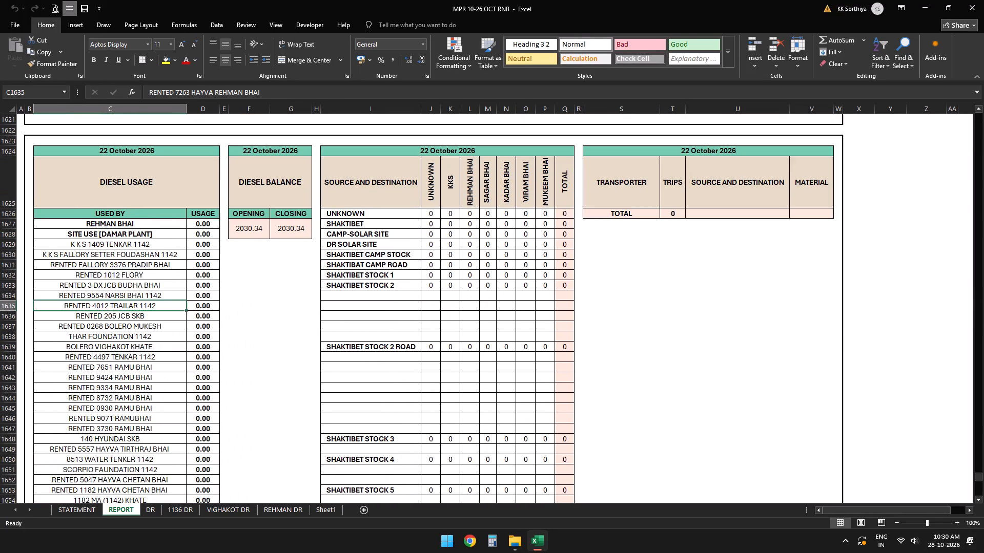
scroll(573, 419, up, 3)
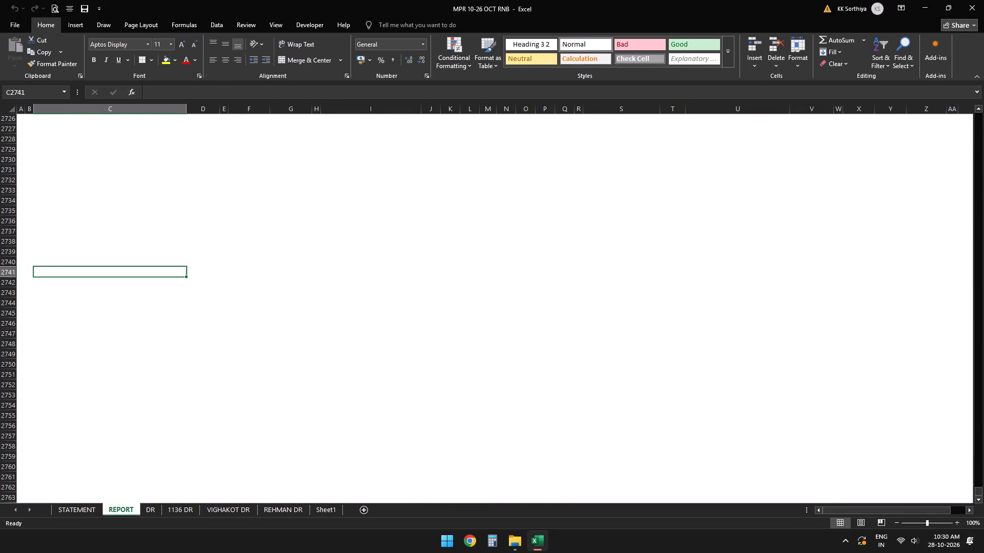
scroll(572, 421, up, 20)
scroll(572, 421, up, 8)
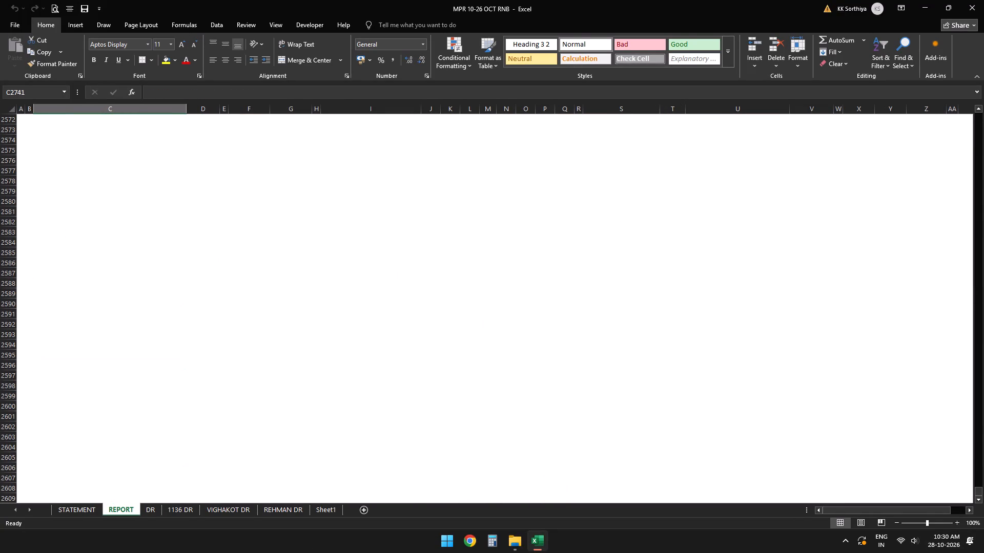
Look back up from the empty rows through the REPORT sheet's daily blocks to the 11 October 2026 block.
key(Page_Up)
key(Page_Up)
key(Page_Up)
key(Page_Up)
key(Page_Up)
key(Page_Up)
key(Page_Up)
key(Page_Up)
key(Page_Up)
key(Page_Up)
key(Page_Up)
key(Page_Up)
key(Page_Up)
key(Page_Up)
key(Page_Up)
key(Page_Up)
key(Page_Up)
key(Page_Up)
key(Page_Up)
key(Page_Up)
key(Page_Up)
key(Page_Up)
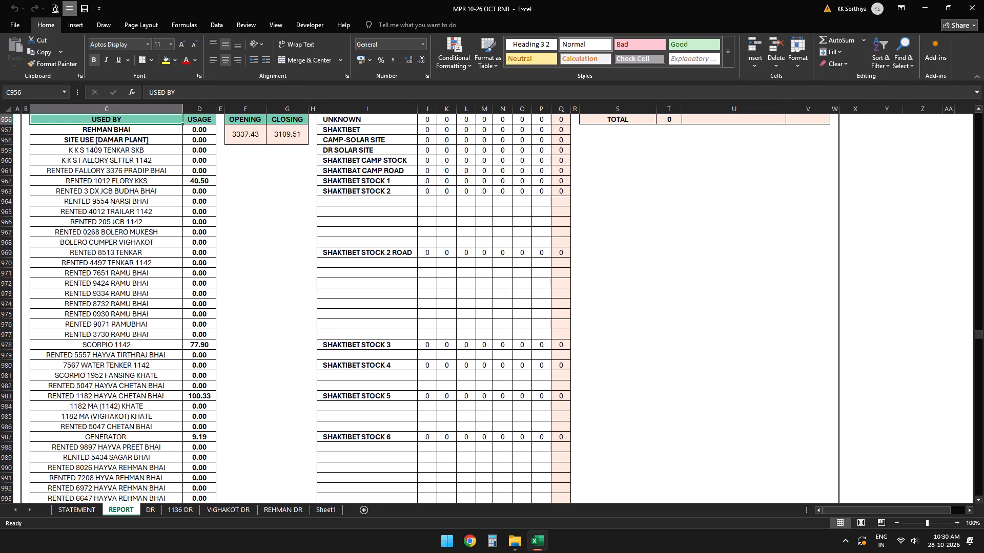
Look forward through the REPORT sheet's daily blocks from 11 October 2026 to the end of the 22 October 2026 block.
scroll(94, 383, up, 3)
scroll(96, 382, down, 10)
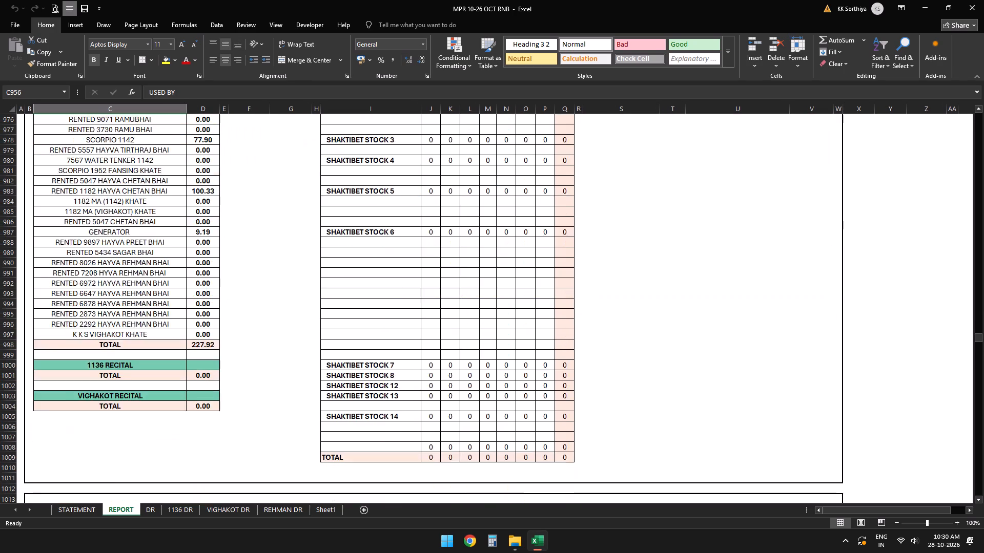
scroll(96, 381, down, 20)
scroll(96, 381, down, 20)
scroll(96, 381, down, 4)
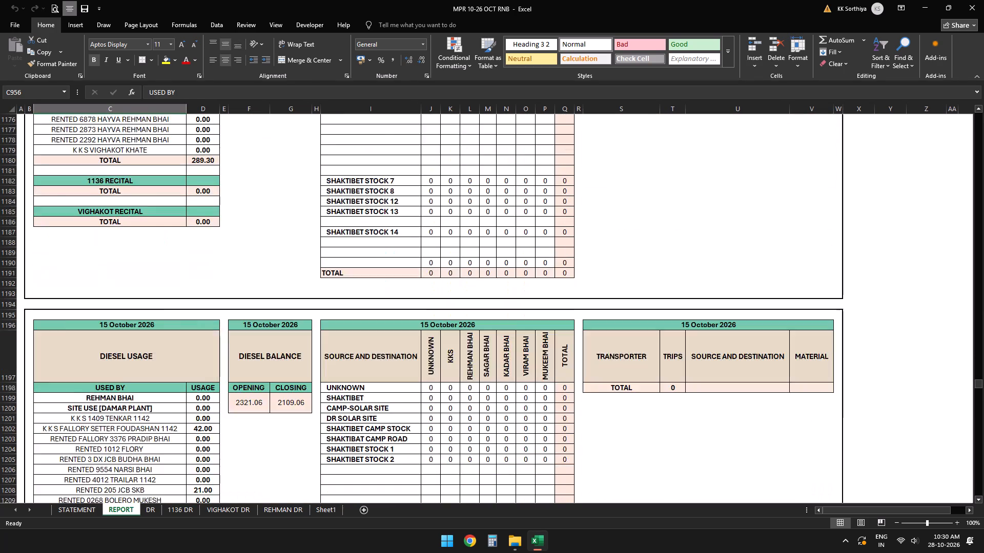
scroll(194, 356, down, 20)
scroll(194, 356, down, 5)
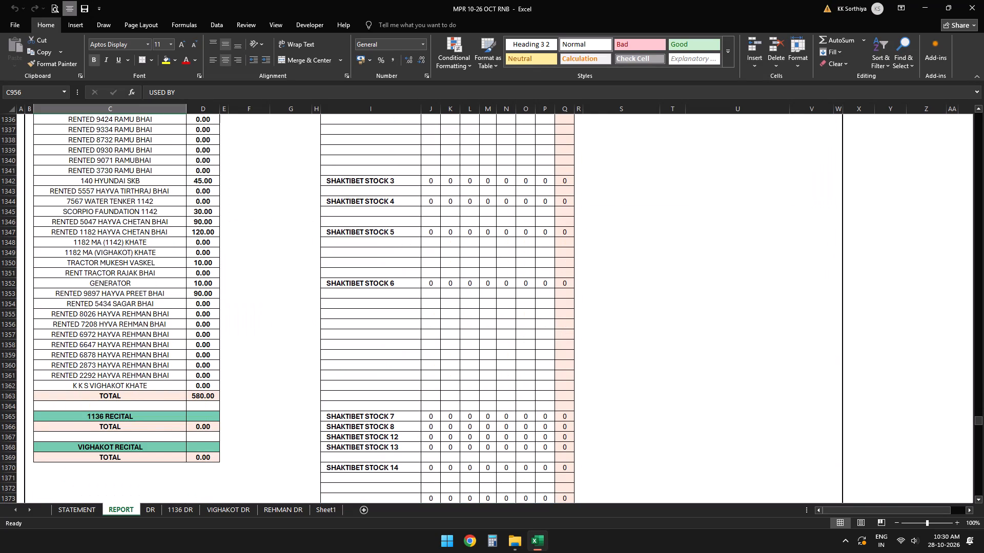
key(Page_Down)
key(Page_Down)
key(Page_Down)
key(Page_Down)
key(Page_Down)
key(Page_Down)
key(Page_Down)
key(Page_Down)
key(Page_Down)
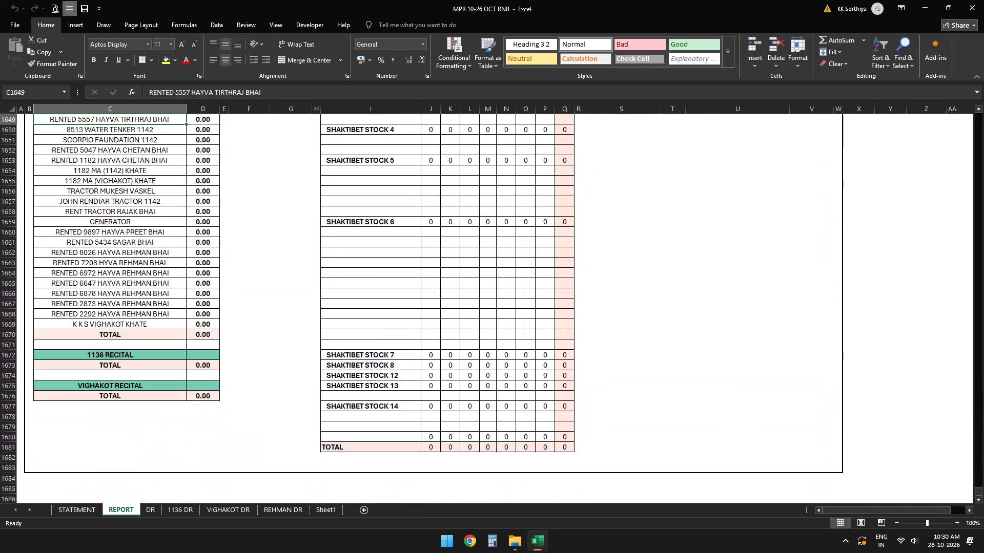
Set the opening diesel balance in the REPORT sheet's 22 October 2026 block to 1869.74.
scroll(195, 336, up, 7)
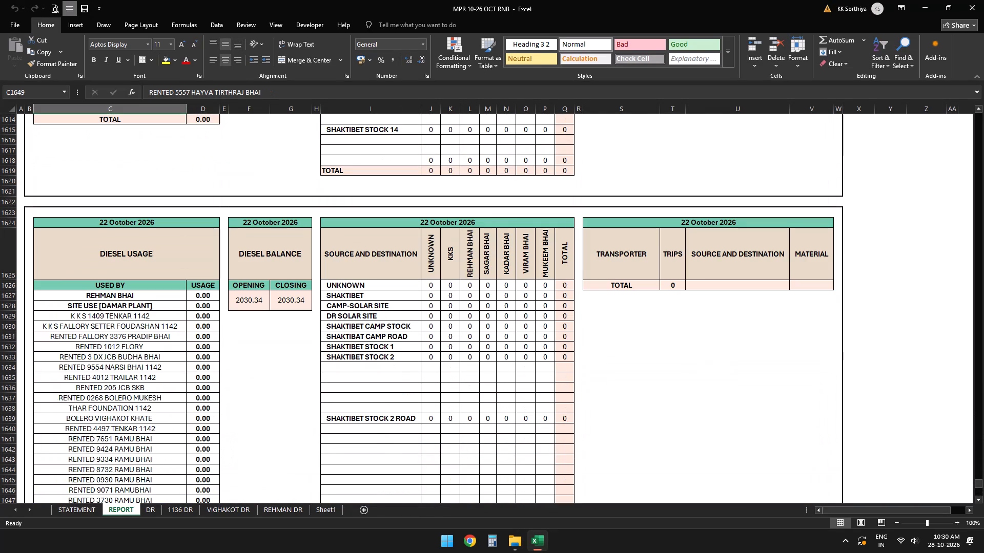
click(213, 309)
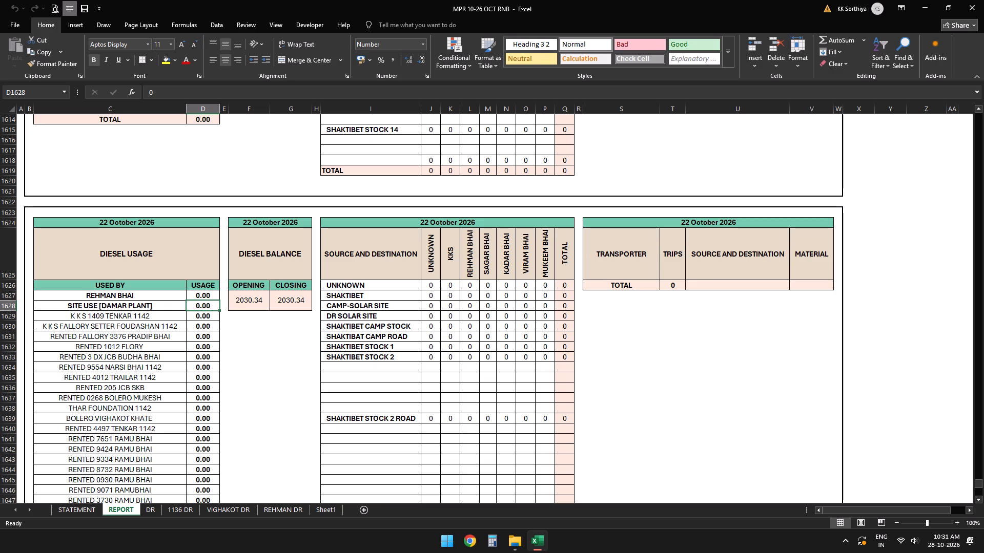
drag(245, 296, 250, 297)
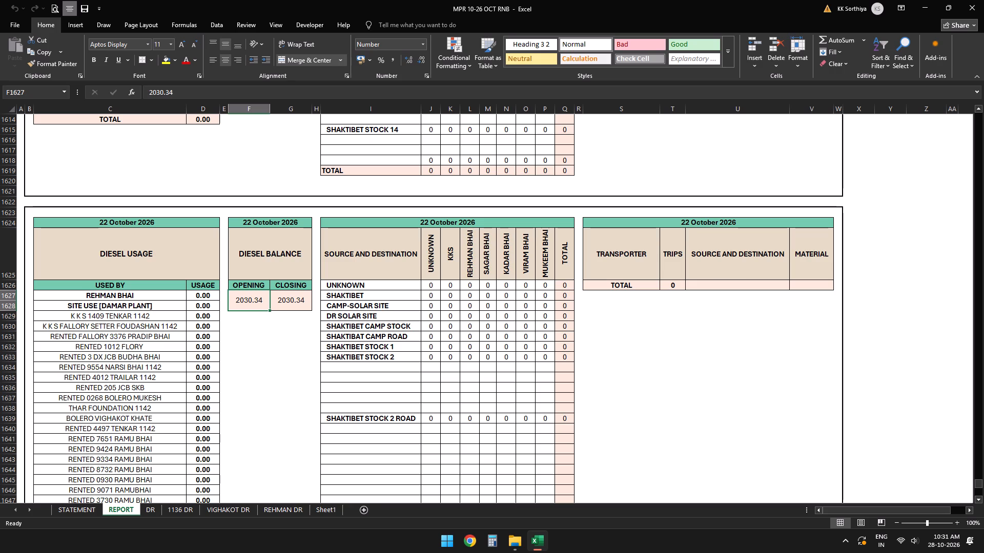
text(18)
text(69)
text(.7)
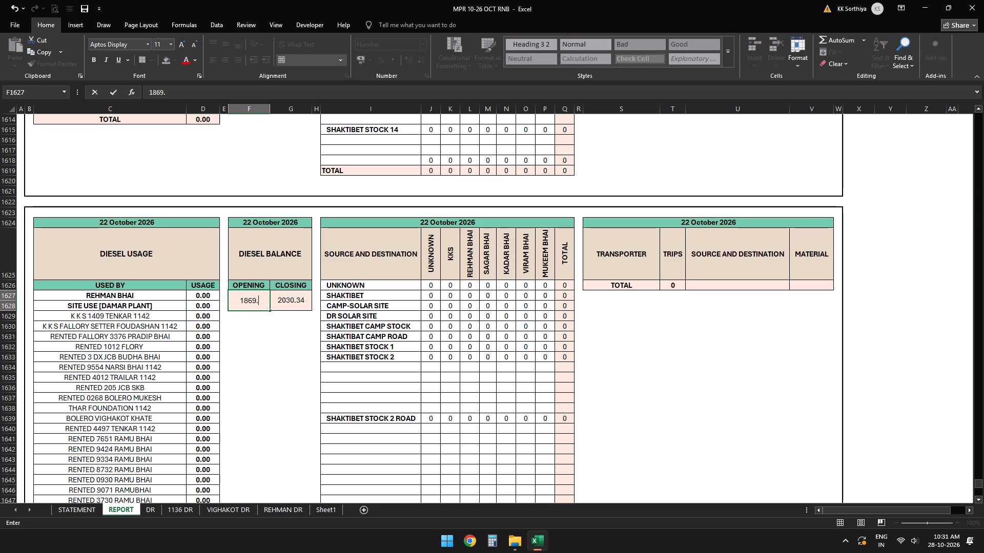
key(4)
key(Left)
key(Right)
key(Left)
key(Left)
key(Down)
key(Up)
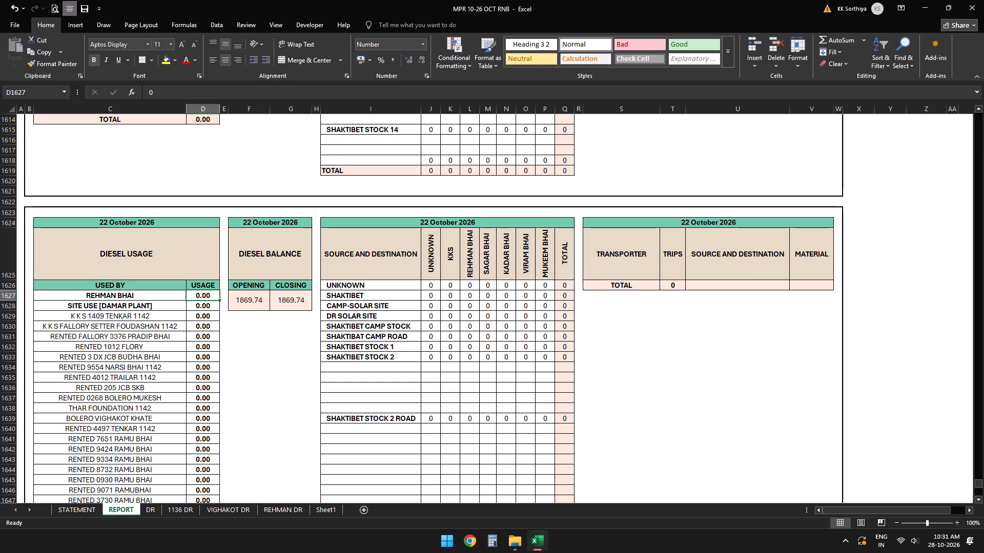
Set the opening diesel balance in the 22 October 2026 block to 6869.74.
key(Right)
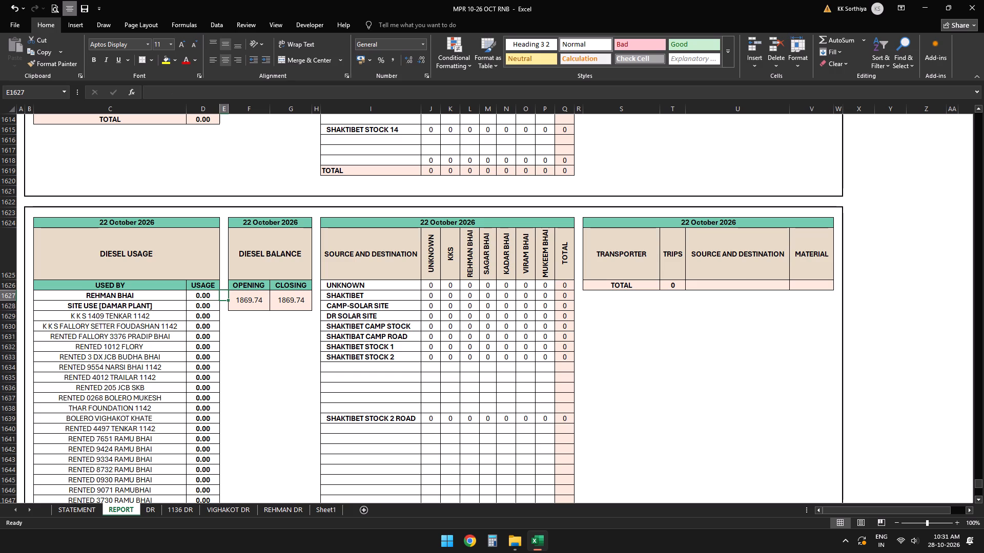
key(Right)
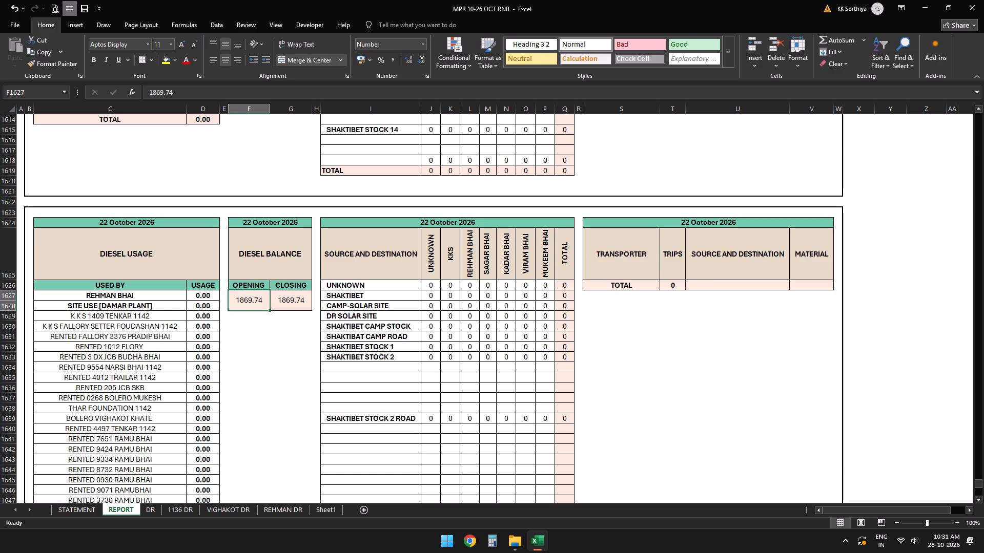
text(68)
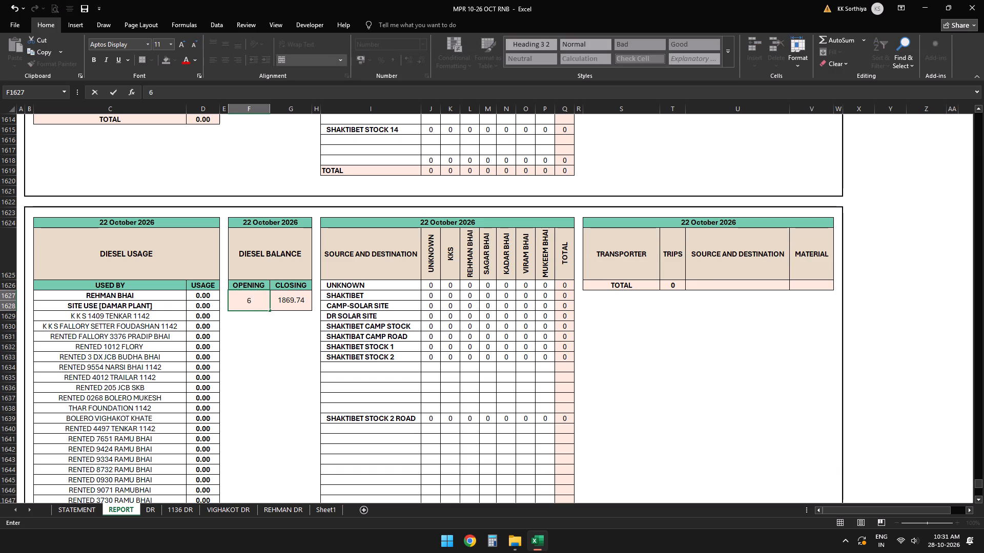
text(69)
text(.74)
click(212, 342)
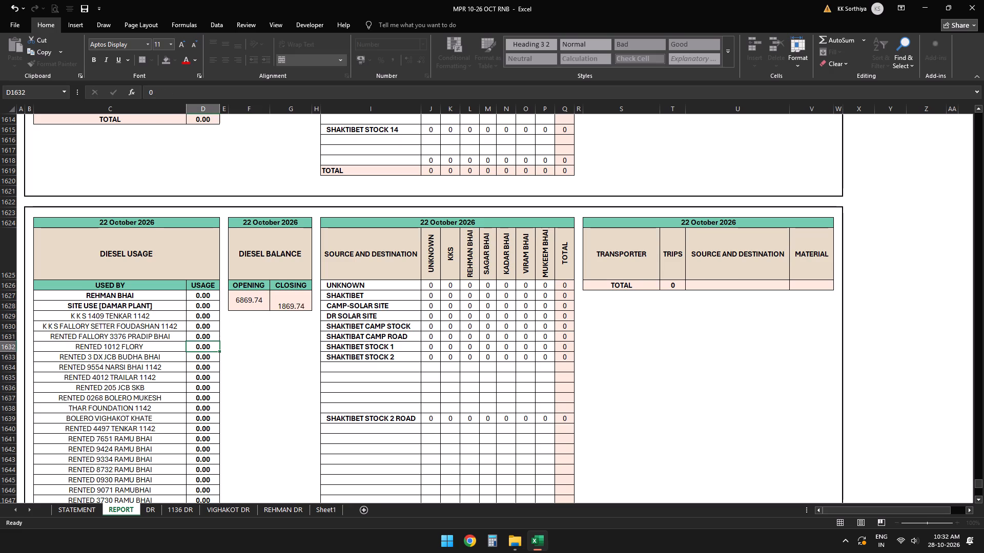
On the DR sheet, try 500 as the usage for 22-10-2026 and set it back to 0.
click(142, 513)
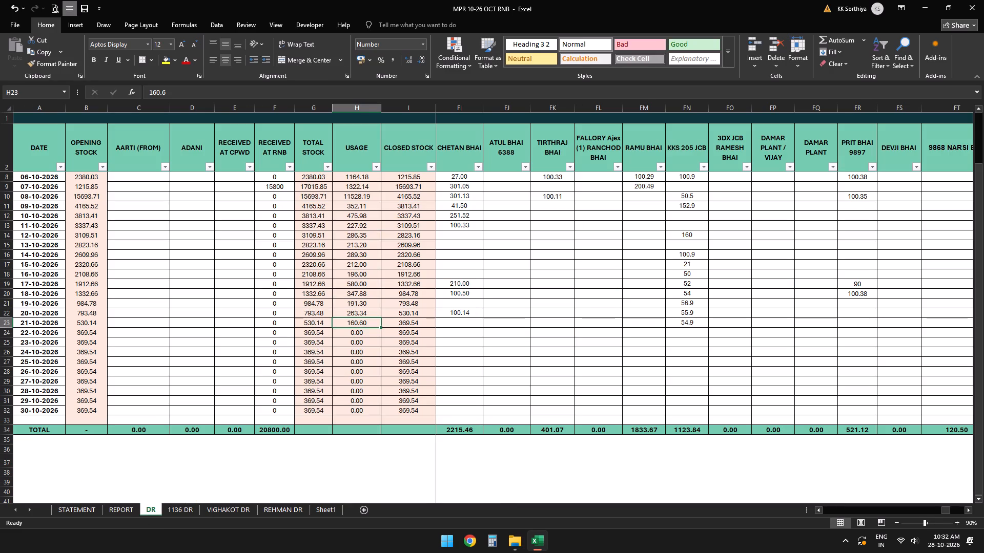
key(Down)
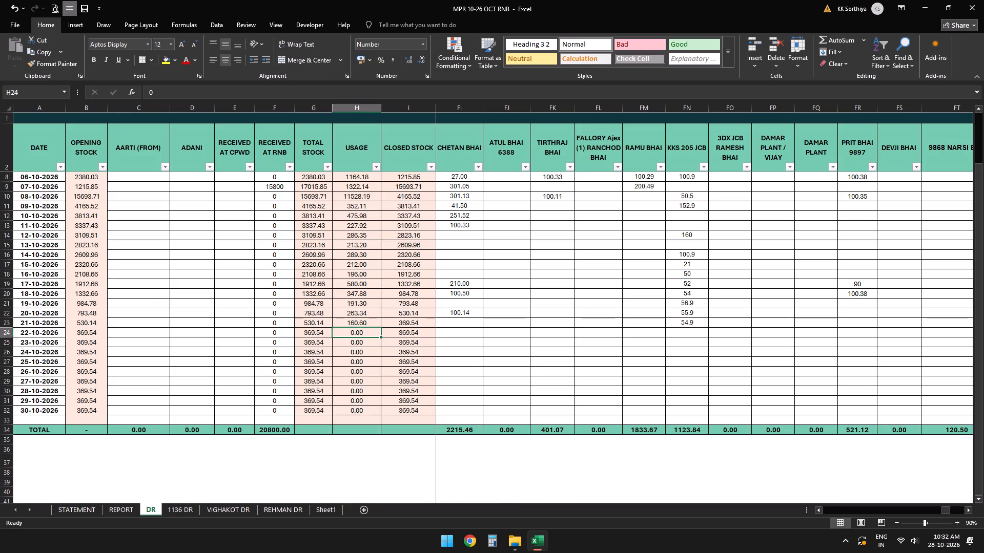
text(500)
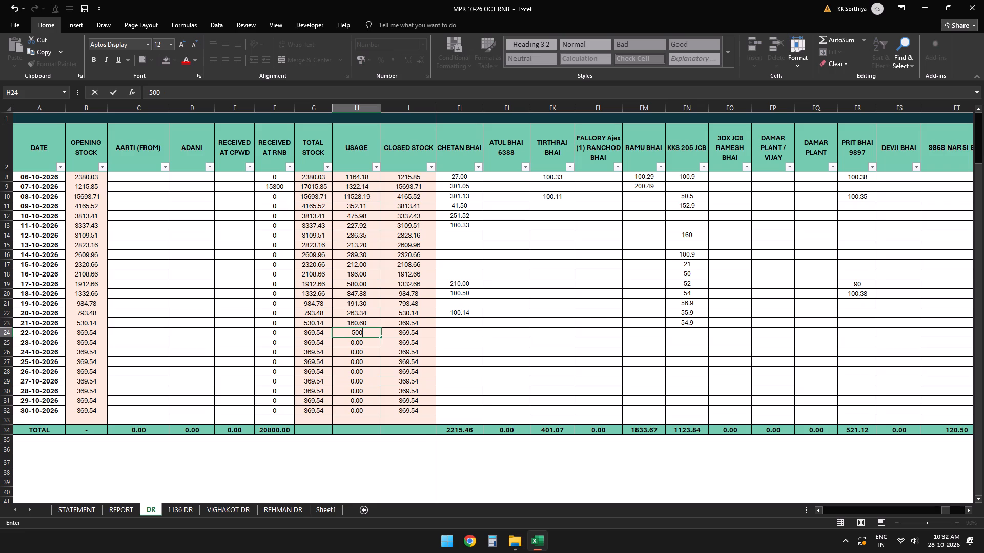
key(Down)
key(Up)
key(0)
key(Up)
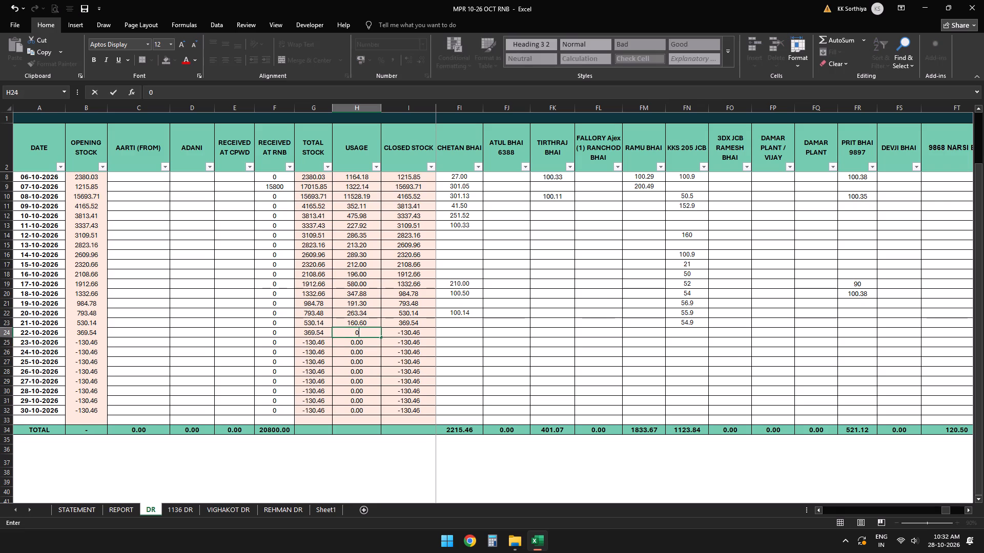
Enter 1500 as the quantity received at RNB for 21-10-2026 on the DR sheet.
key(Down)
key(Left)
key(Left)
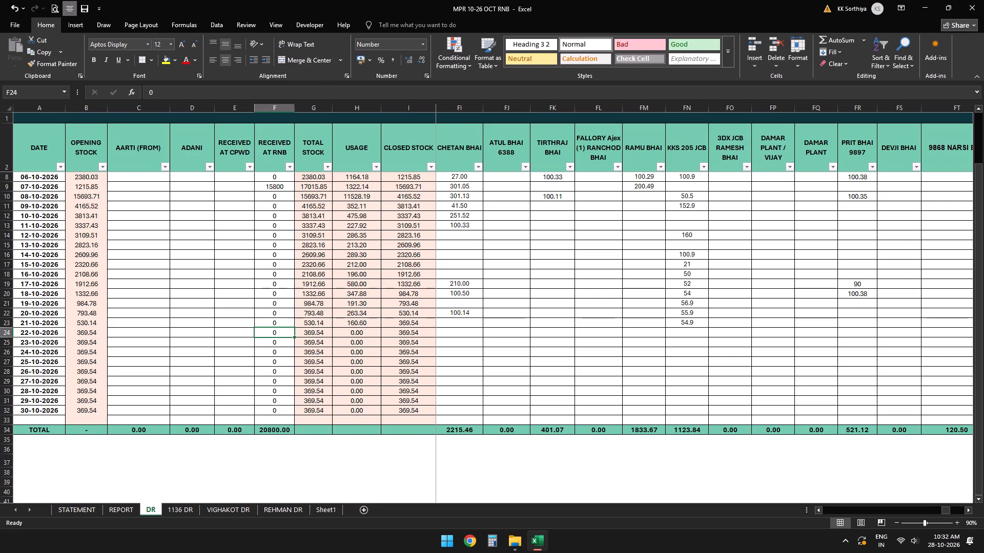
key(Right)
key(Left)
key(Up)
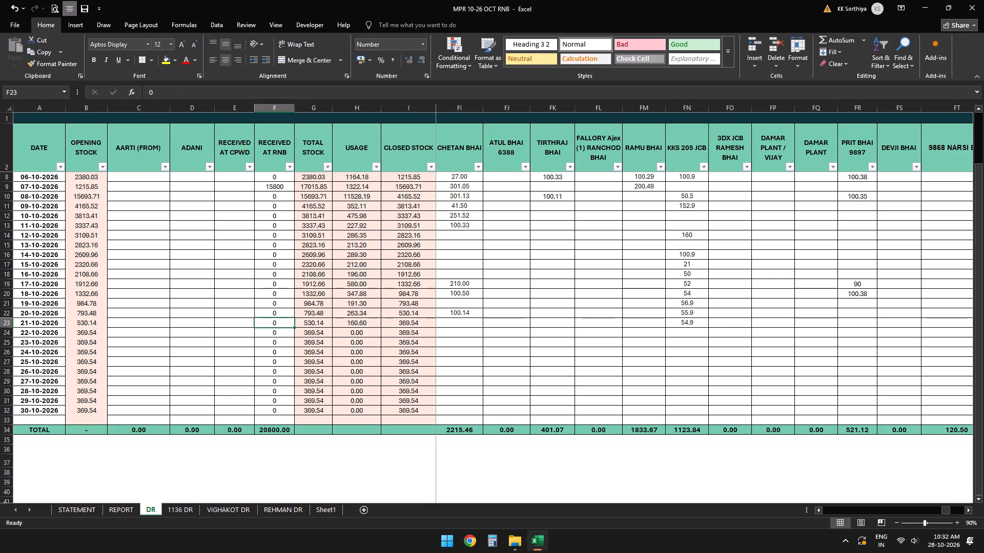
text(1500)
key(Down)
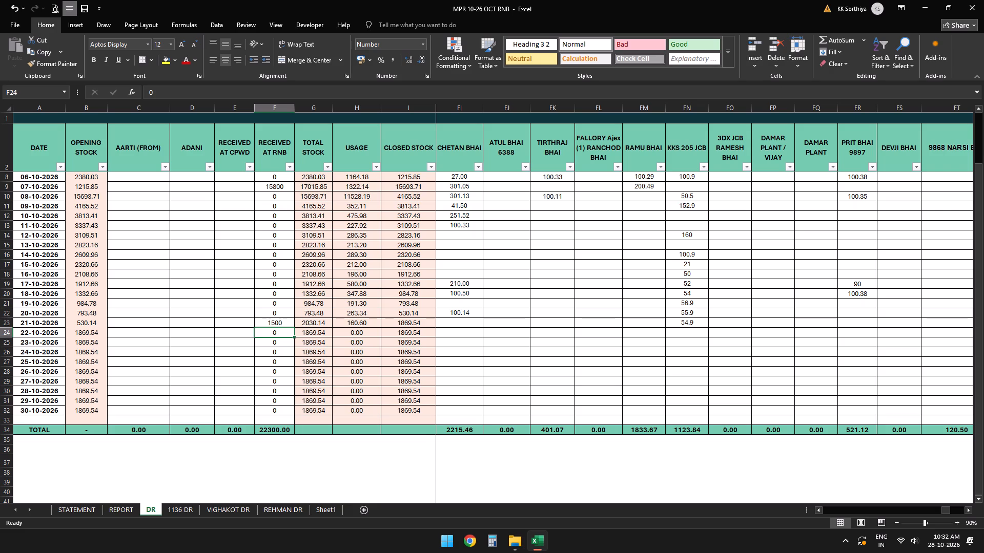
Record 5000 received at RNB for 22-10-2026, re-entering it after checking the row's total stock and closed stock cells.
text(50000)
key(BackSpace)
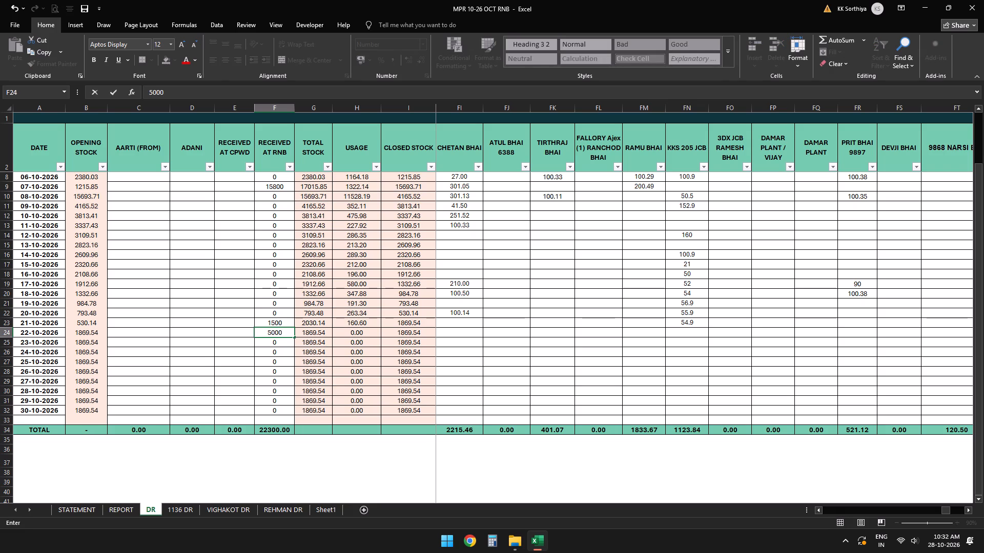
key(Up)
key(Right)
key(Down)
key(Left)
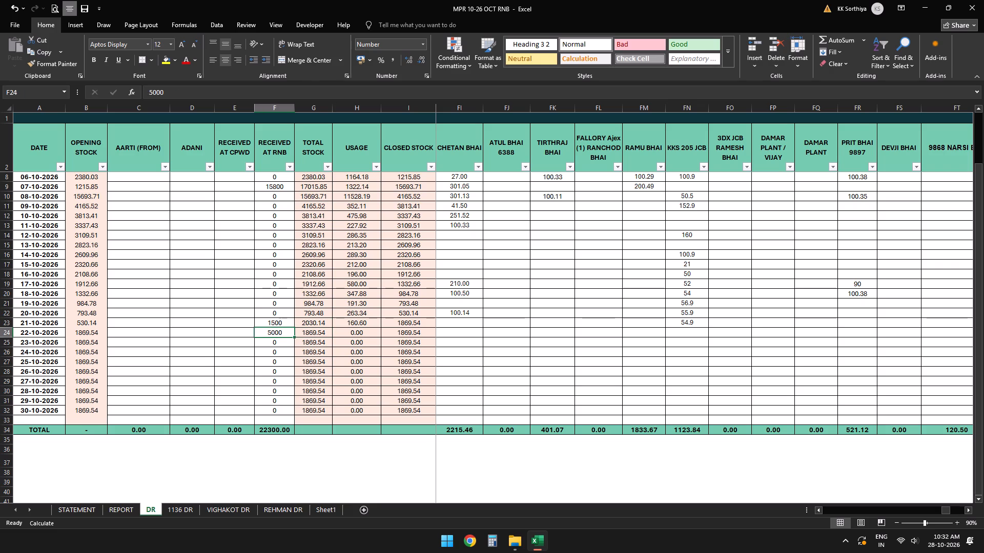
key(Right)
key(Right)
key(Left)
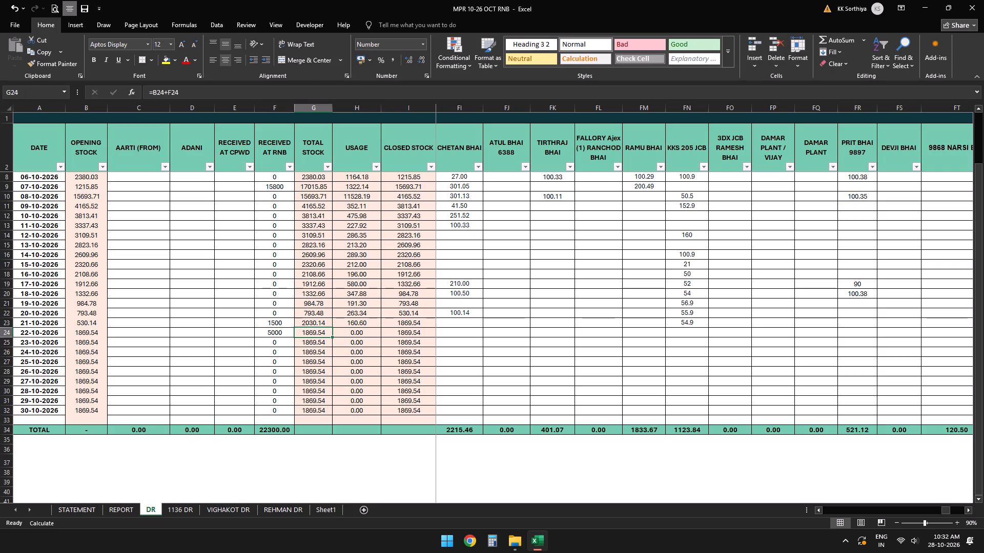
key(Left)
key(Right)
key(Right)
key(Right)
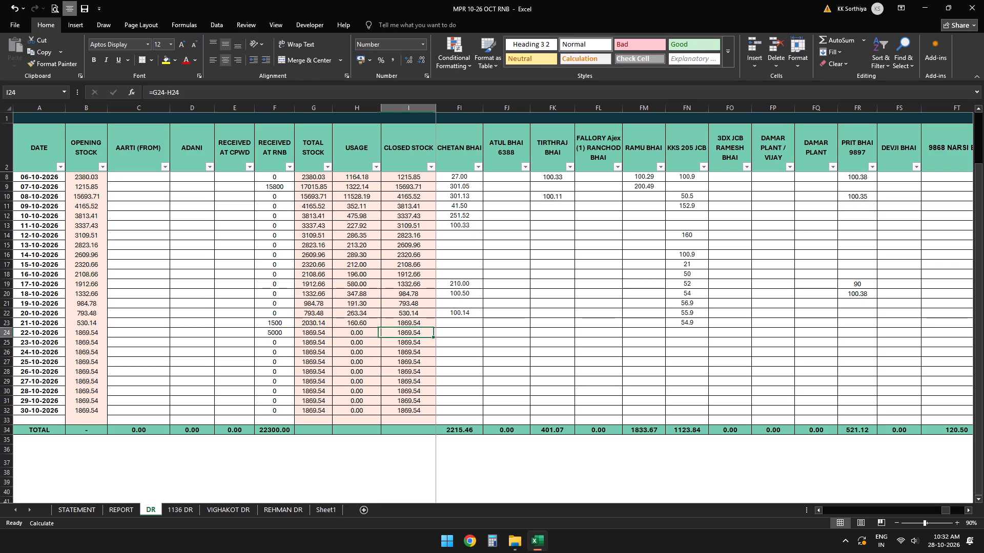
key(Left)
key(Left)
key(Left)
key(Left)
key(Right)
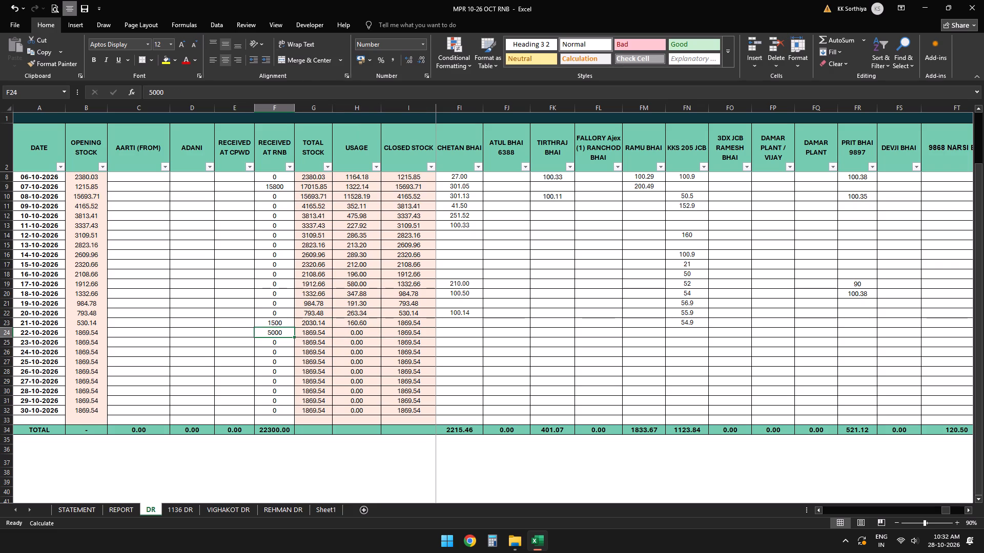
text(5000)
key(Up)
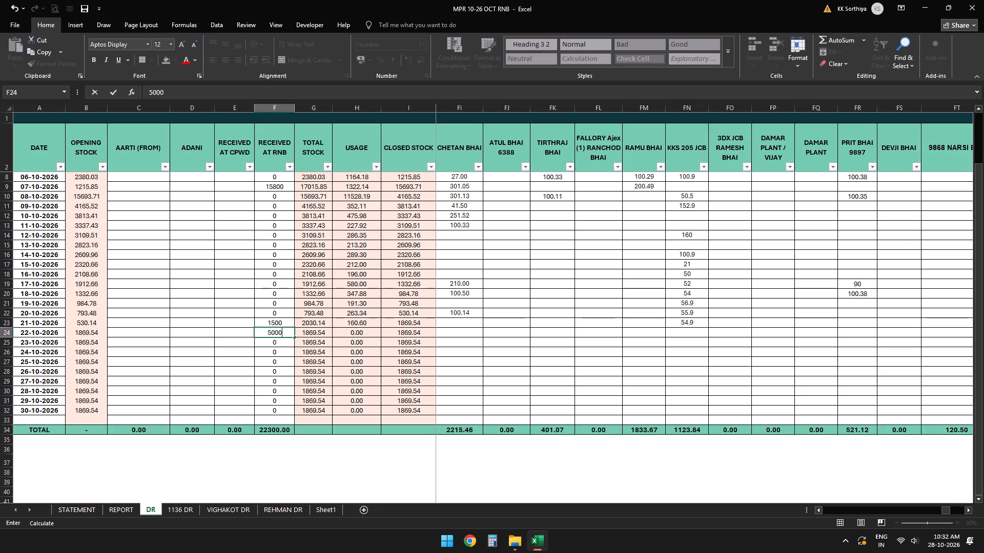
key(Down)
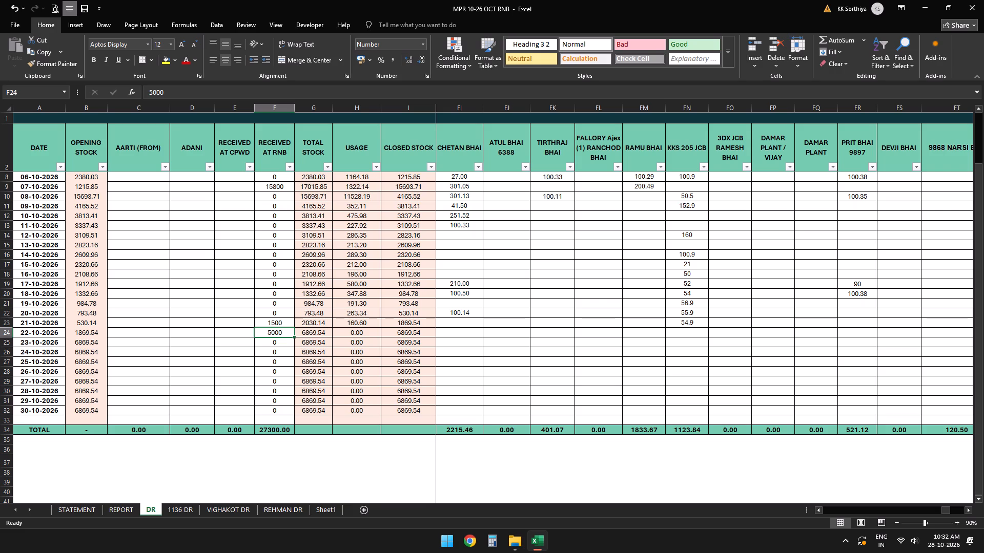
On the REPORT sheet, enter 100.9 as the 22 October 2026 diesel usage for the RENTED 5047 HAYVA row.
click(131, 503)
scroll(134, 371, down, 1)
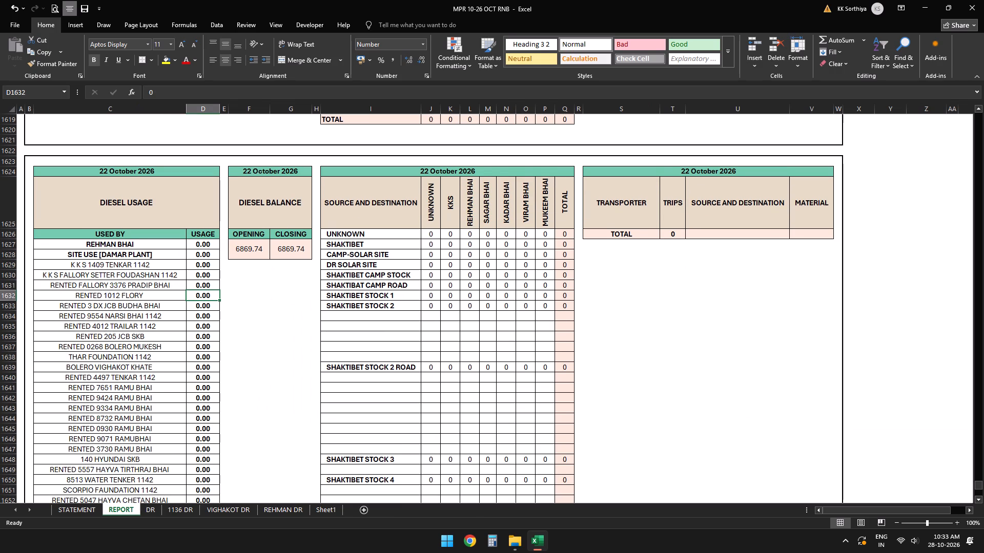
scroll(100, 354, down, 1)
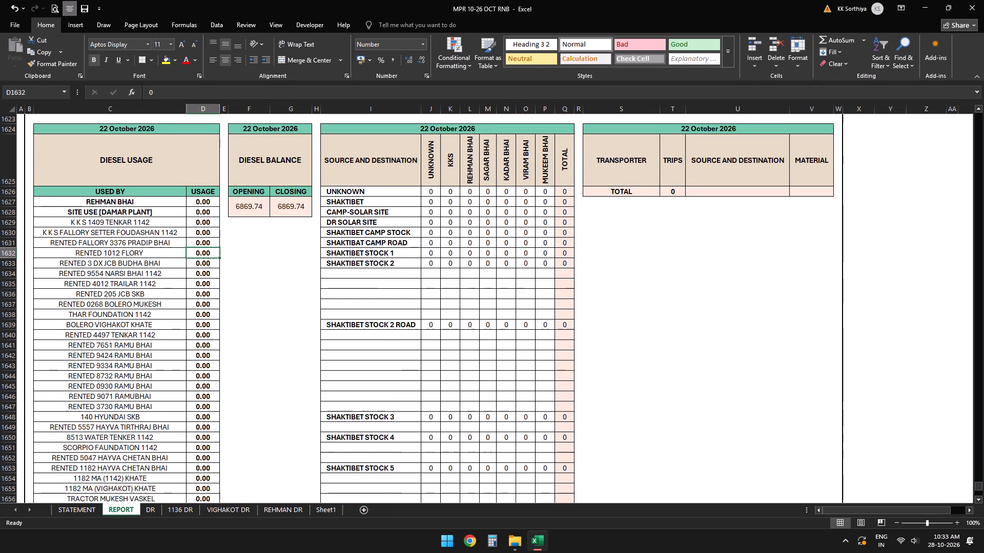
click(210, 449)
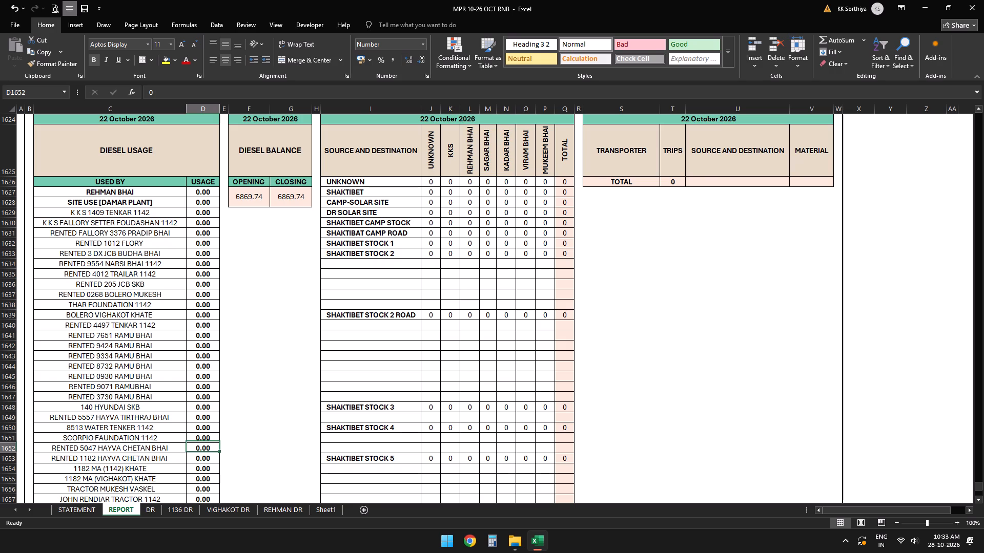
text(100.9)
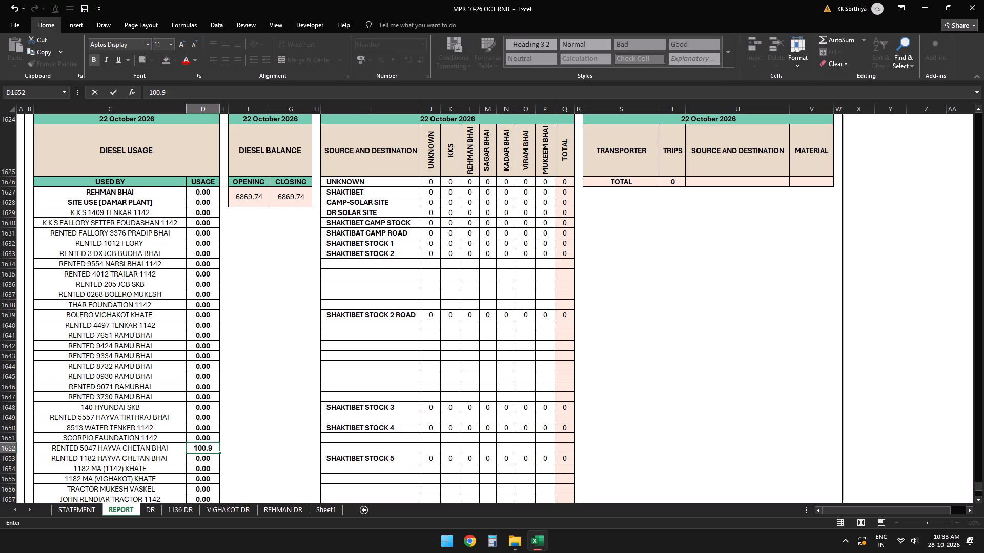
key(Down)
key(Up)
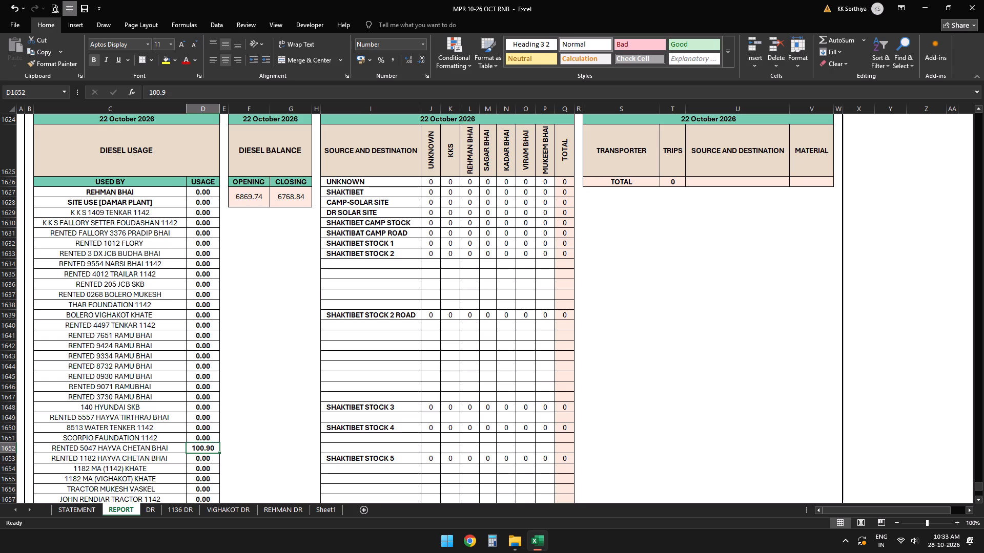
Enter 11.9 as the 22 October 2026 diesel usage for the Mukesh tractor row.
key(Down)
key(Up)
key(Down)
key(Up)
key(Up)
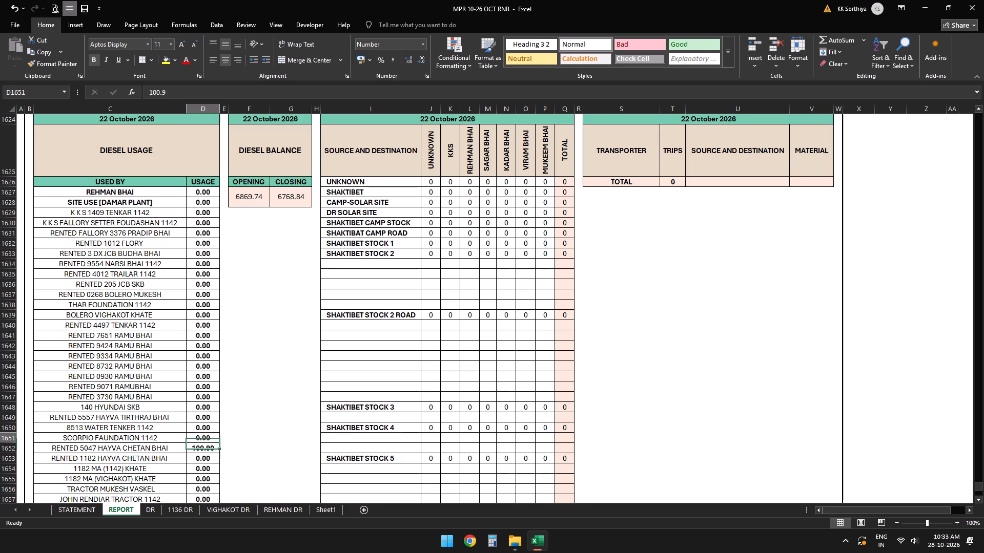
key(Up)
key(Down)
key(Up)
key(Up)
key(Up)
key(Down)
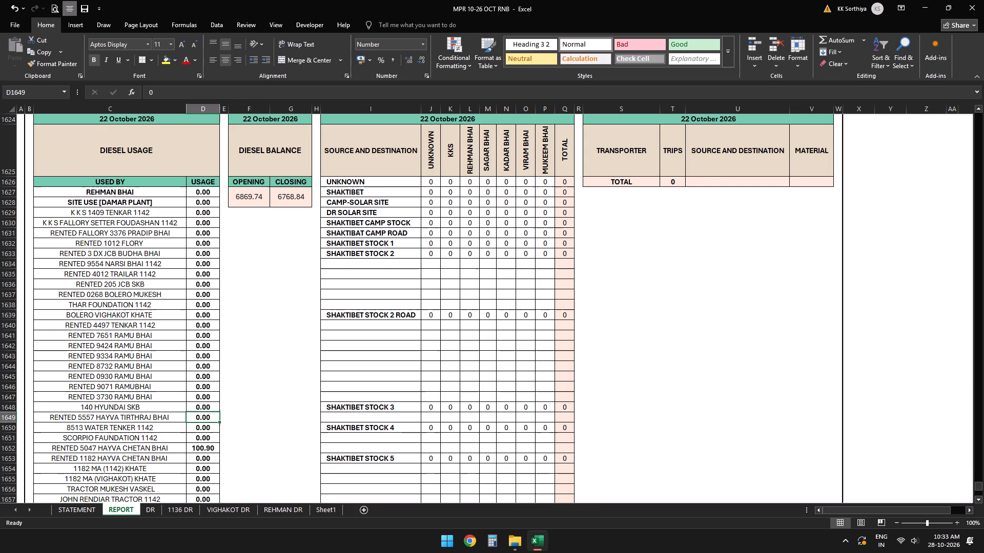
key(Down)
key(Up)
key(Up)
key(Down)
key(Down)
key(Down)
key(Down)
key(Down)
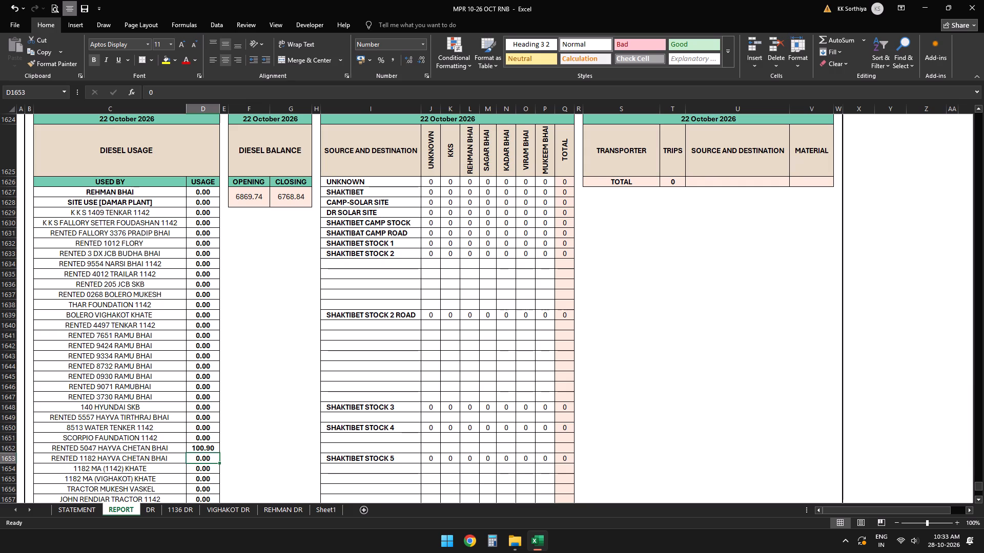
key(Down)
key(Down)
key(Down)
key(Down)
key(Up)
key(Down)
key(Down)
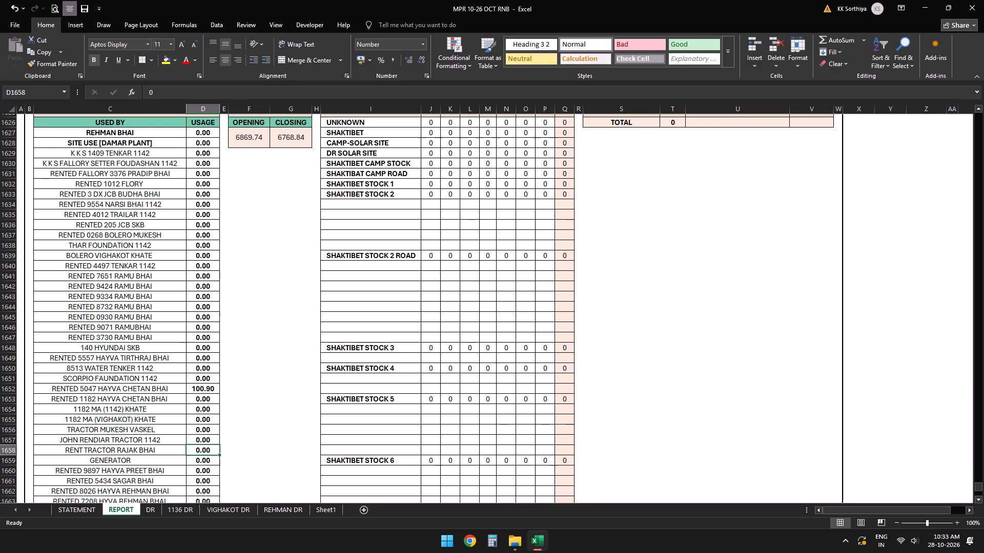
key(Down)
key(Up)
key(Down)
key(Up)
key(Up)
key(Down)
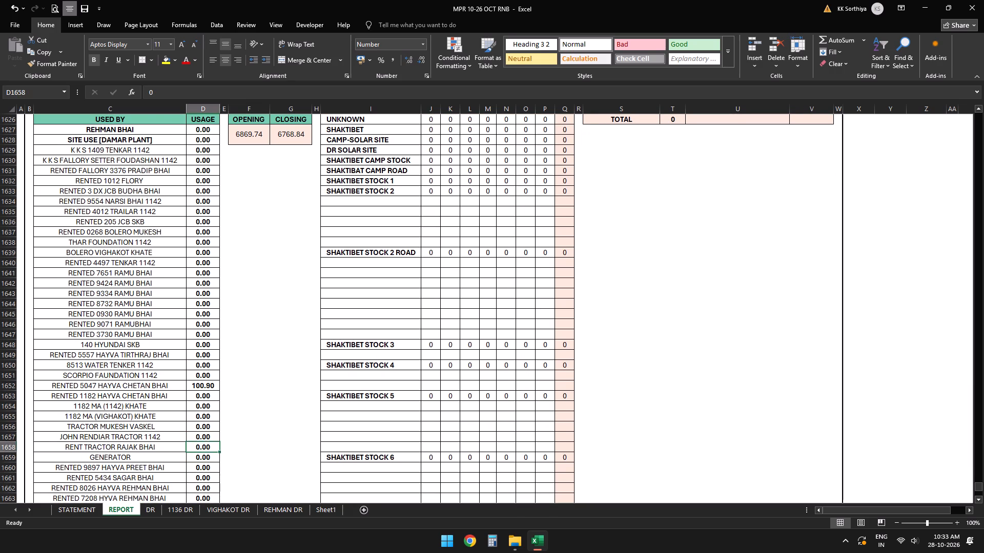
key(Up)
key(Down)
key(Up)
key(Down)
key(Up)
key(Down)
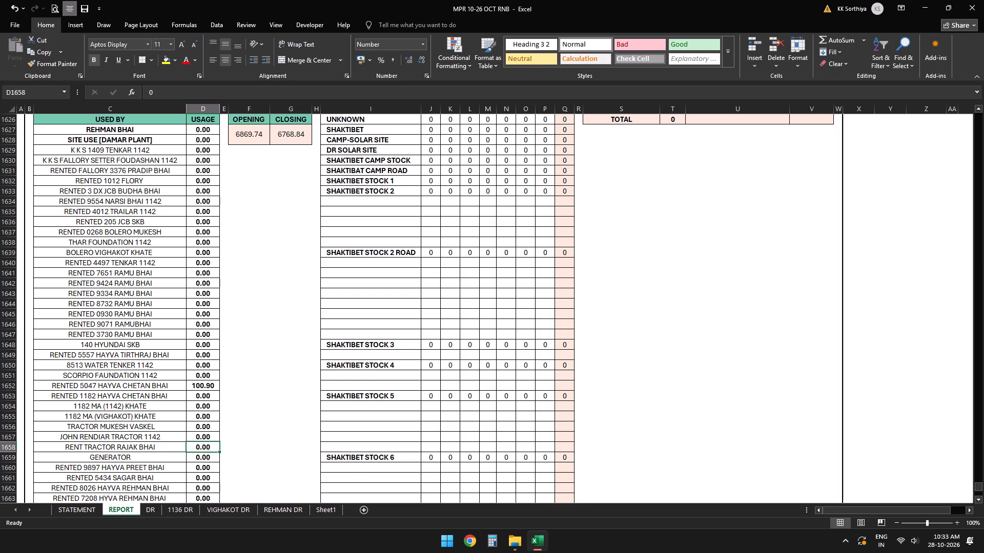
key(Up)
key(Up)
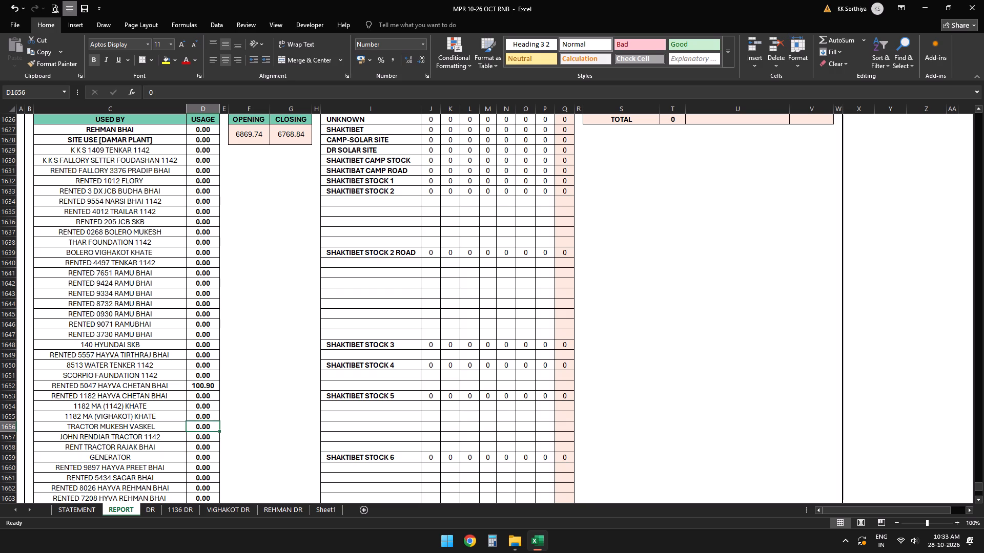
text(11.9)
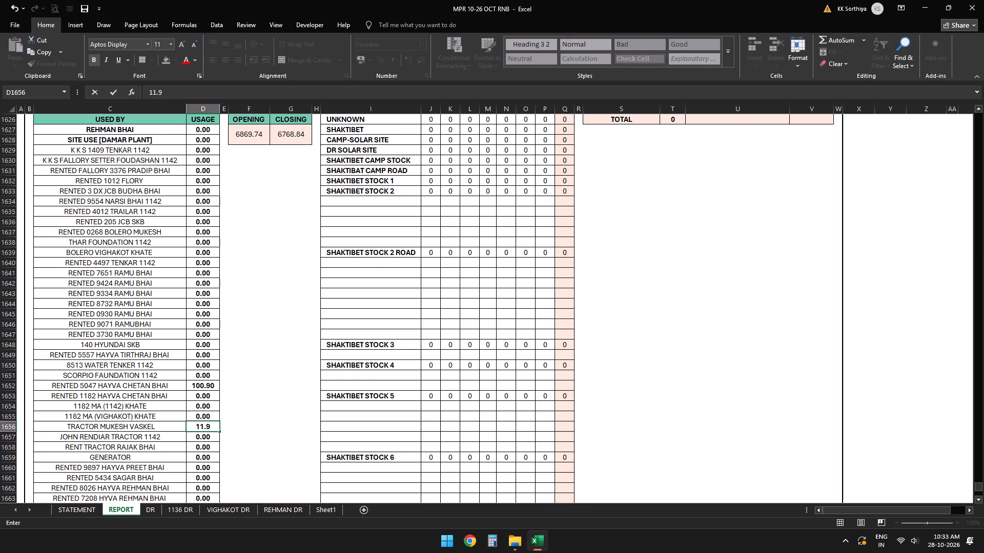
key(Down)
key(Up)
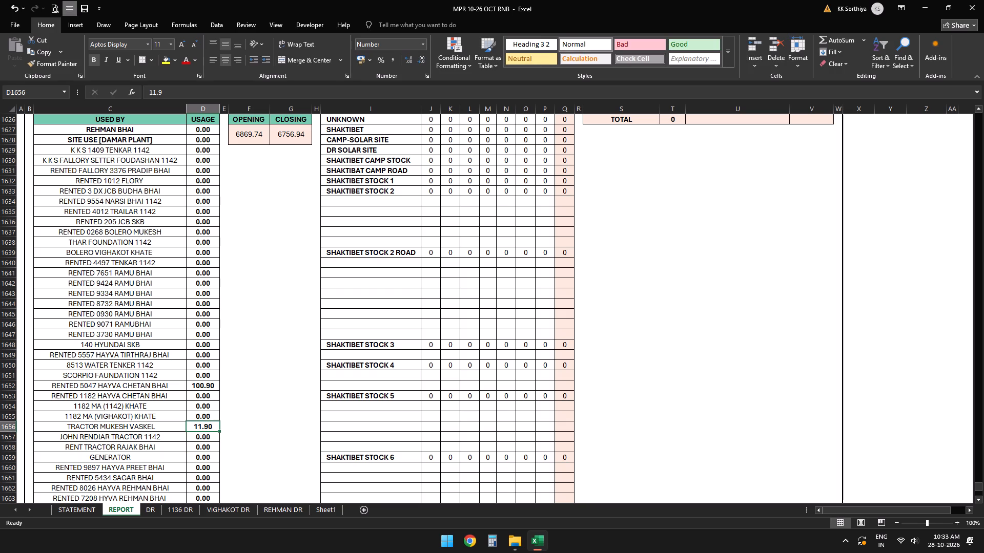
Enter 35.5 as the 22 October 2026 diesel usage for RENTED 205 JCB SKB.
key(Up)
key(Up)
key(Up)
key(Up)
key(Up)
key(Up)
key(Up)
key(Up)
key(Up)
key(Up)
key(Up)
key(Up)
key(Up)
key(Up)
key(Up)
key(Up)
key(Up)
key(Up)
key(Up)
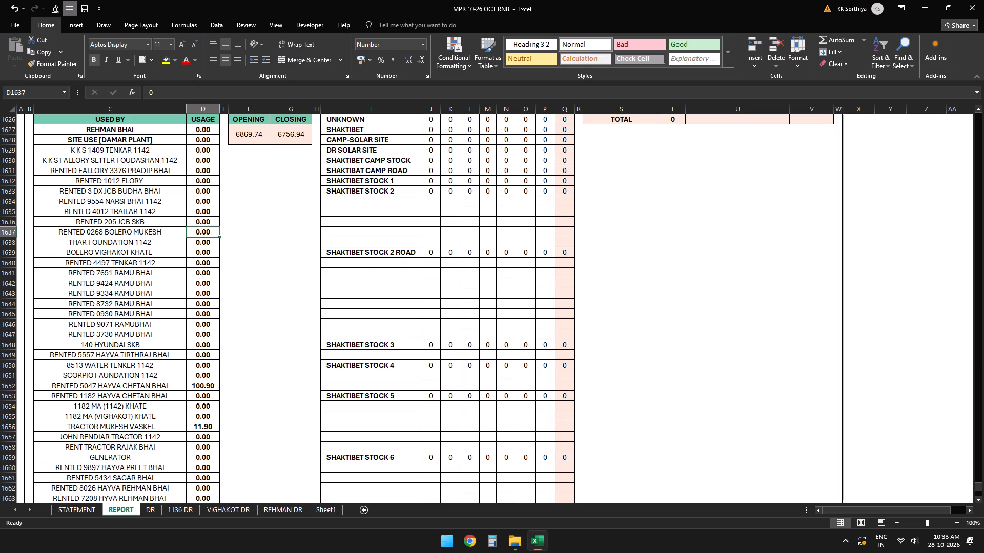
key(Up)
key(Up)
key(Down)
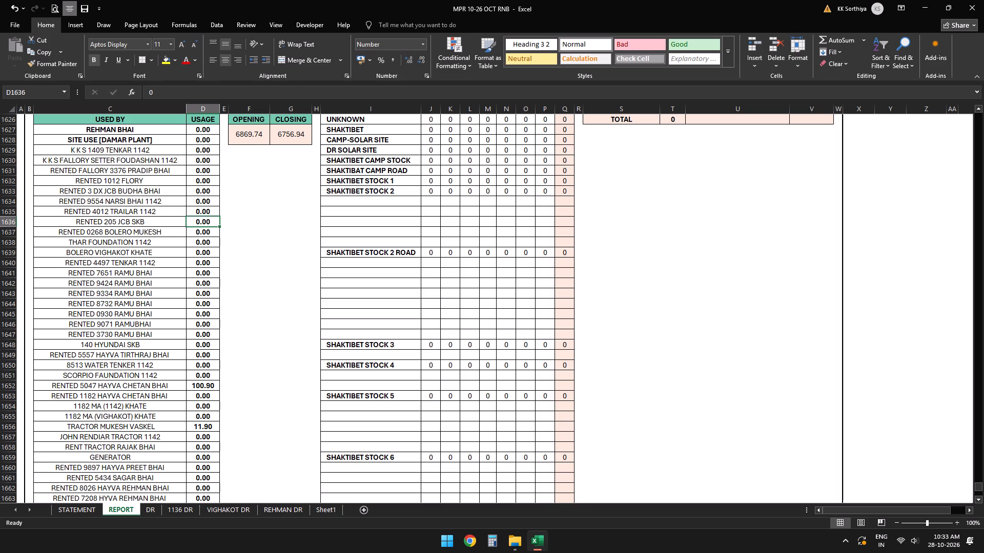
text(35.)
key(5)
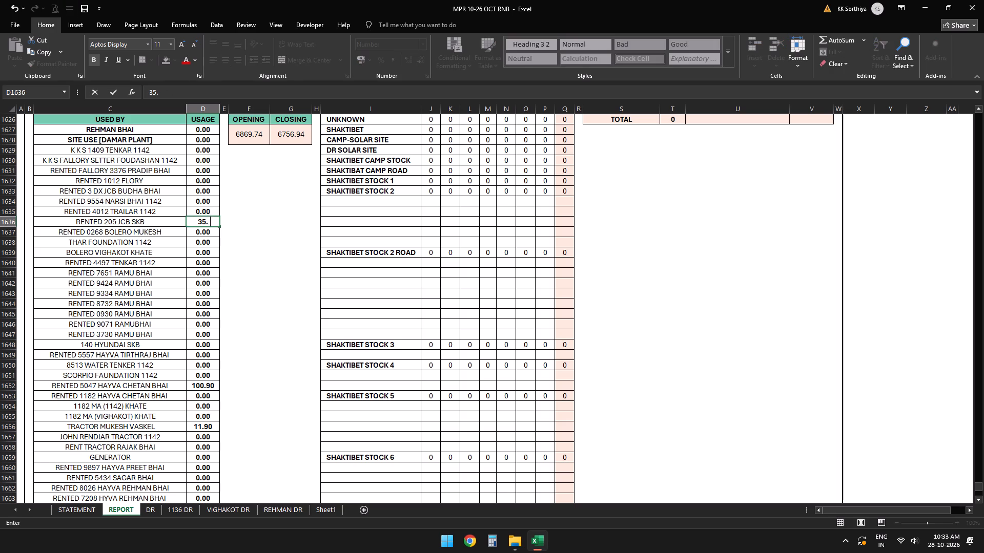
key(Down)
key(Up)
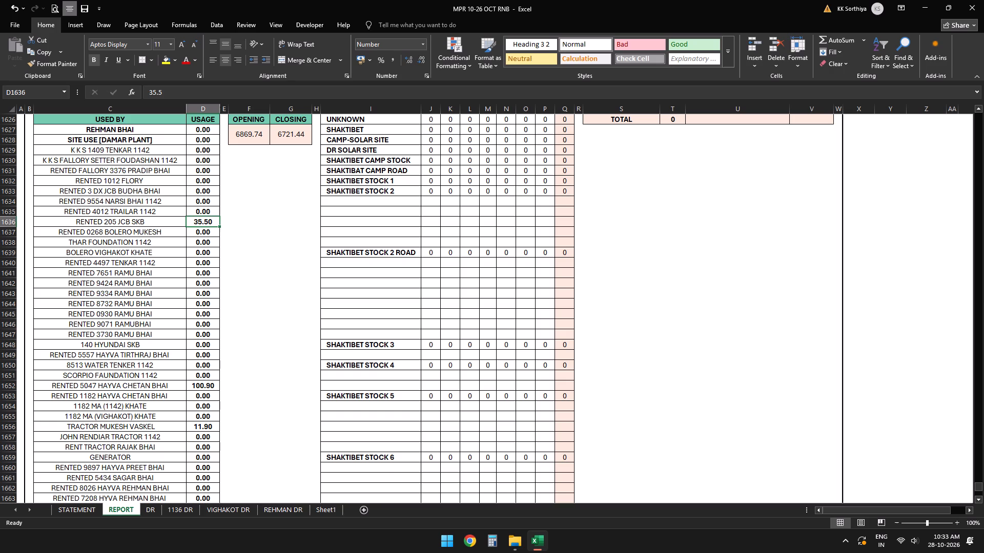
Enter 10 as the 22 October 2026 diesel usage for RENT TRACTOR RAJAK BHAI.
key(Down)
key(Down)
key(Down)
key(Down)
key(Down)
key(Down)
key(Down)
key(Down)
key(Down)
key(Down)
key(Down)
key(Down)
key(Down)
key(Down)
key(Down)
key(Down)
key(Down)
key(Down)
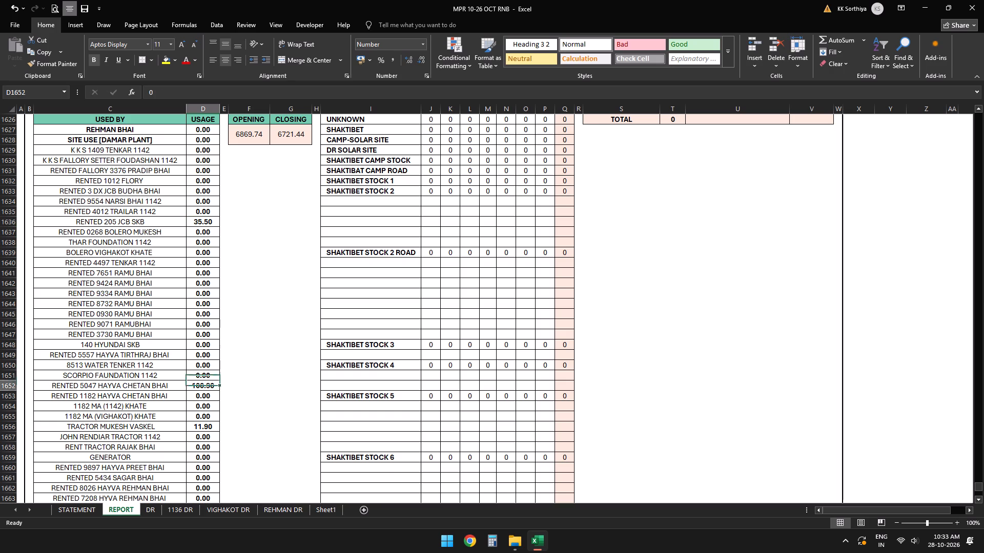
key(Down)
key(Down)
key(Down)
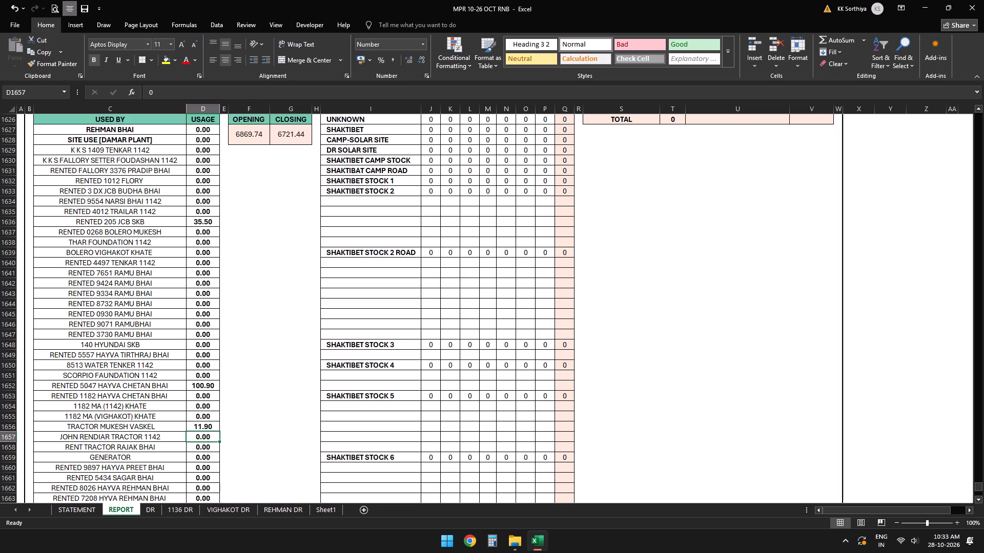
key(Up)
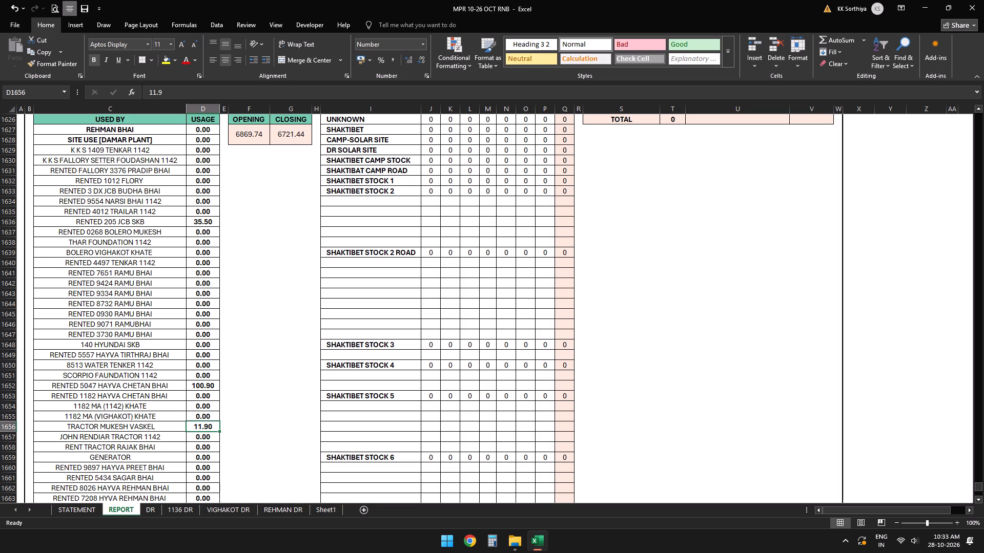
key(Down)
key(Down)
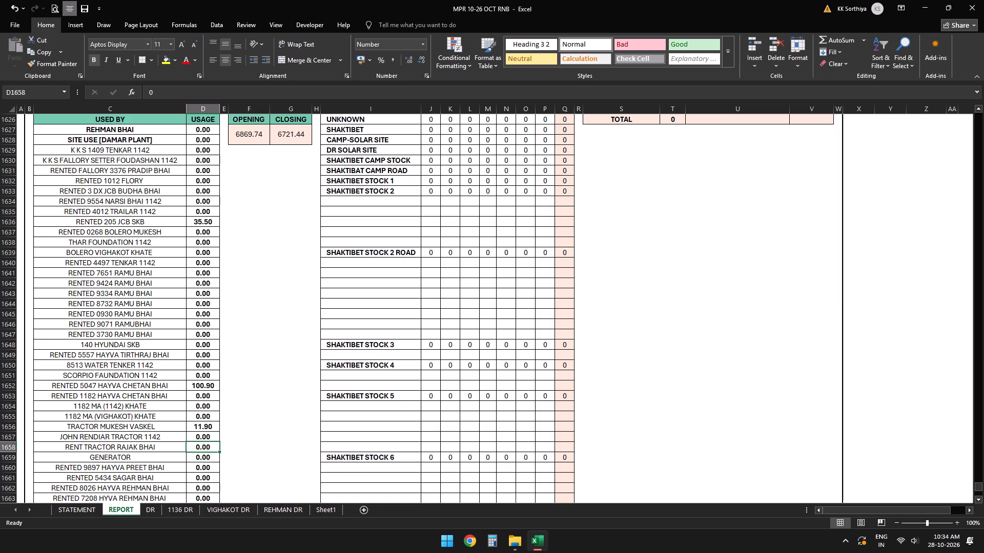
text(10)
key(Down)
key(Up)
Insert a blank row above RENTED 9554 NARSI BHAI 1142 in the 22 October 2026 block and select its USED BY cell.
key(Up)
key(Up)
key(Up)
key(Up)
key(Up)
key(Up)
key(Up)
key(Up)
key(Up)
key(Up)
key(Up)
key(Up)
key(Up)
key(Up)
key(Up)
key(Up)
key(Up)
key(Up)
key(Up)
key(Up)
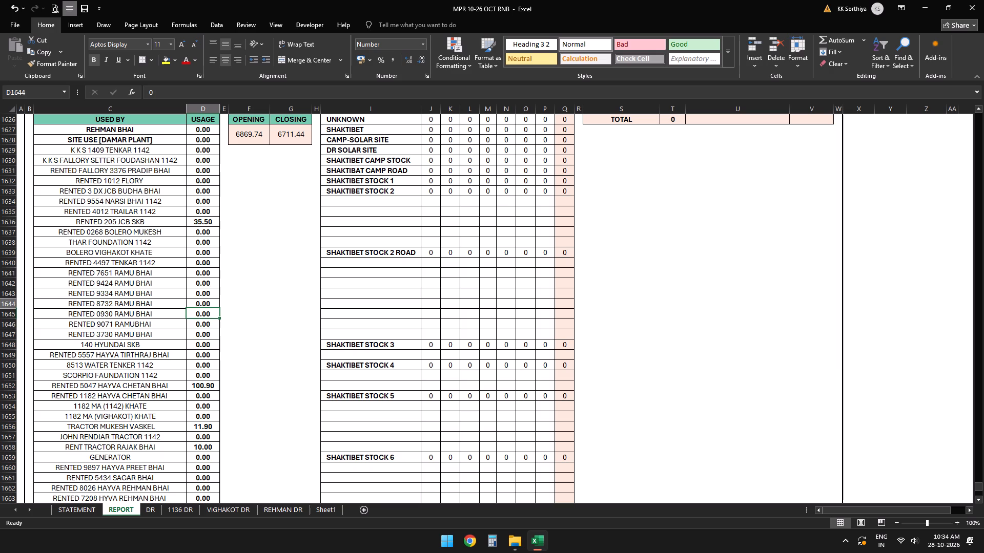
key(Down)
key(Up)
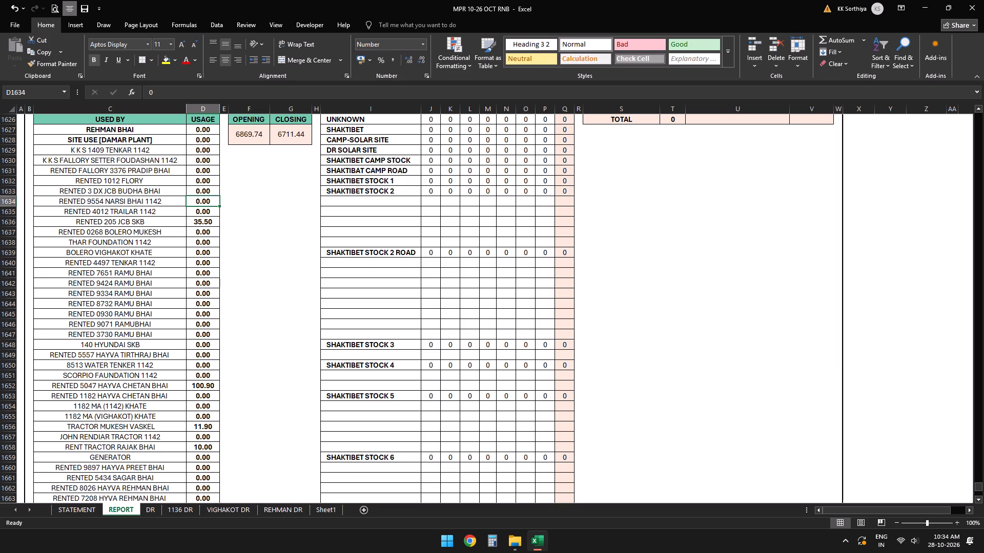
right_click(4, 201)
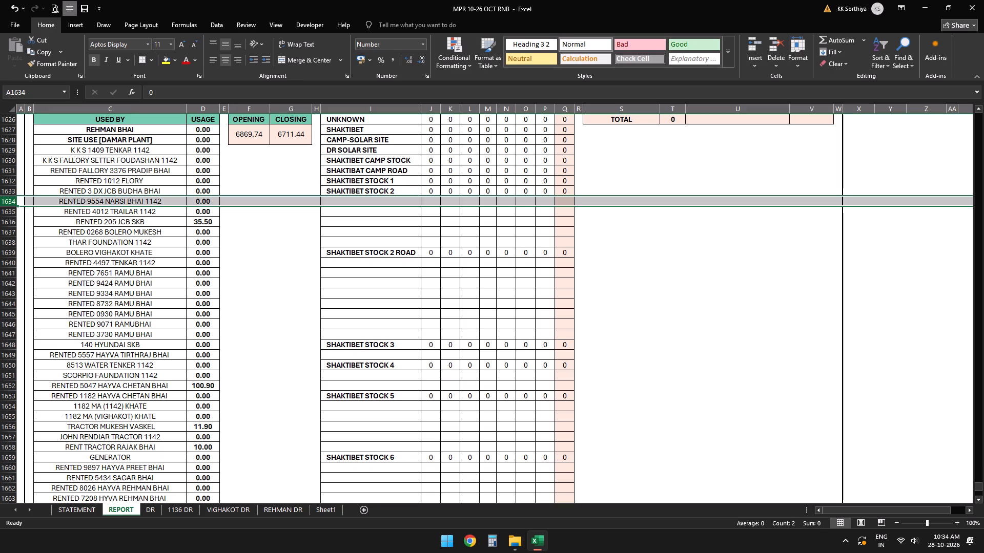
click(73, 291)
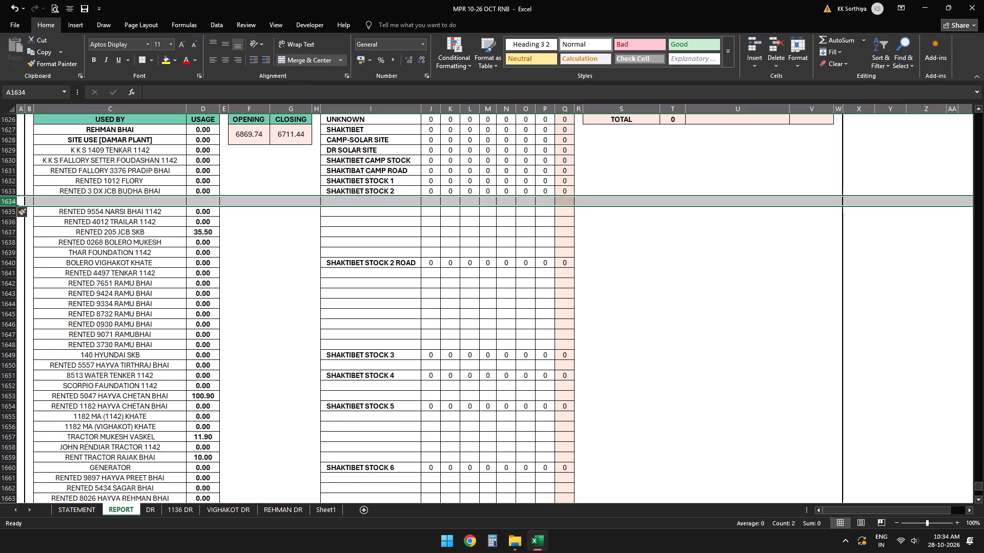
click(93, 202)
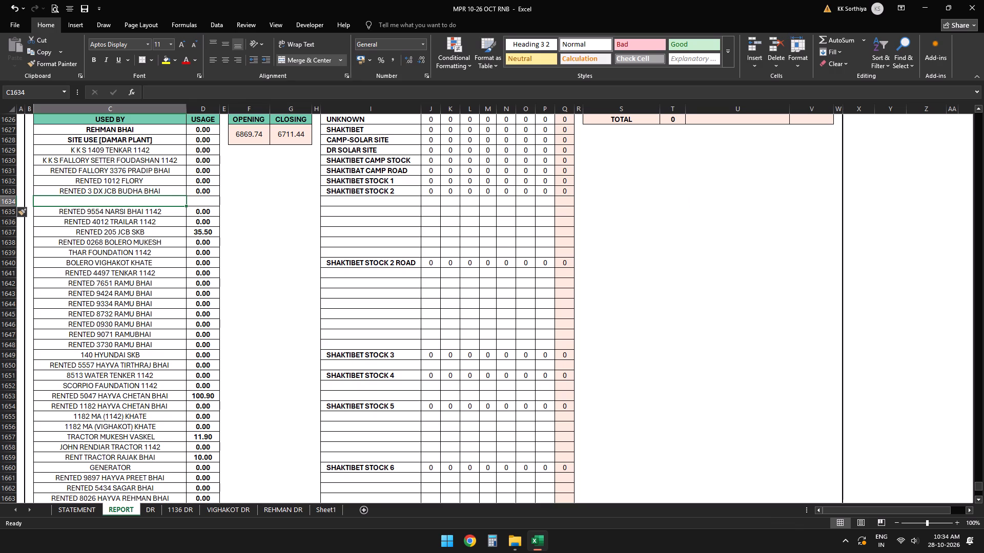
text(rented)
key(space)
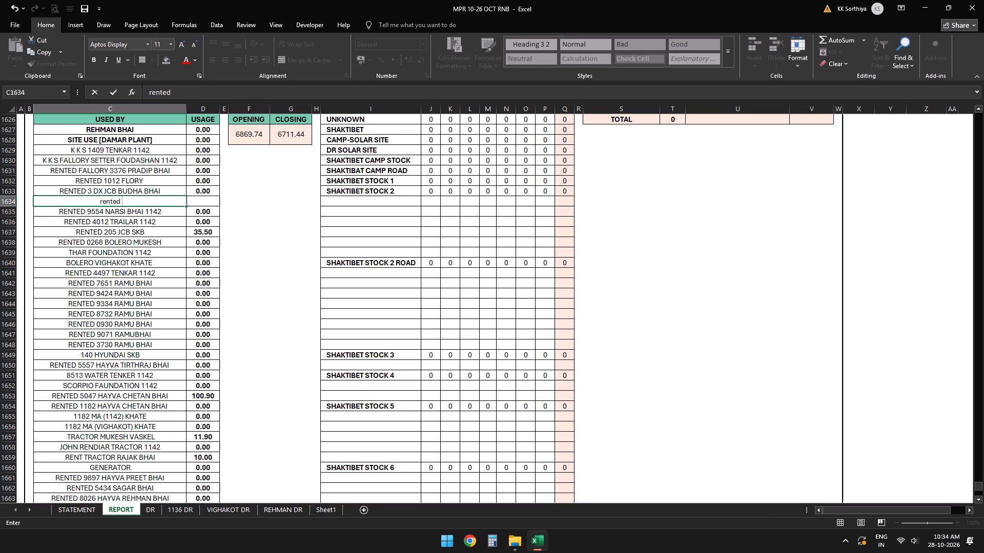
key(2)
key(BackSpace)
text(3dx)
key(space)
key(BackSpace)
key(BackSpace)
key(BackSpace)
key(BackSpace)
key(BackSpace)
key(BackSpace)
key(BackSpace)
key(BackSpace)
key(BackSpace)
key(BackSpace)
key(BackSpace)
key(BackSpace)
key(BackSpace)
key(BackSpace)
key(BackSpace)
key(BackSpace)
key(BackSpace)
Name the new blank row above RENTED 9554 NARSI BHAI 1142 as RENTED 3DX JCB 1142.
text(RE)
text(NTED)
key(space)
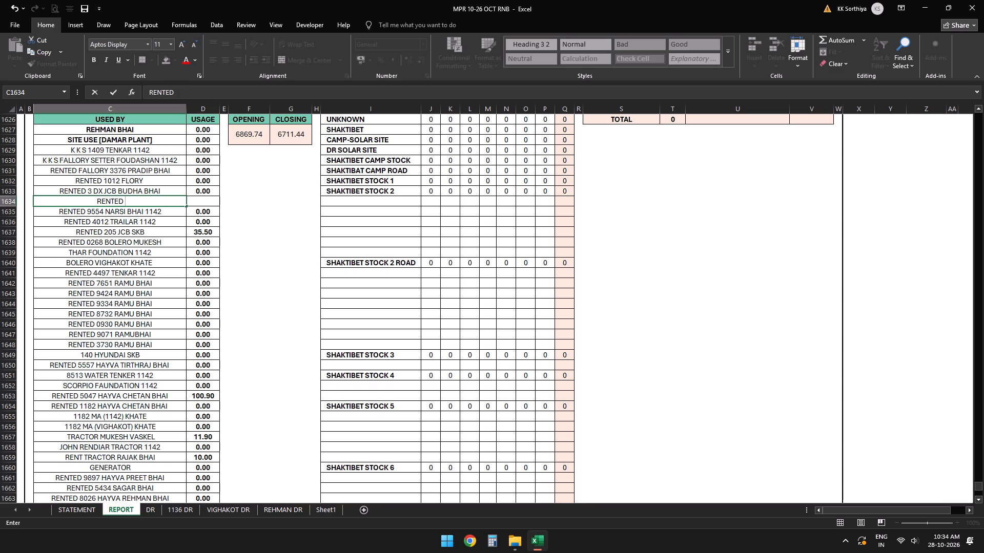
key(4)
key(BackSpace)
key(3)
text(DX)
key(space)
text(JCB)
key(space)
text(1142)
key(Return)
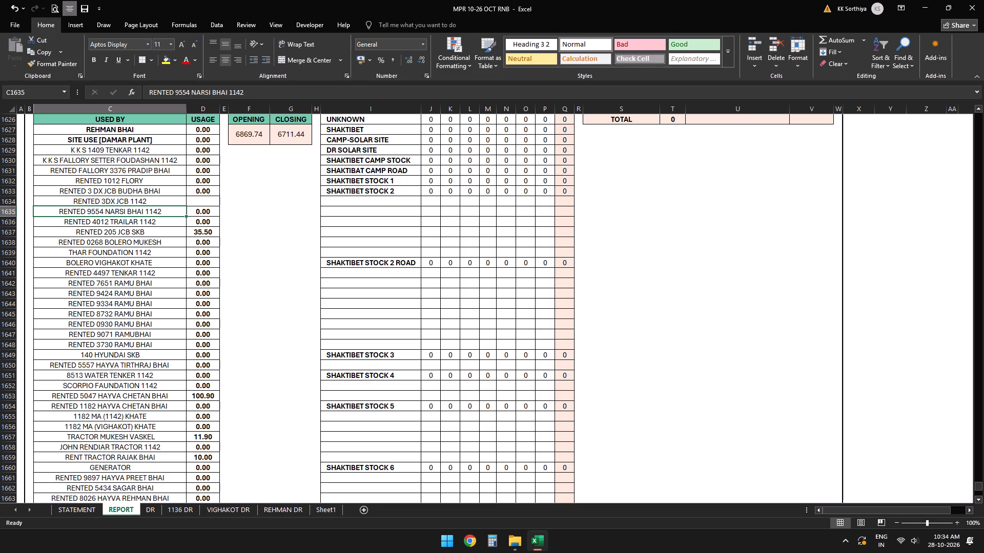
Enter 35.9 as the 22 October 2026 diesel usage for RENTED 3DX JCB 1142.
key(Up)
key(Right)
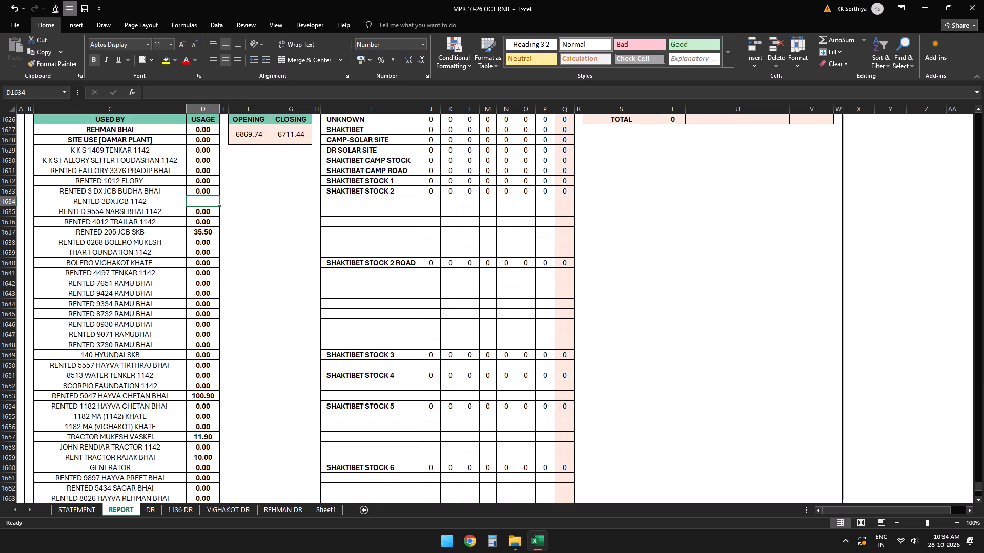
text(35.)
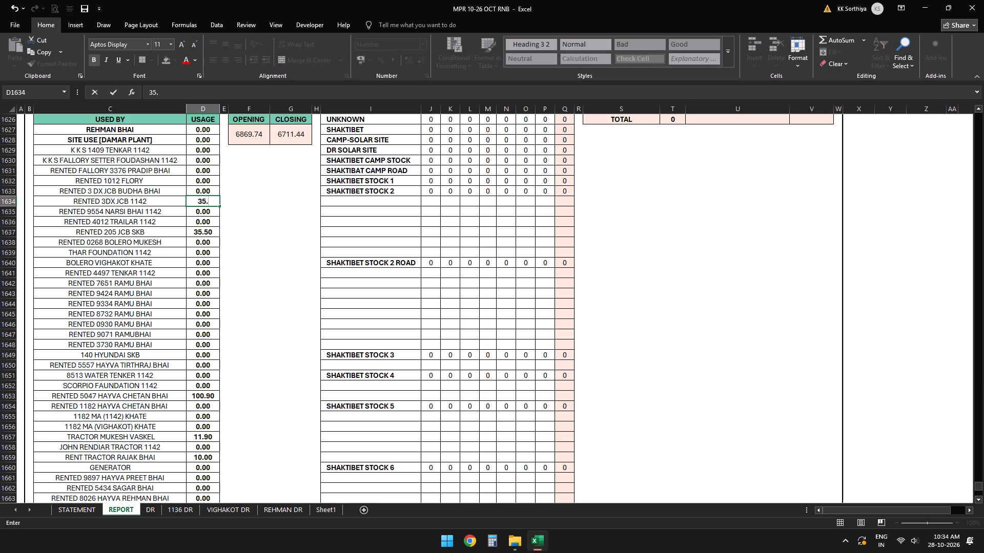
key(9)
key(Down)
key(Up)
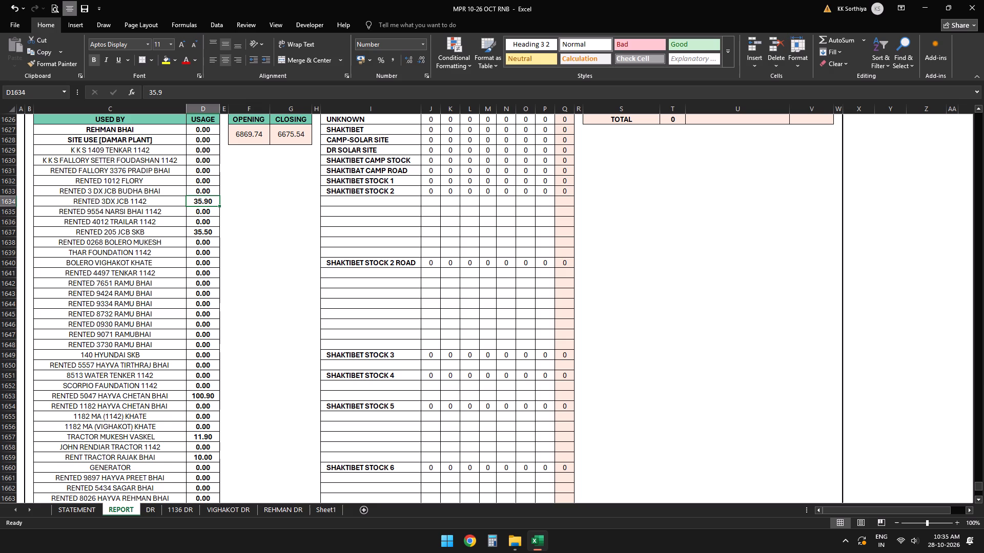
Look through the vehicle names and usage values in the 22 October 2026 diesel usage block for the next entry's row.
key(Down)
key(Down)
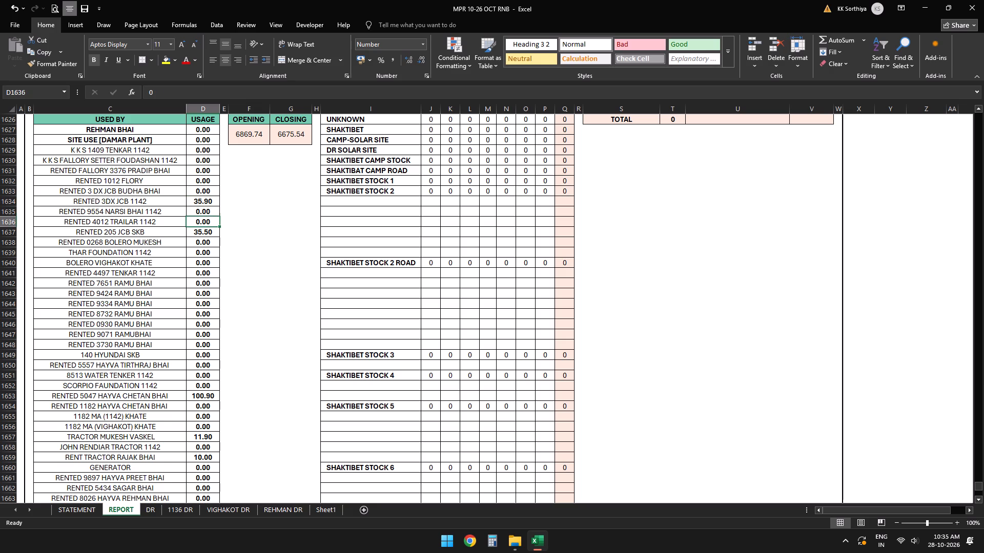
key(Down)
key(Down)
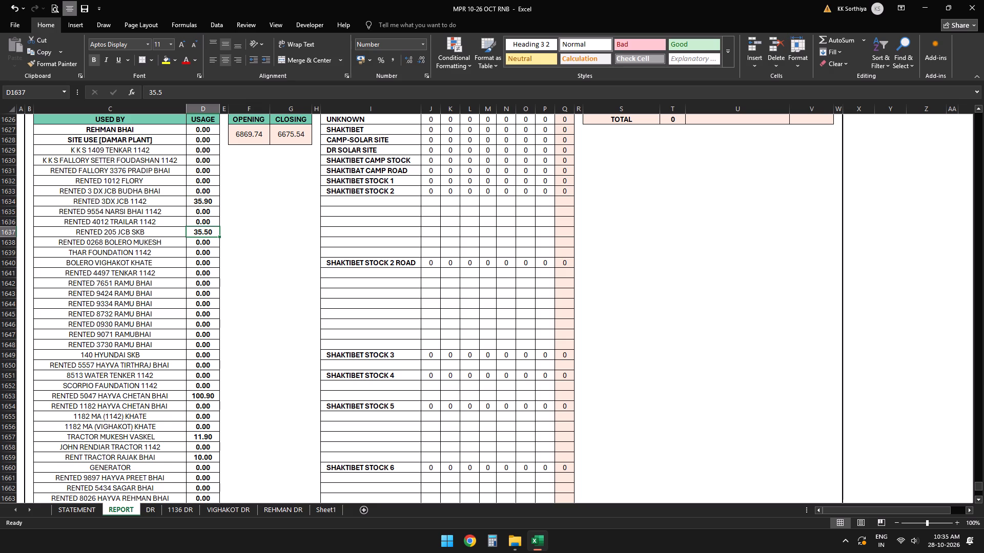
key(Down)
key(Down)
key(Down)
key(Down)
key(Down)
key(Down)
key(Down)
key(Down)
key(Down)
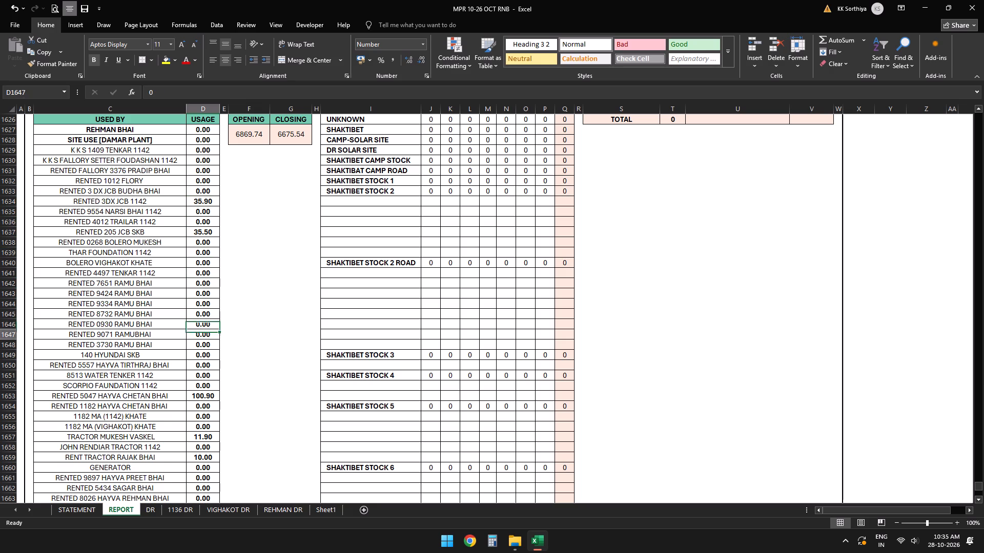
key(Down)
key(Down)
key(Down)
key(Down)
key(Down)
key(Down)
key(Down)
key(Down)
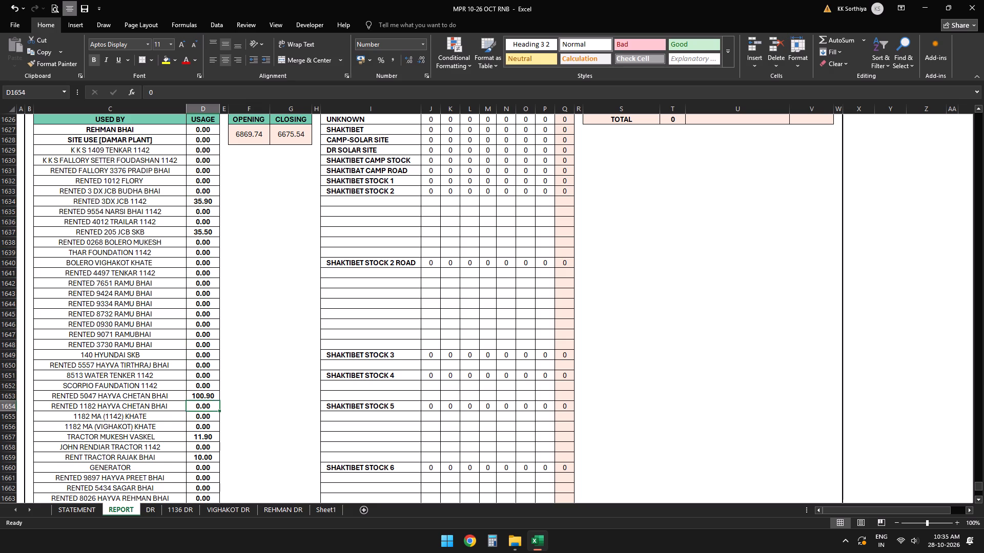
key(Down)
key(Down)
key(Down)
key(Down)
key(Down)
key(Down)
key(Down)
key(Down)
key(Down)
key(Down)
key(Down)
key(Down)
key(Down)
key(Down)
key(Down)
key(Down)
key(Down)
key(Down)
key(Down)
key(Down)
key(Down)
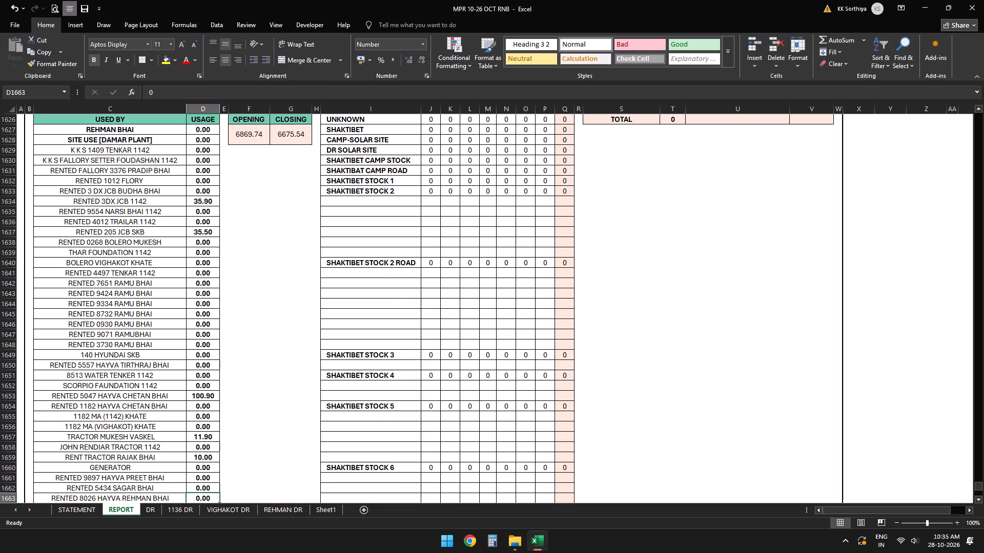
key(Down)
key(Up)
key(Up)
key(Up)
key(Up)
key(Up)
key(Up)
key(Up)
key(Up)
key(Up)
key(Up)
key(Up)
key(Up)
key(Up)
key(Up)
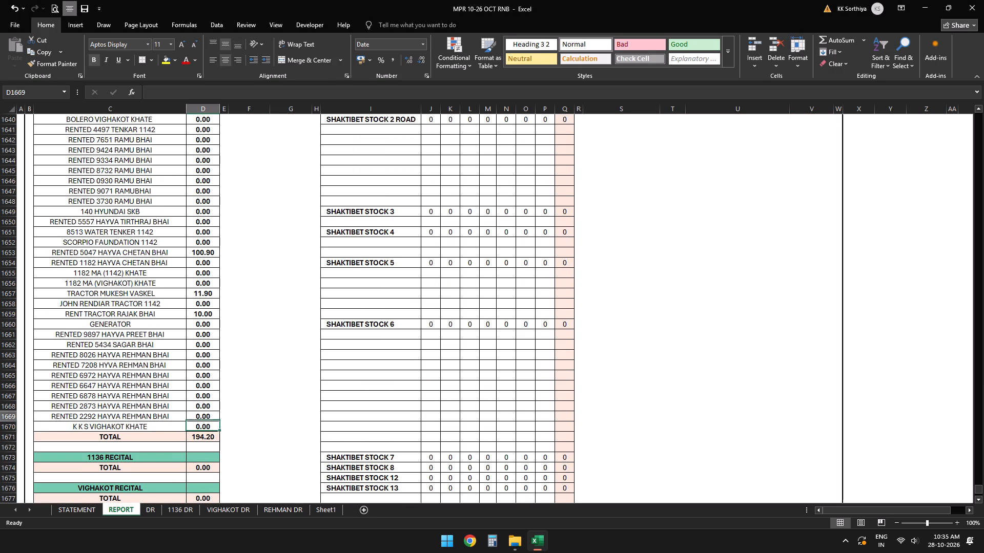
key(Up)
key(Up)
key(Up)
key(Up)
key(Up)
key(Up)
key(Up)
key(Up)
key(Up)
key(Up)
key(Up)
key(Up)
key(Up)
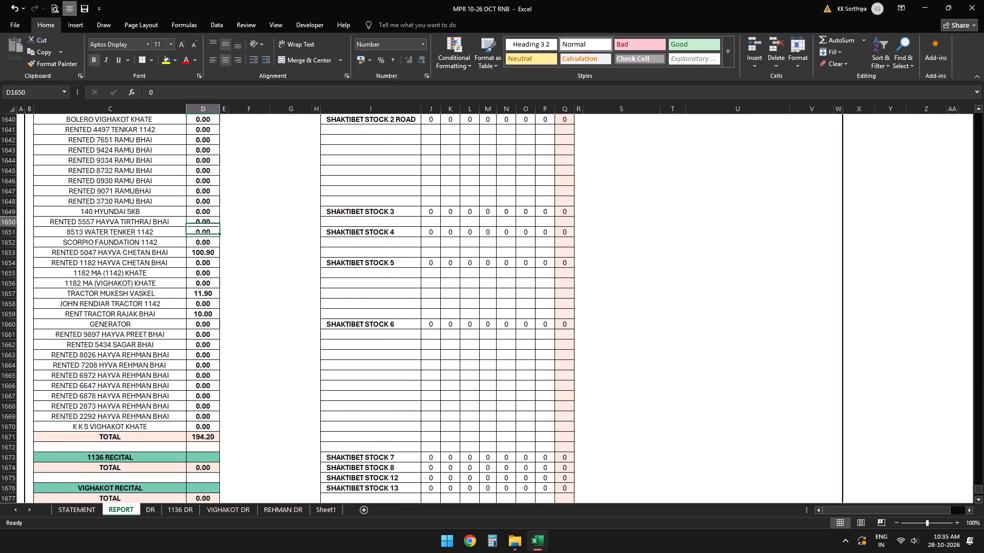
key(Up)
key(Up)
key(Up)
key(Up)
key(Down)
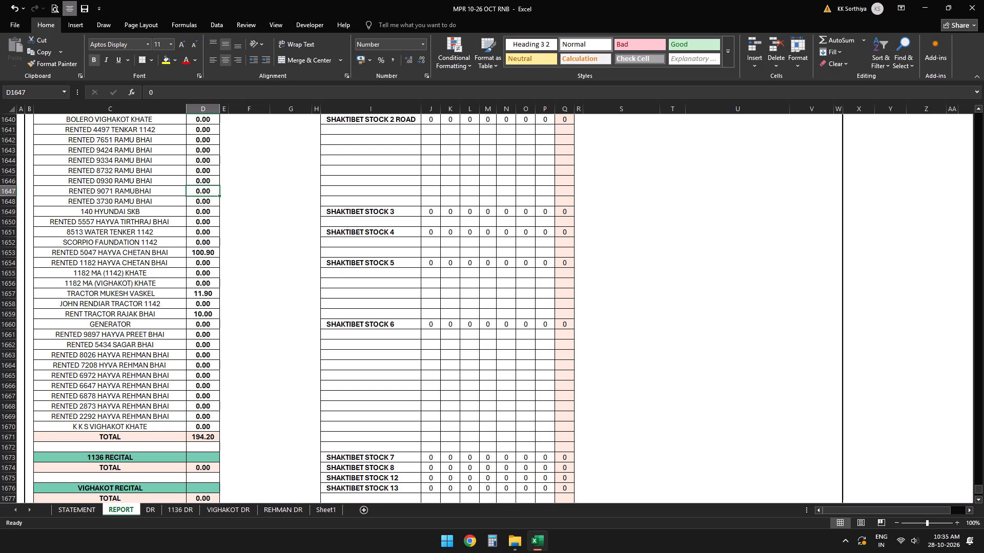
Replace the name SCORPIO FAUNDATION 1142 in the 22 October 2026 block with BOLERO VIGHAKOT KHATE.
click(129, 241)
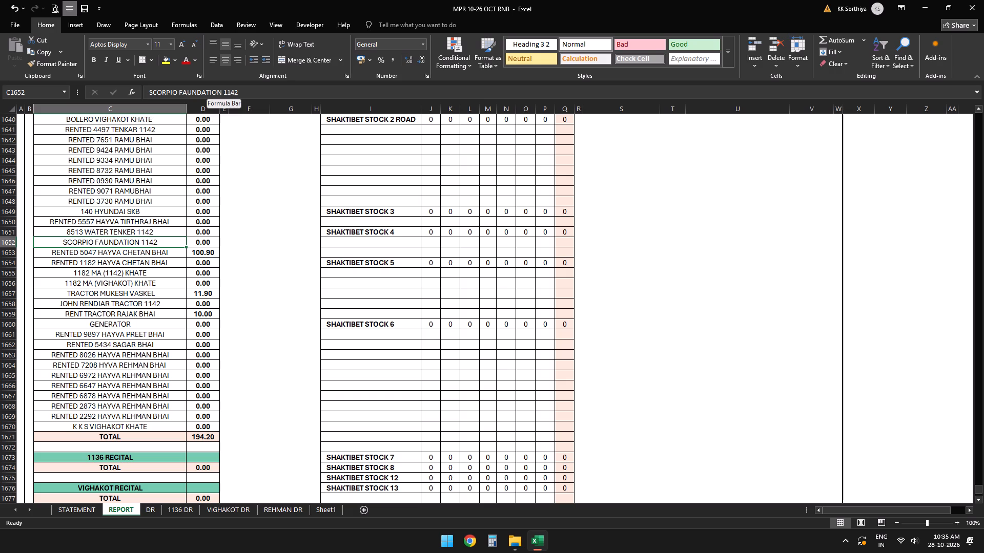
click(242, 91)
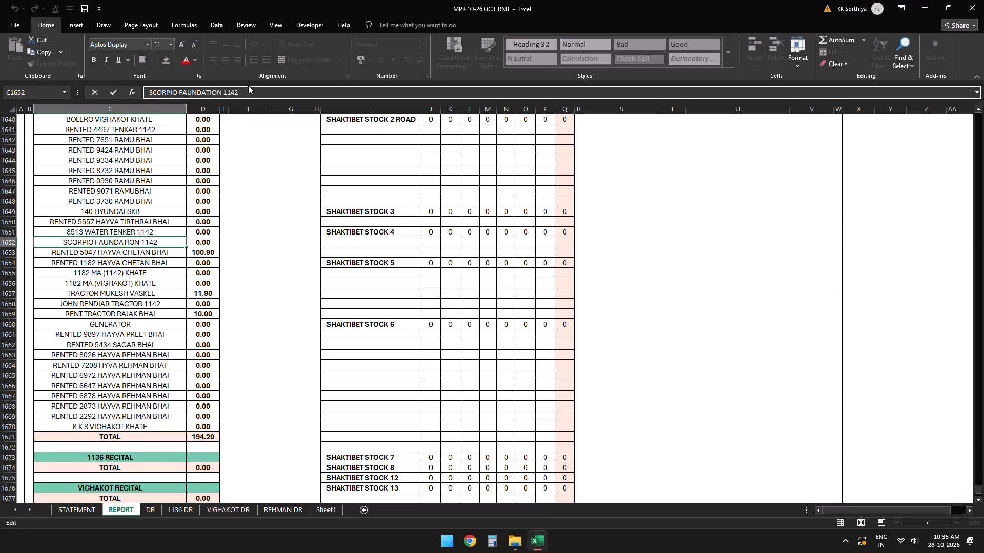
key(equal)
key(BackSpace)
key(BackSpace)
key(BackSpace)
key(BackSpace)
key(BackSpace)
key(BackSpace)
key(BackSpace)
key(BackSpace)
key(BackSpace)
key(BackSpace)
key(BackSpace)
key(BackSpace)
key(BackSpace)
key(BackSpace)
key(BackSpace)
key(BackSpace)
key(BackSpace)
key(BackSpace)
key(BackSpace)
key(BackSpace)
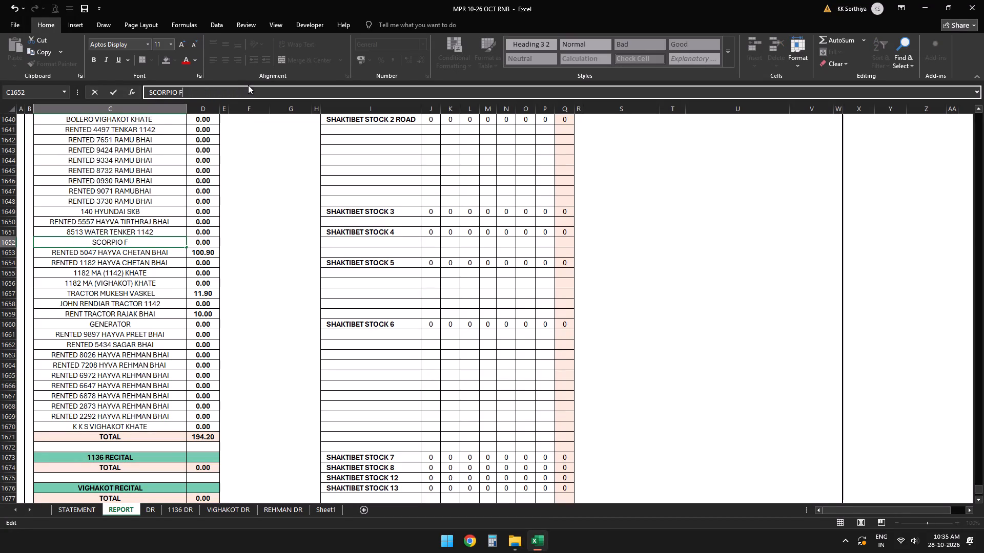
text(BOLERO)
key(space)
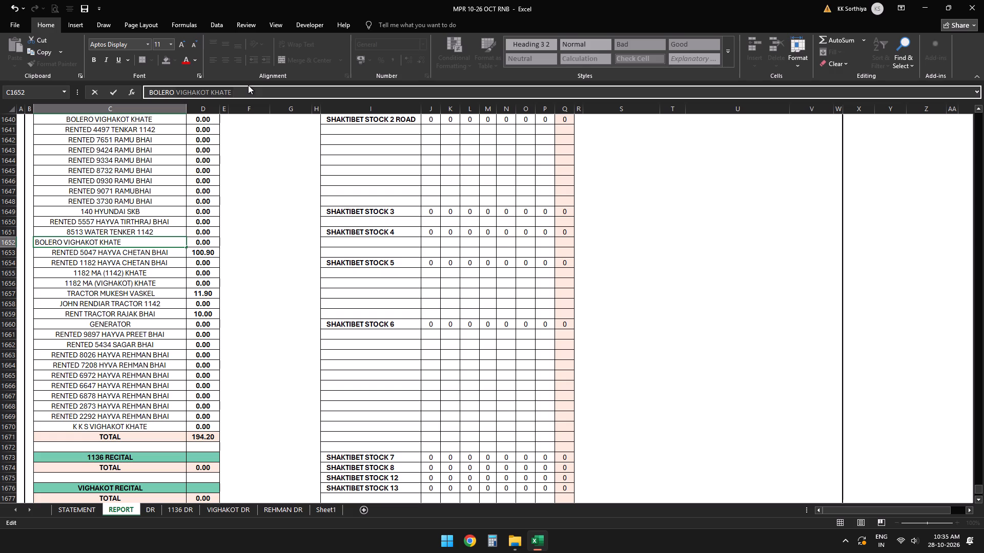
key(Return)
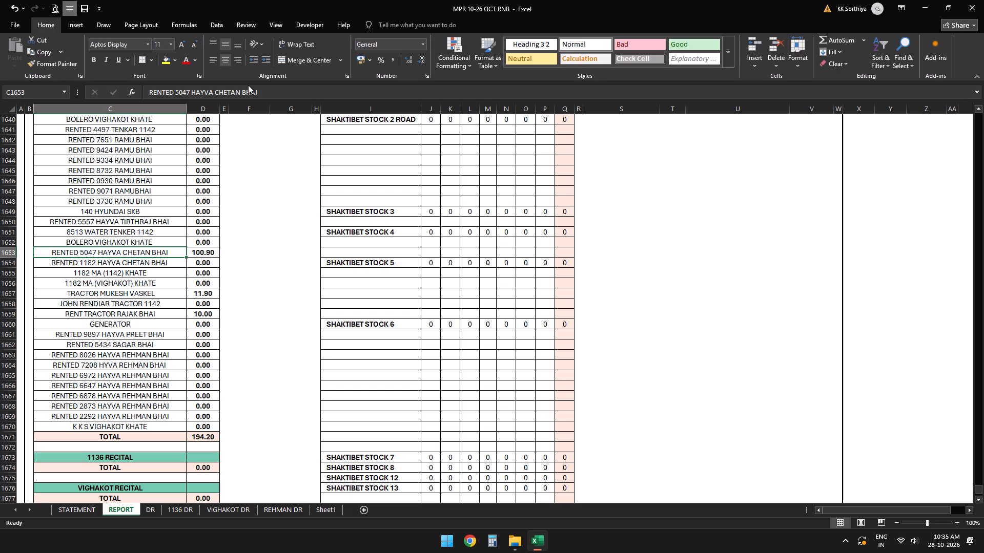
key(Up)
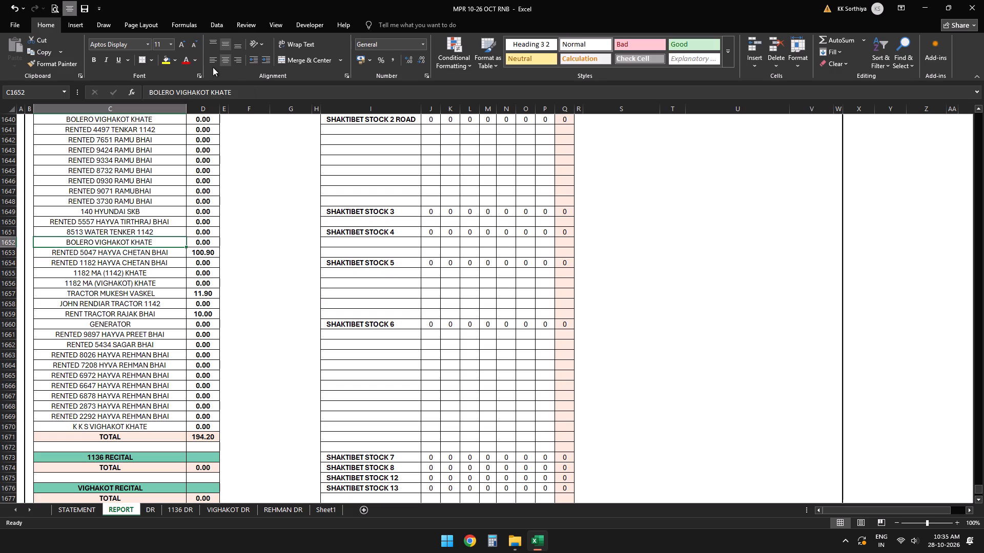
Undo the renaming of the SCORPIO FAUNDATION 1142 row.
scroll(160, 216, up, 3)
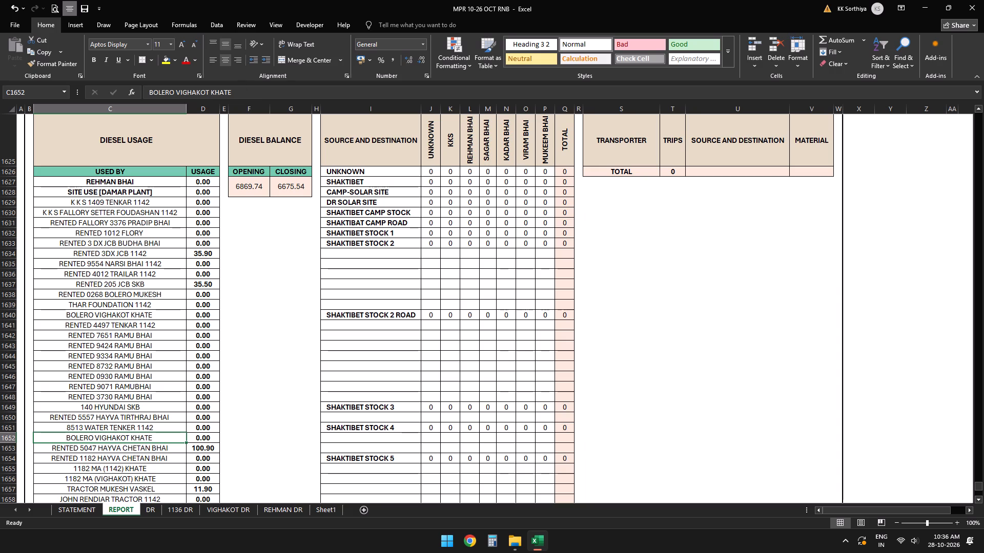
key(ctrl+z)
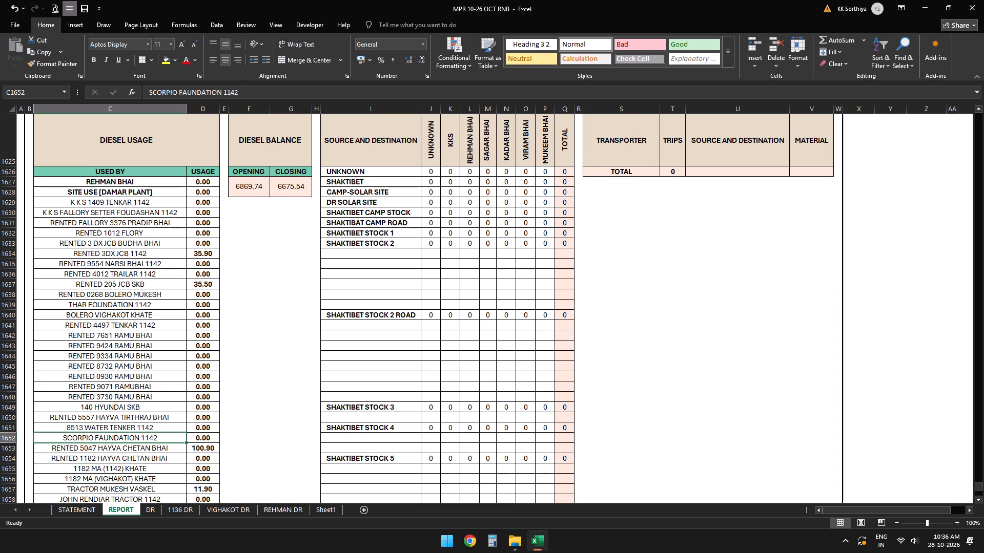
Enter 44.9 as the 22 October 2026 diesel usage for the existing BOLERO VIGHAKOT KHATE row.
key(Up)
key(Up)
key(Up)
key(Up)
key(Up)
key(Up)
key(Up)
key(Up)
key(Up)
key(Up)
key(Up)
key(Up)
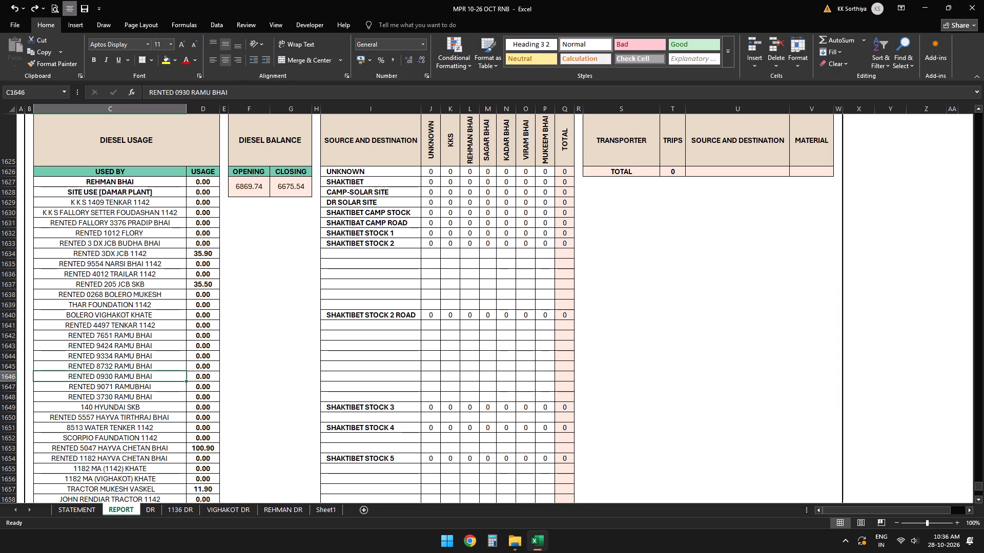
key(Right)
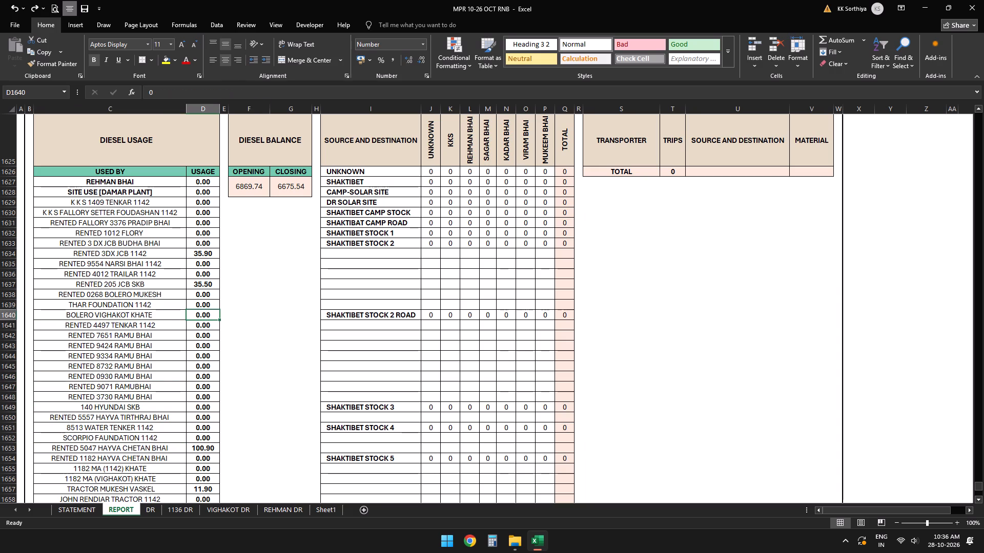
text(44.9)
key(Down)
key(Up)
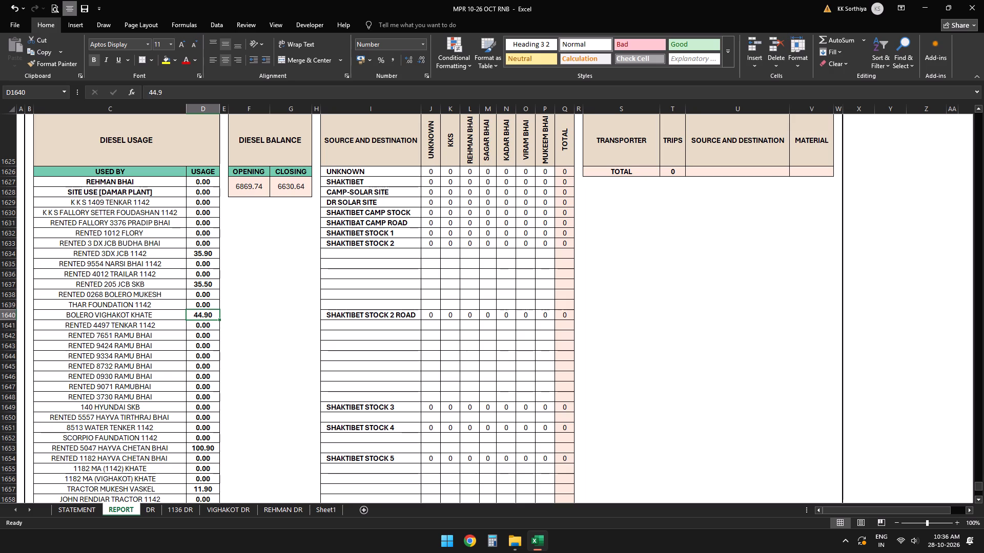
Enter 40.9 as the 22 October 2026 diesel usage for K K S FALLORY SETTER FOUDASHAN 1142.
key(Up)
key(Up)
key(Up)
key(Up)
key(Up)
key(Up)
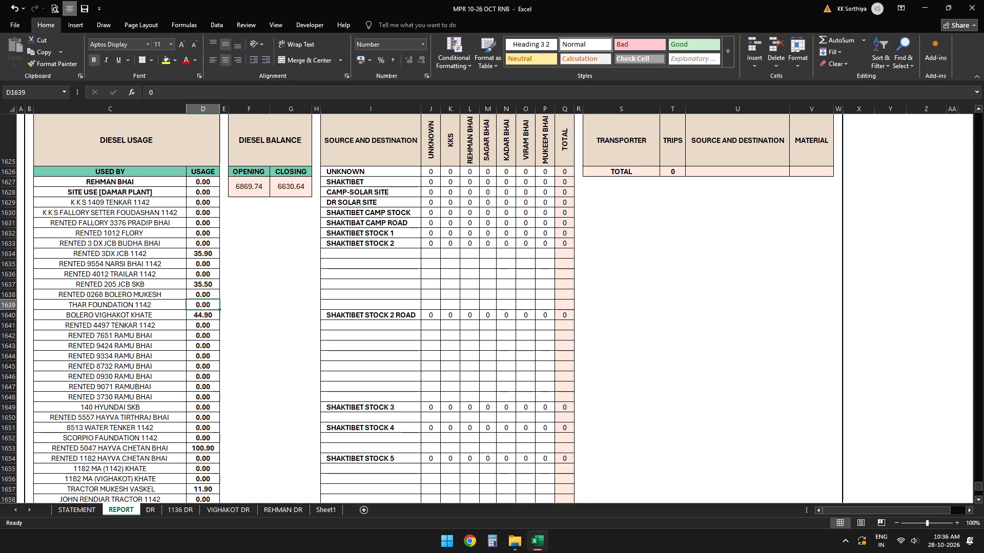
key(Up)
key(Up)
key(Up)
key(Up)
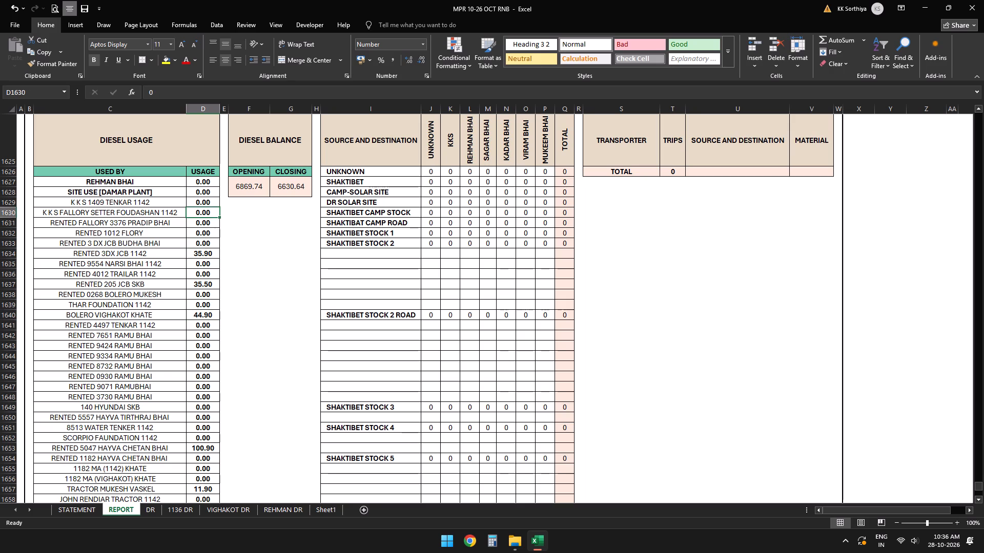
text(40.0)
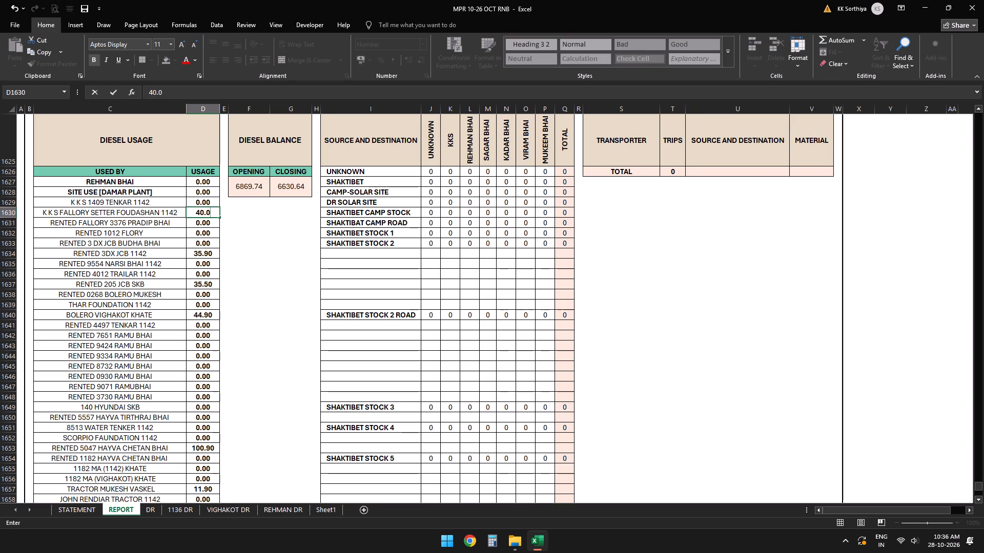
key(BackSpace)
key(9)
key(Down)
key(Up)
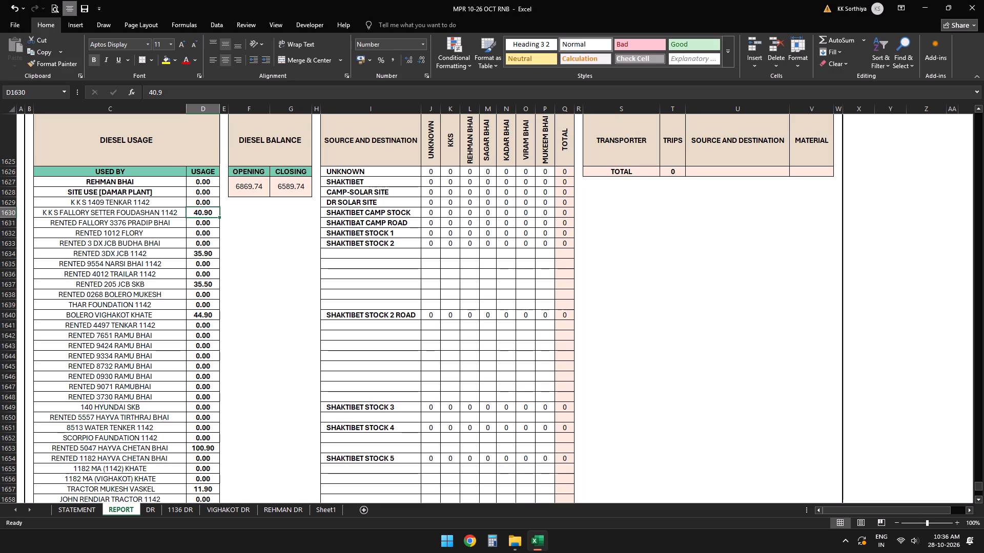
Check the 22 October 2026 DIESEL USAGE entries row by row from the K K S FALLORY SETTER row down to TOTAL.
key(Down)
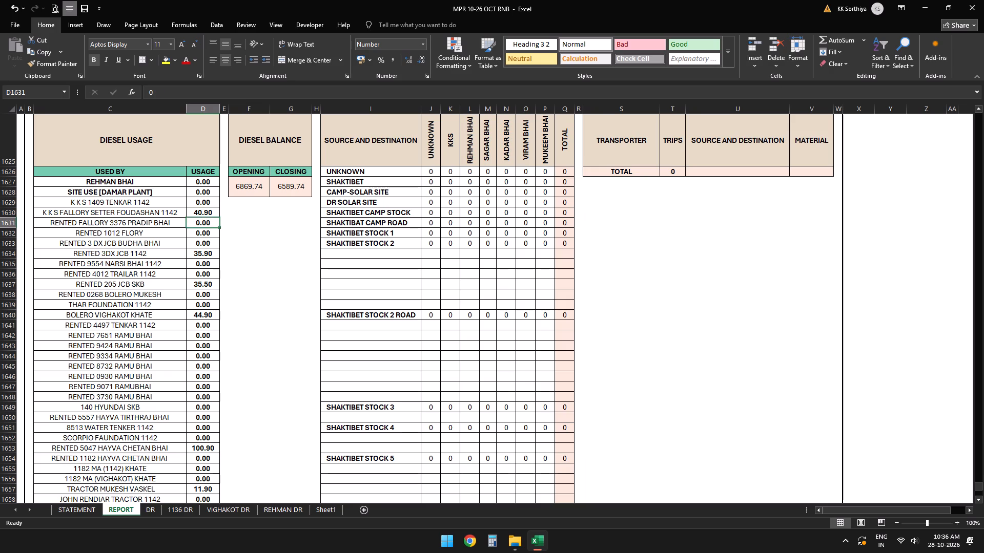
key(Down)
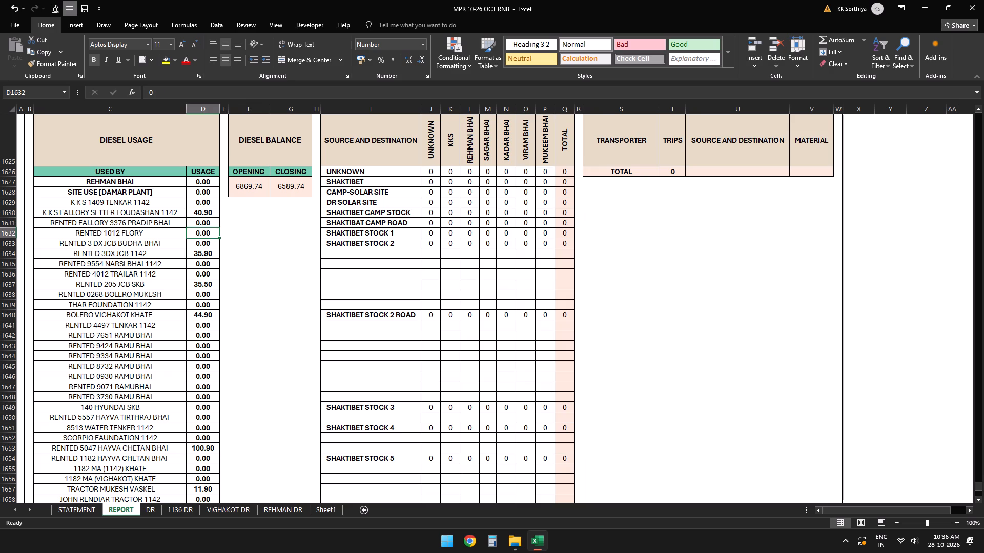
key(Down)
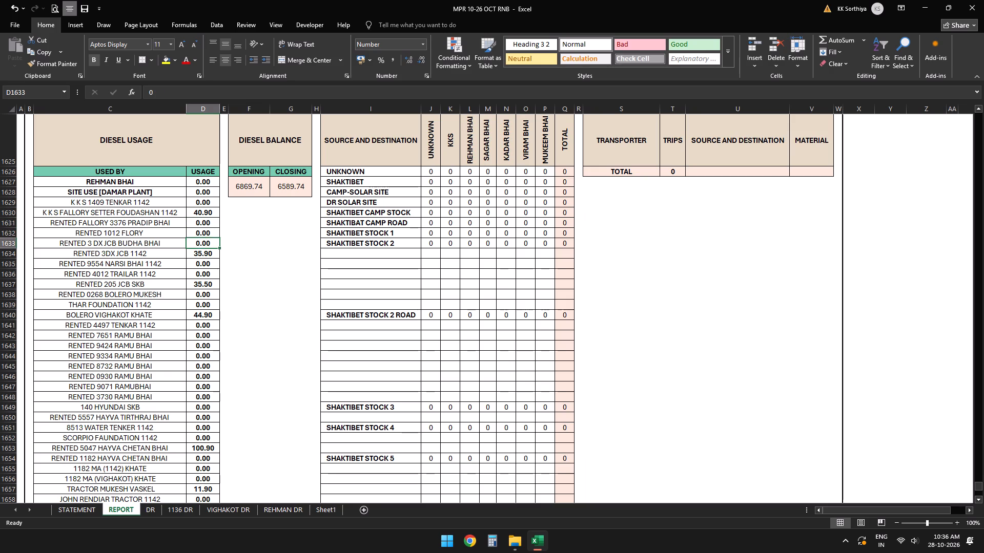
key(Down)
key(Down)
key(Down)
key(Down)
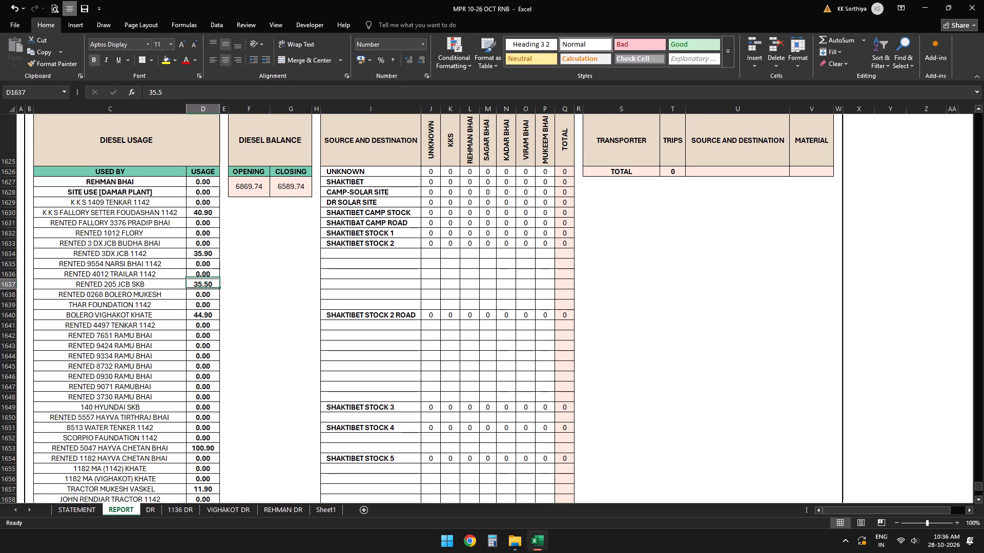
key(Down)
key(Down)
key(Down)
key(Down)
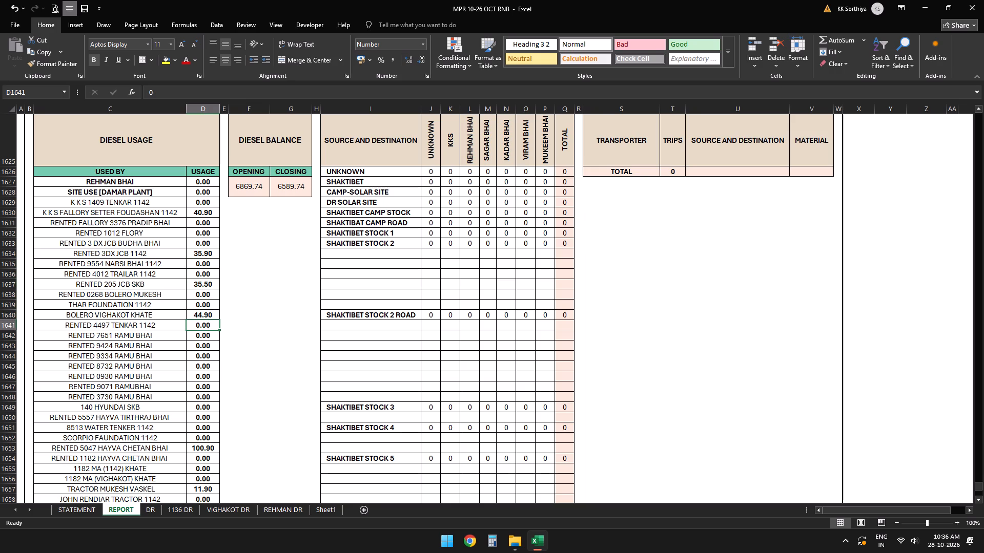
key(Down)
key(Down)
key(Down)
key(Down)
key(Down)
key(Down)
key(Down)
key(Down)
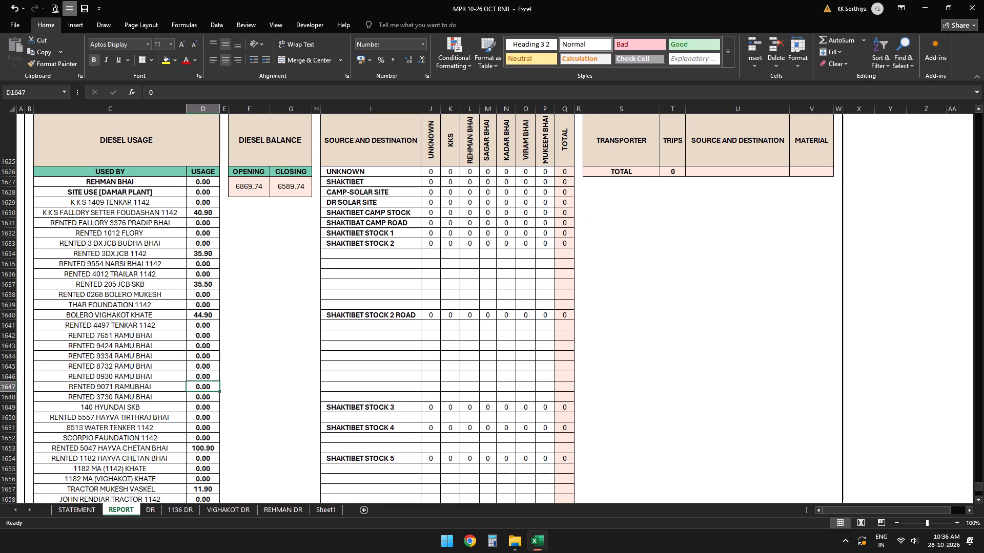
key(Down)
key(Down)
key(Down)
key(Down)
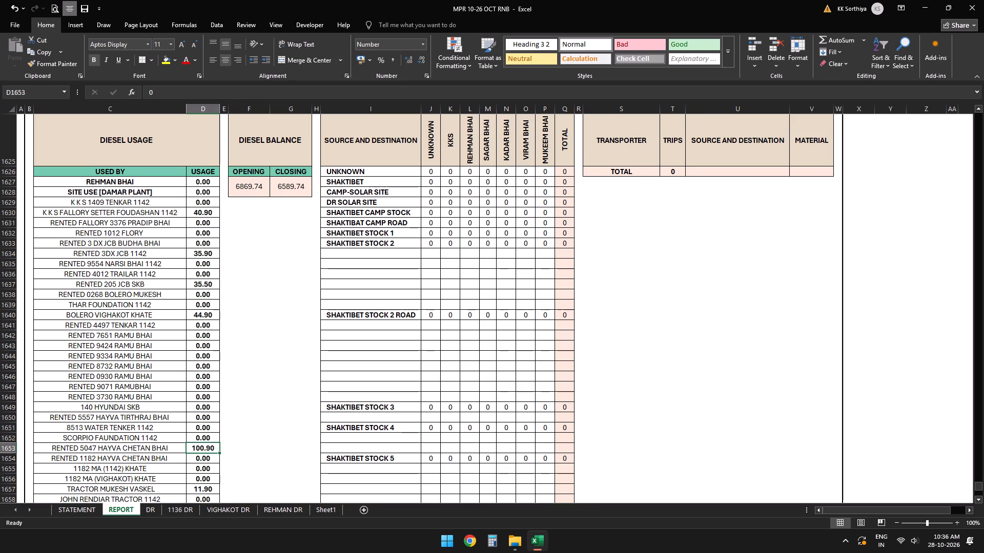
key(Down)
key(Down)
key(Down)
key(Down)
key(Down)
key(Down)
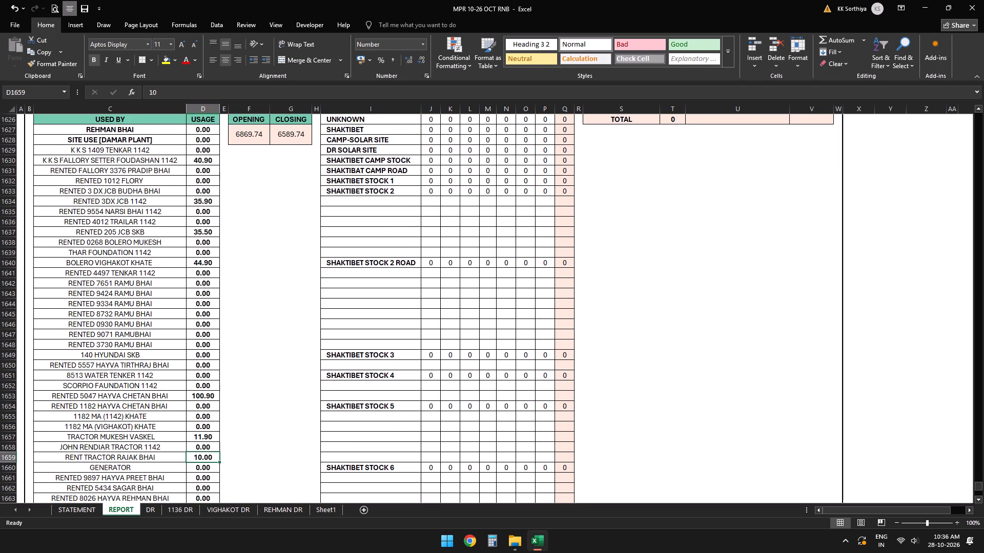
key(Down)
key(Down)
key(Down)
key(Down)
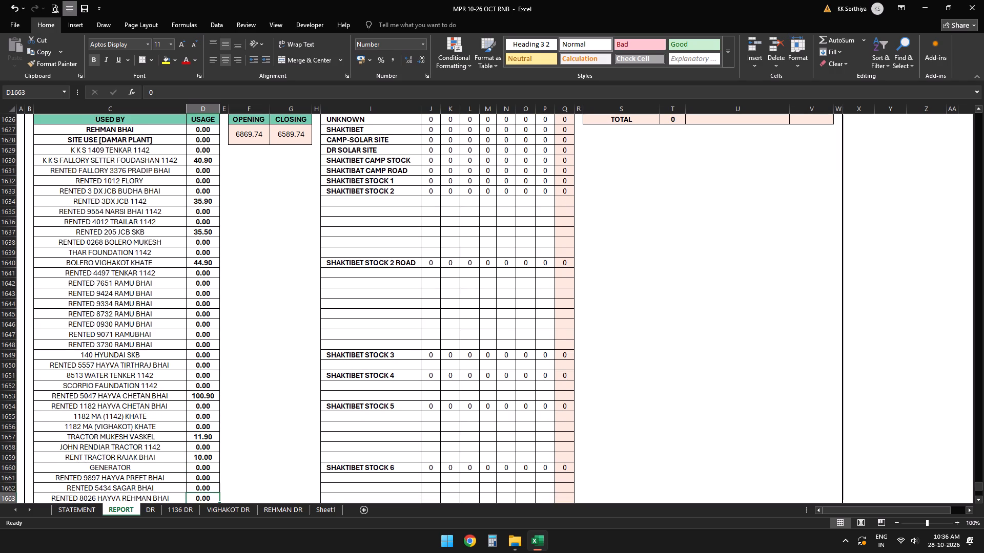
key(Down)
key(Down)
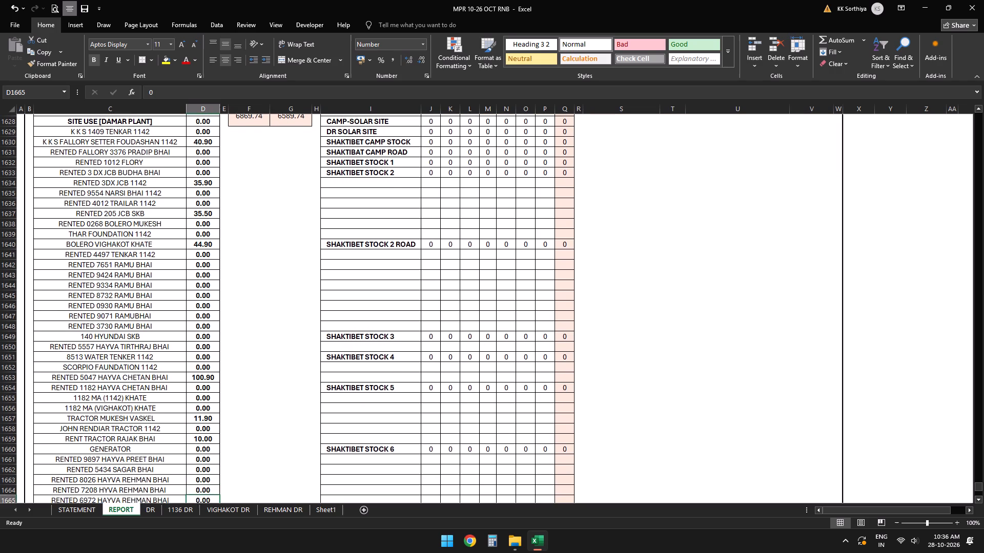
key(Down)
key(Down)
key(Down)
key(Down)
key(Down)
key(Down)
key(Down)
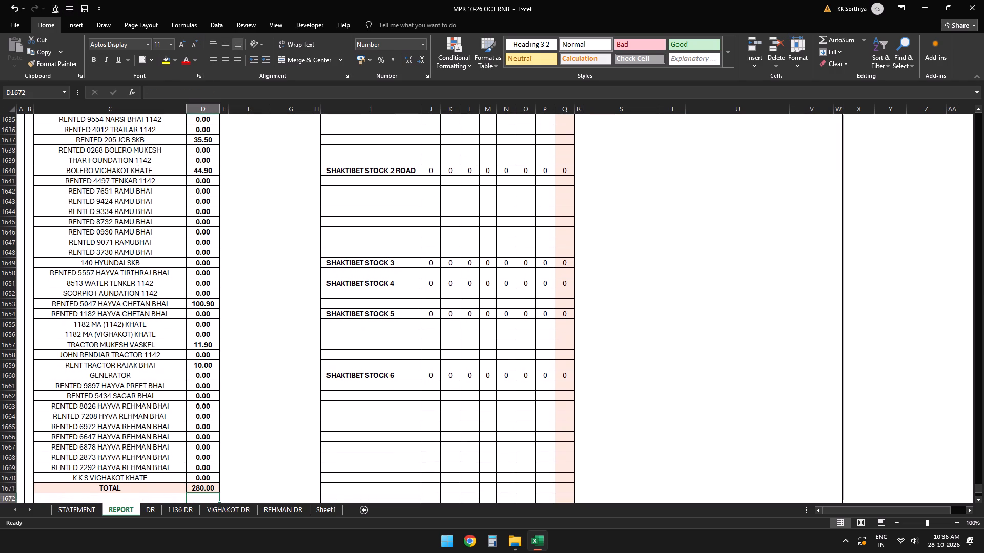
Change the vehicle number of the WATER TENKER 1142 row in the 22 October 2026 block to 7567.
key(Up)
key(Up)
key(Up)
key(Up)
key(Up)
key(Up)
key(Up)
key(Up)
key(Up)
key(Up)
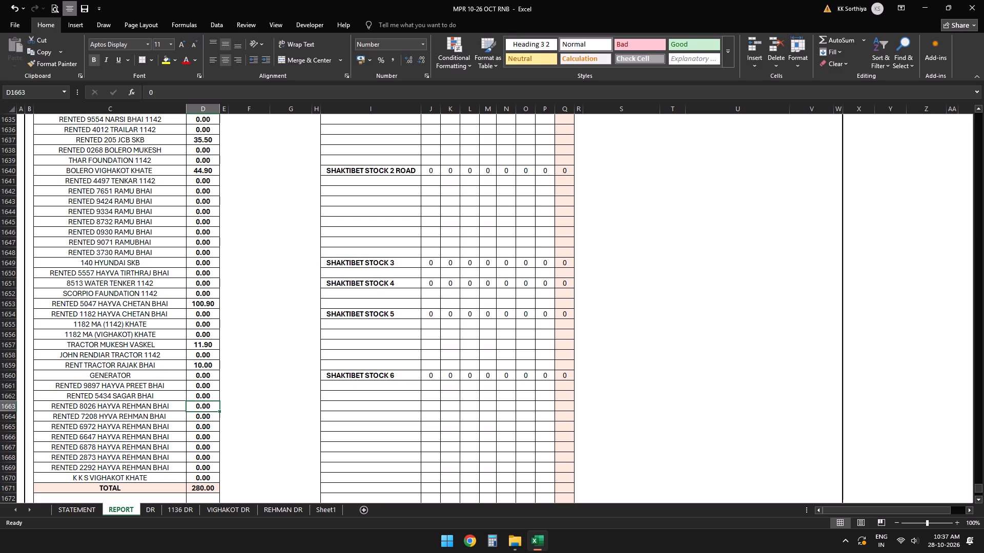
key(Up)
key(Up)
key(Up)
key(Up)
key(Up)
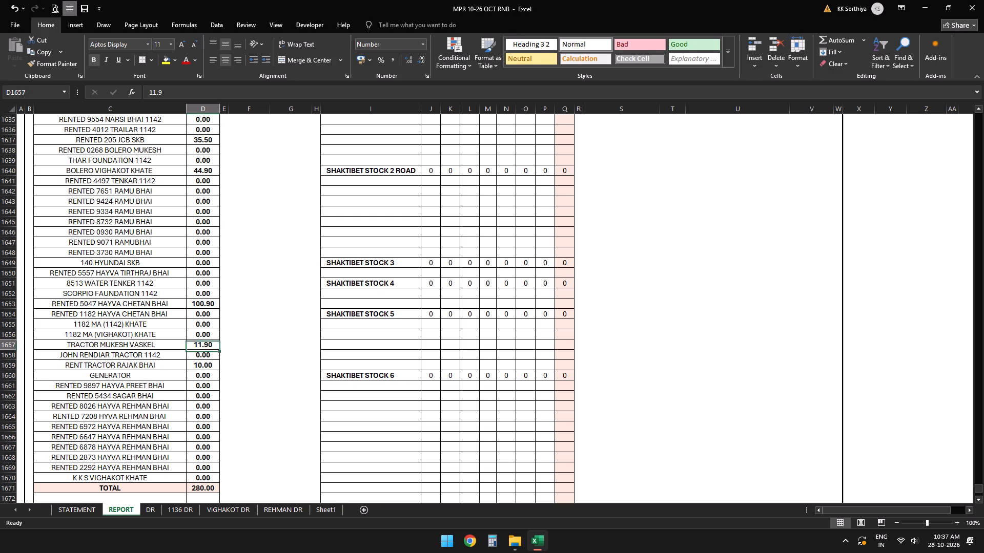
key(Up)
key(Up)
key(Up)
key(Up)
key(Up)
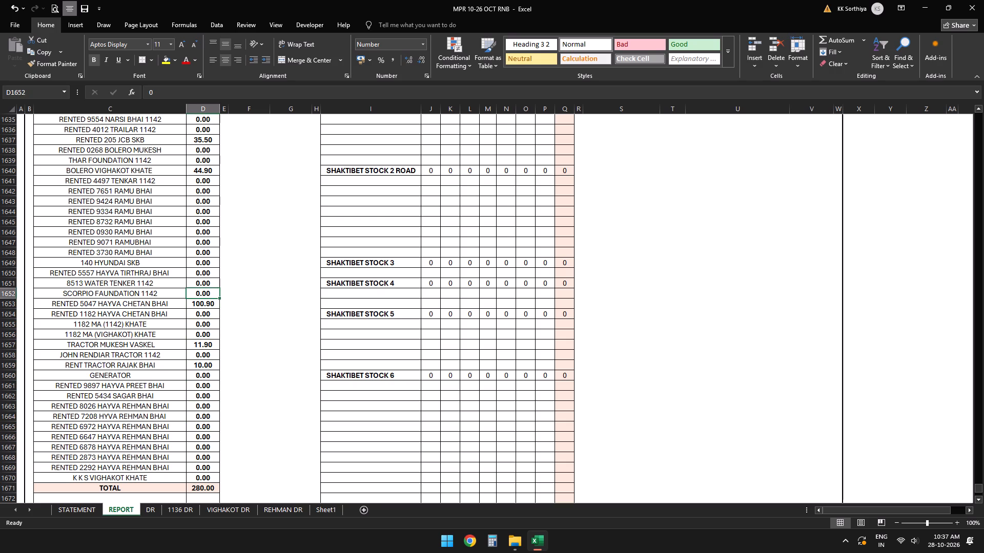
key(Left)
key(Up)
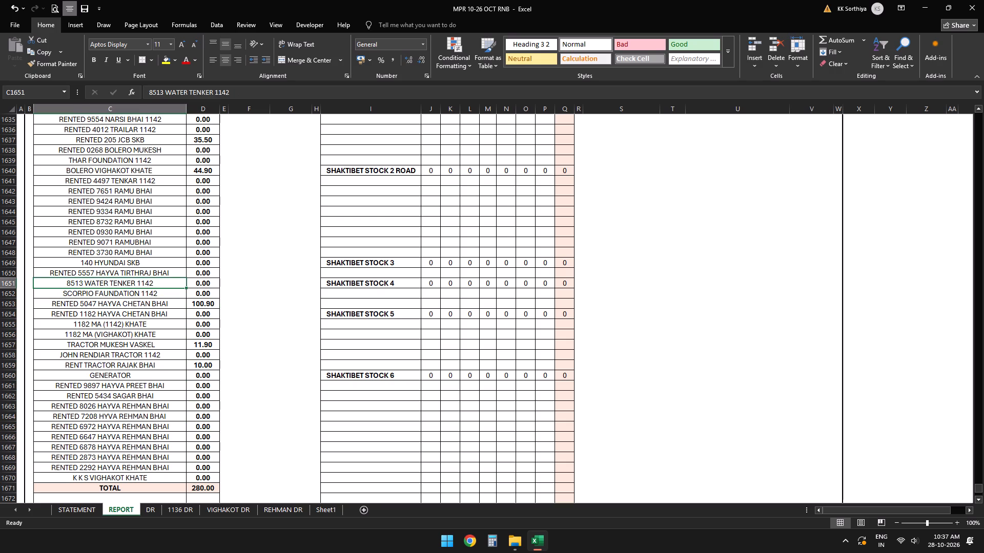
click(162, 90)
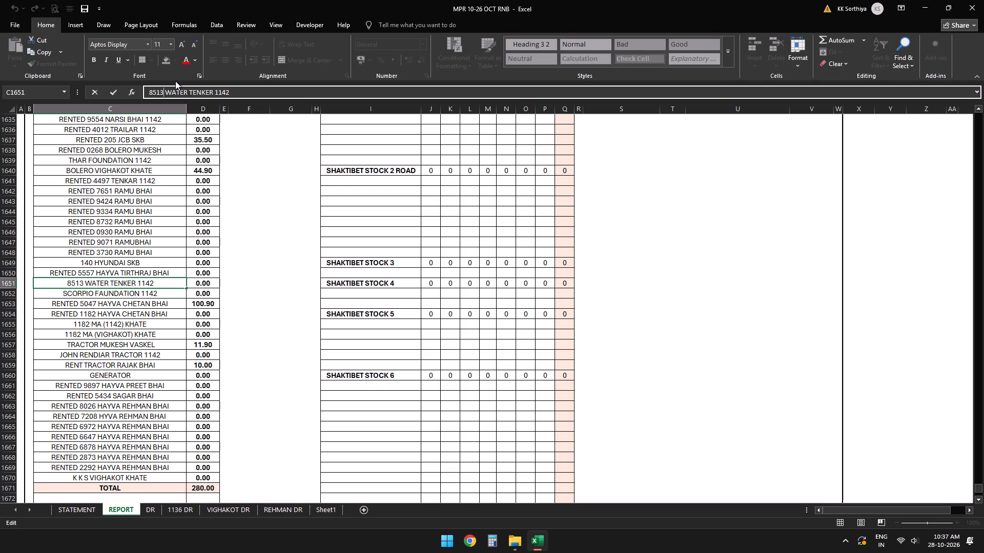
key(BackSpace)
key(BackSpace)
key(BackSpace)
key(BackSpace)
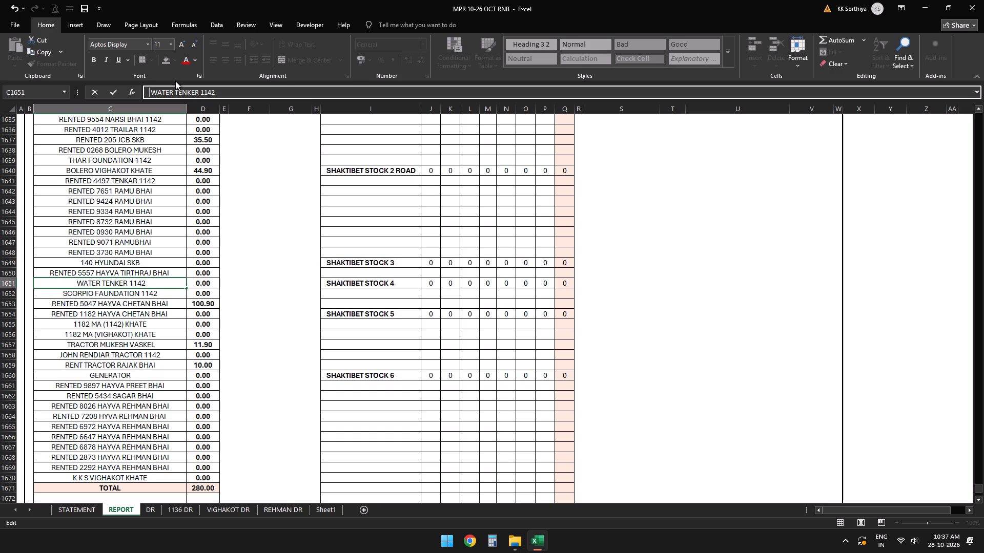
text(7567)
key(Return)
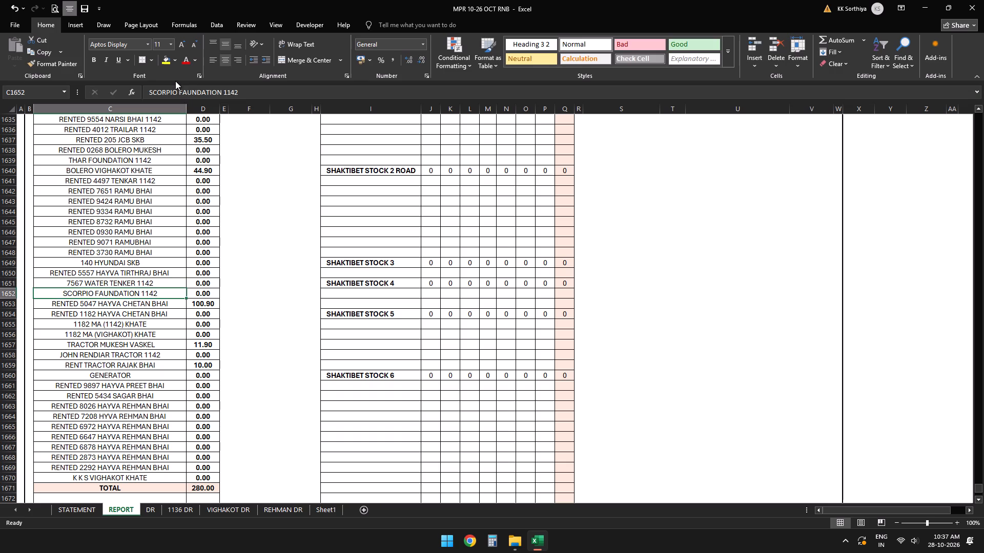
Enter 60.9 as the 22 October 2026 diesel usage for 7567 WATER TENKER 1142.
key(Up)
key(Right)
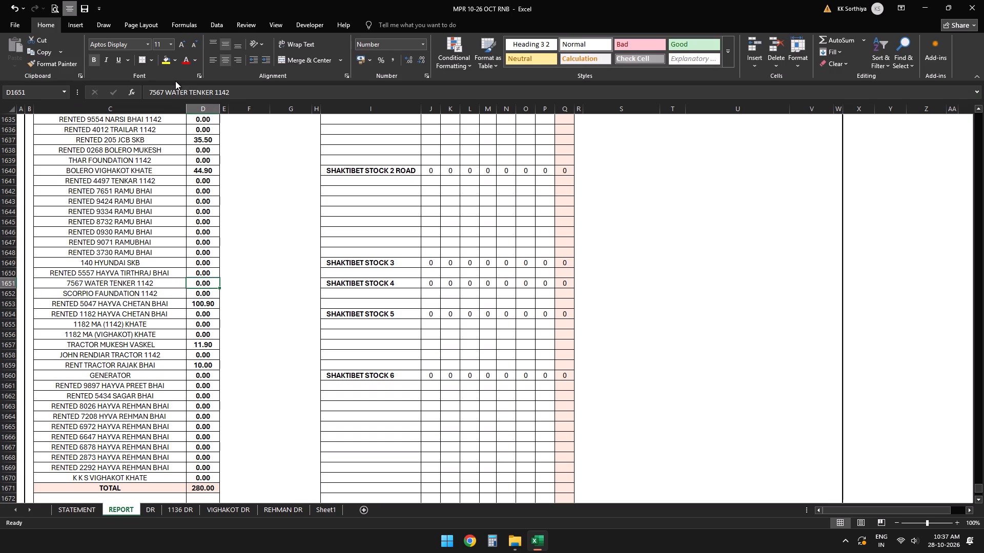
text(60.9)
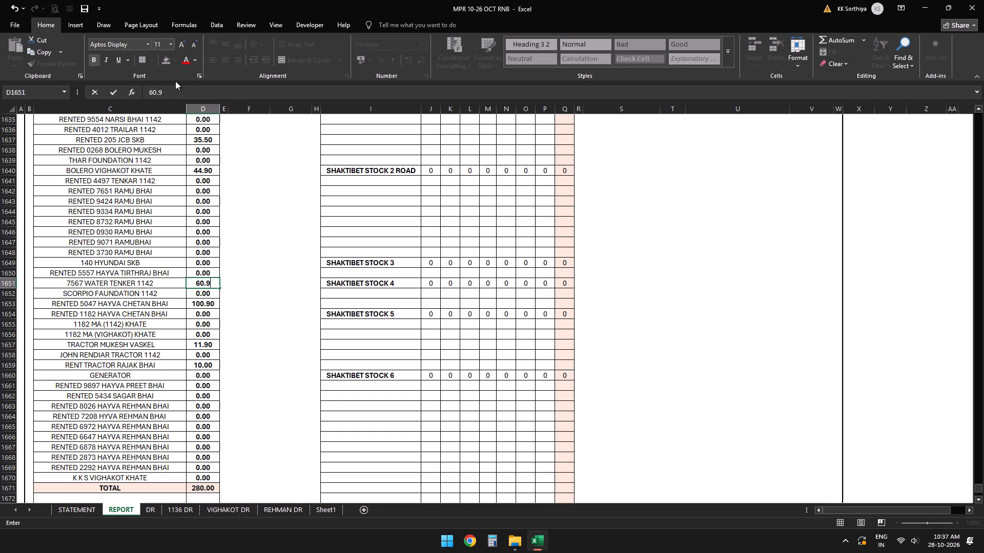
key(Up)
key(Down)
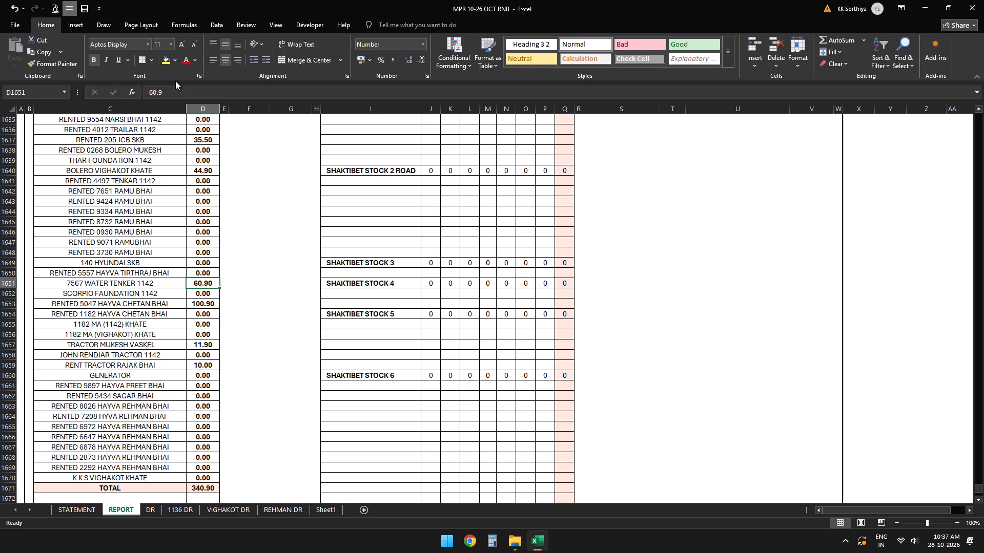
Save the workbook.
key(ctrl+s)
scroll(174, 260, up, 2)
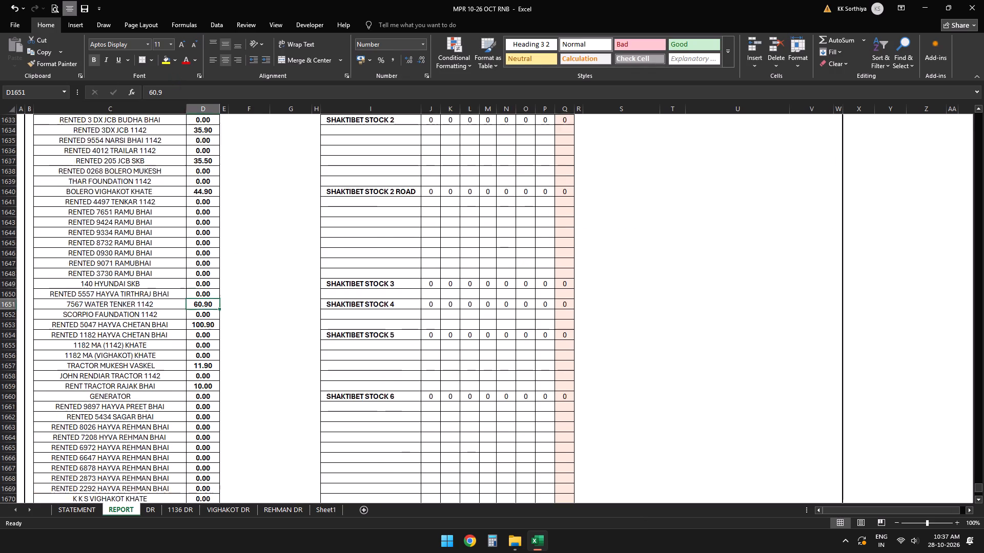
scroll(183, 257, up, 1)
scroll(185, 254, down, 4)
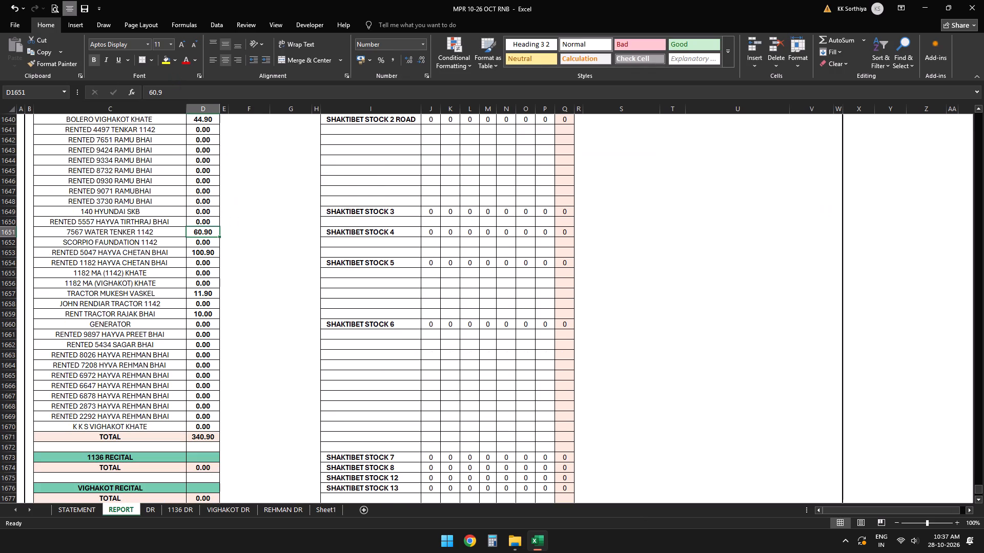
key(ctrl+s)
Copy the whole 22 October 2026 report block, B1623 to W1684, and paste it below starting at B1686.
scroll(287, 293, down, 3)
scroll(317, 268, up, 7)
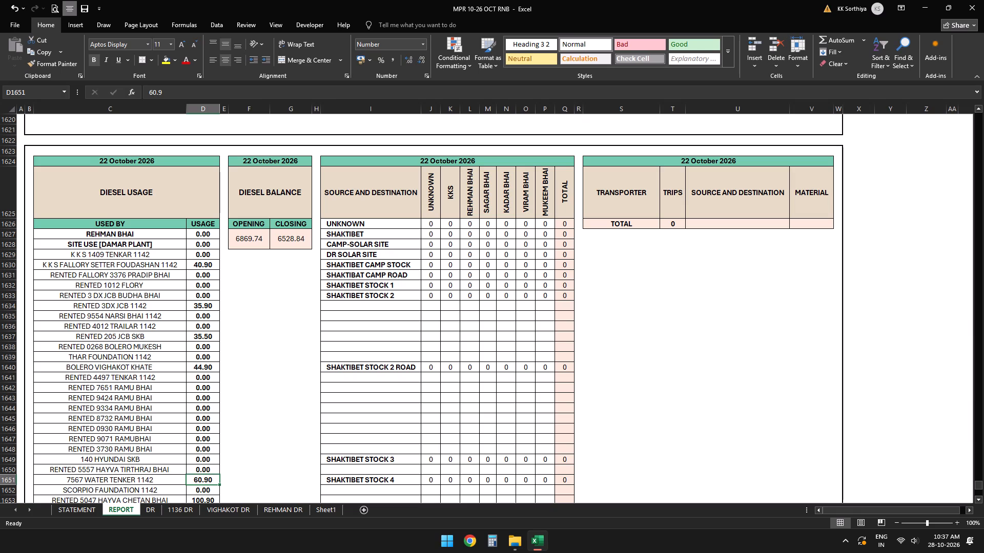
click(29, 149)
key(shift+Right)
key(shift+Down)
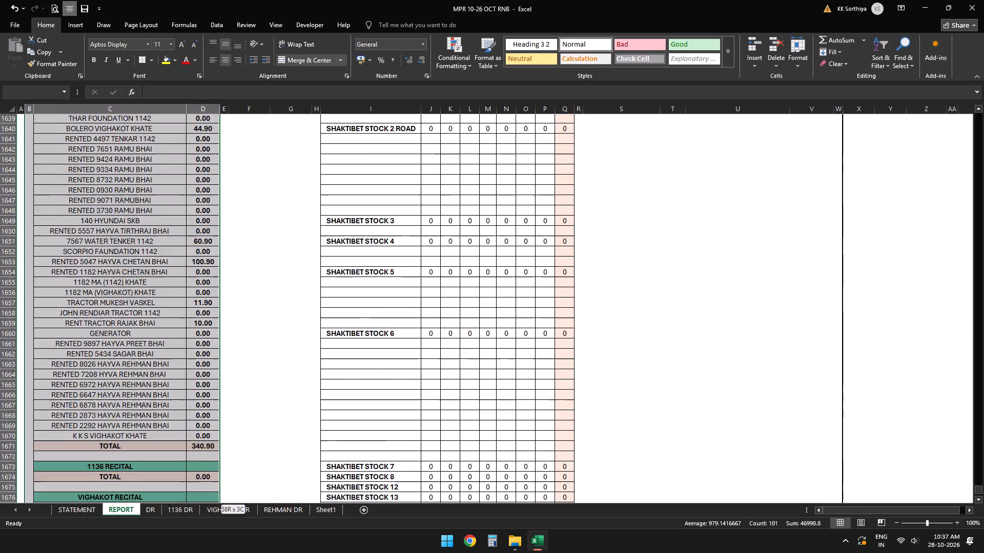
key(shift+Right)
key(shift+Up)
key(shift+Up)
key(shift+Down)
key(shift+Right)
key(shift+Right)
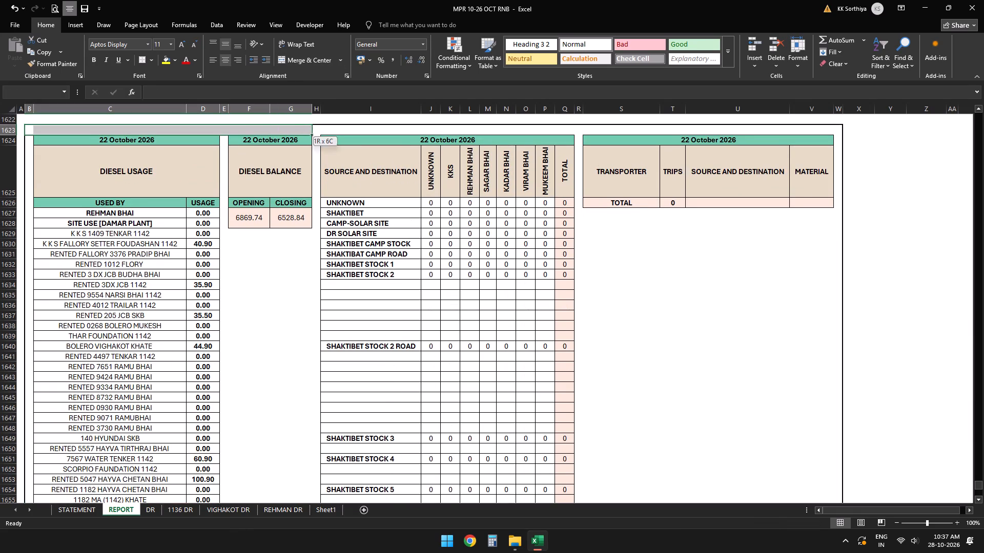
key(shift+Right)
key(shift+Right)
key(shift+Right)
key(shift+Right)
key(shift+Right)
key(shift+Right)
key(shift+Right)
key(shift+Right)
key(shift+Right)
key(shift+Right)
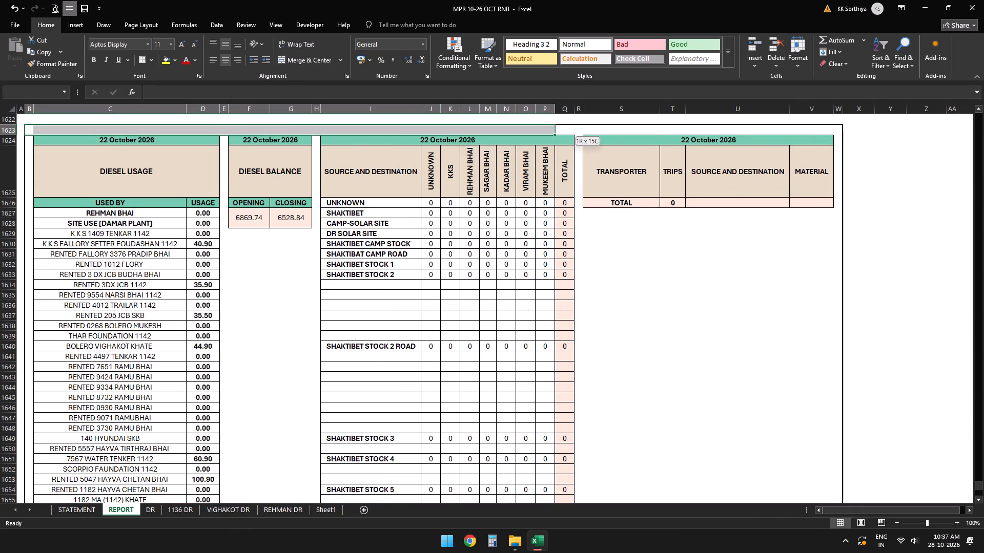
key(shift+Right)
key(shift+Right)
key(shift+Right)
key(shift+Right)
key(shift+Right)
key(shift+Right)
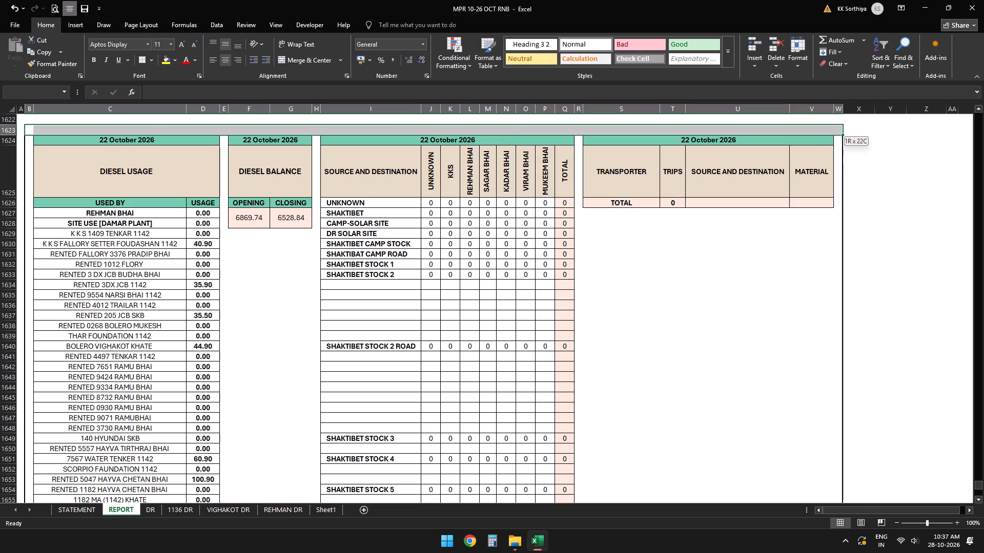
key(shift+Down)
key(shift+Down)
key(shift+Down)
key(shift+Down)
key(shift+Down)
key(shift+Down)
key(shift+Down)
key(shift+Down)
key(shift+Up)
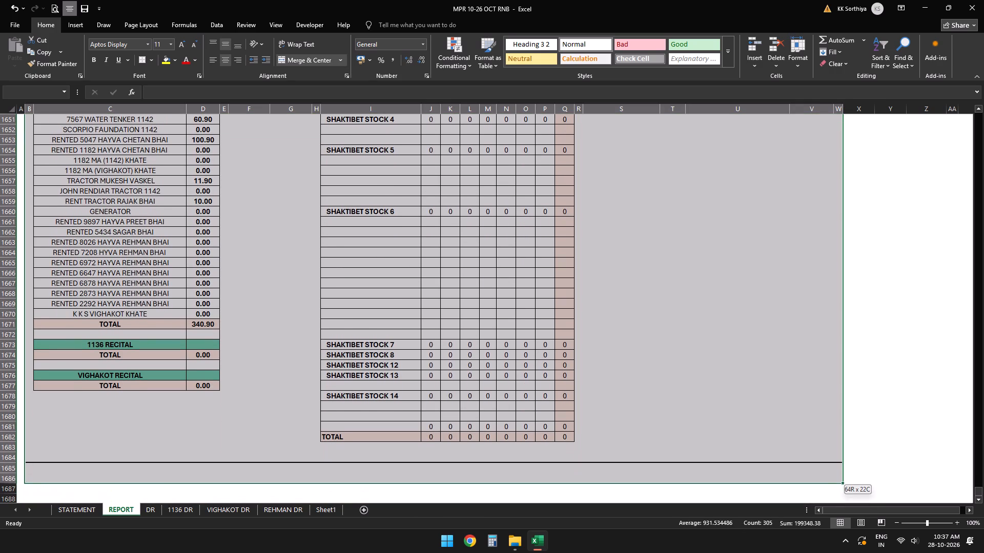
key(shift+Up)
key(shift+Up)
key(ctrl+c)
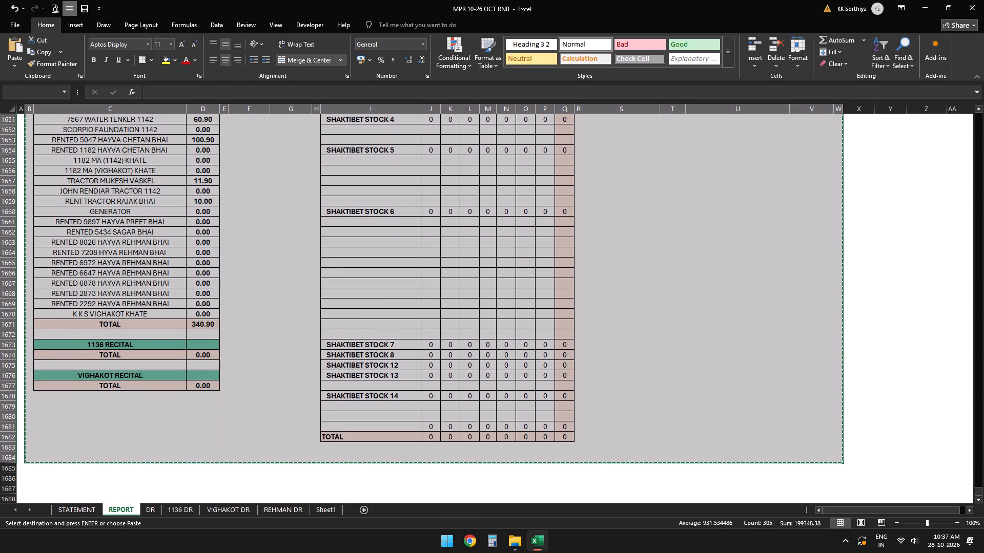
scroll(205, 154, down, 4)
click(35, 272)
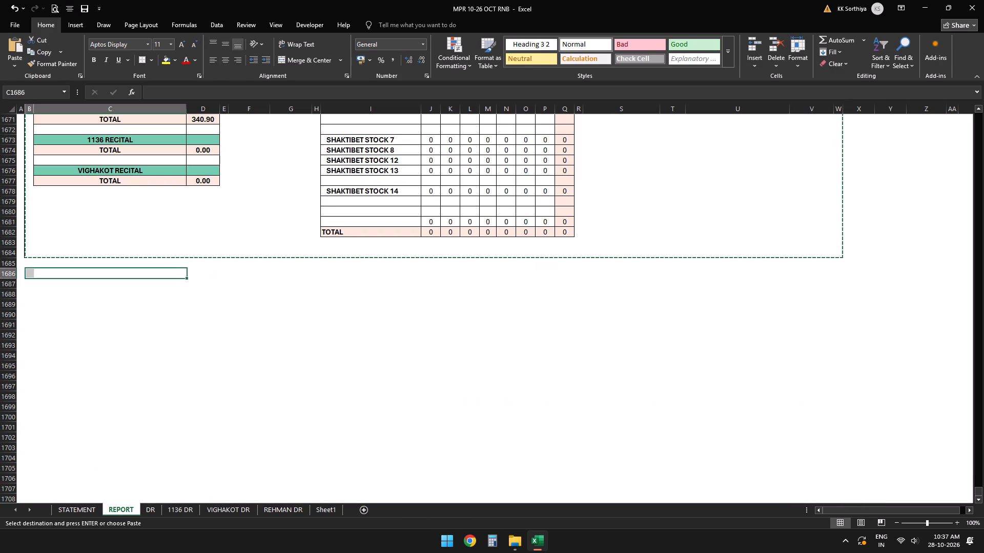
click(33, 271)
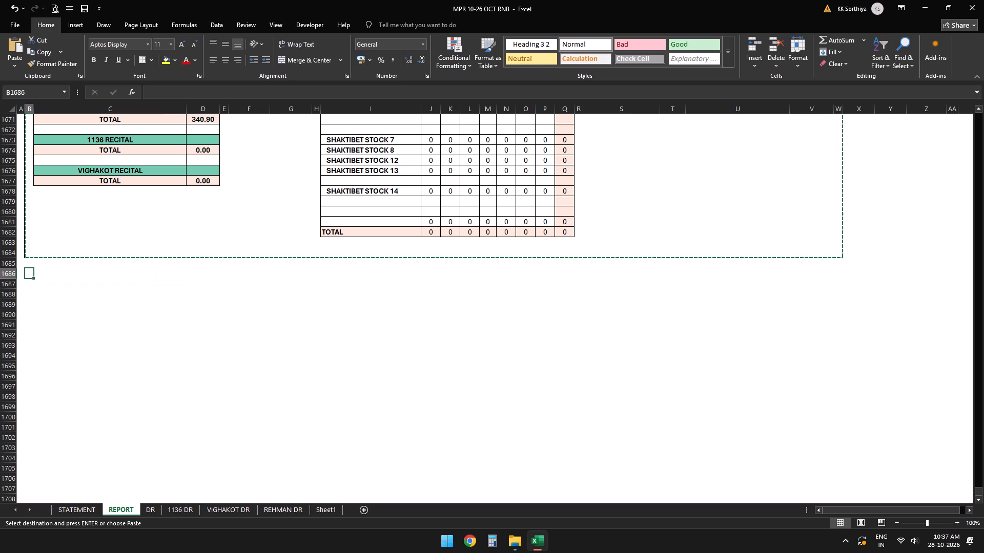
key(ctrl+v)
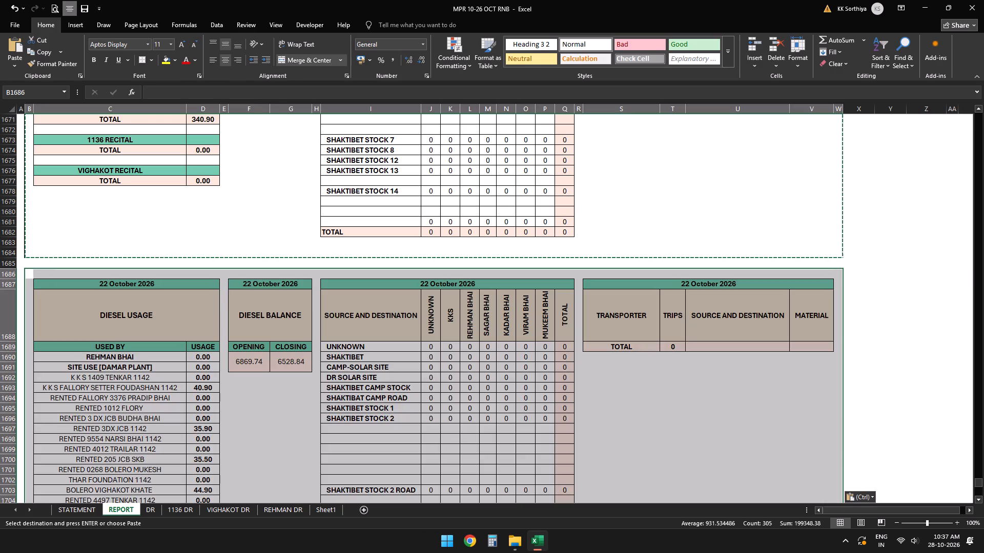
Set the DIESEL USAGE date heading of the pasted block to 23-10.
click(62, 284)
text(23-10)
key(Down)
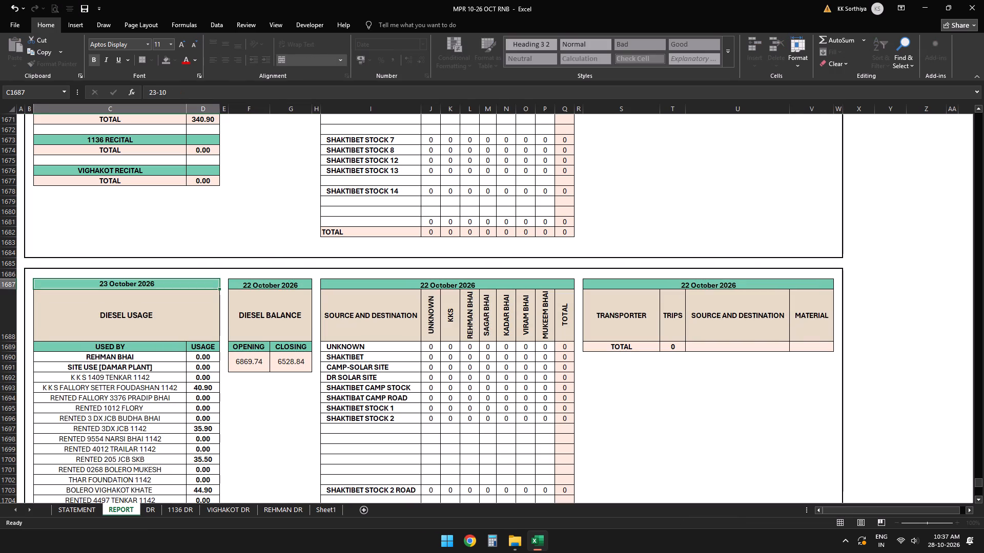
key(Up)
key(Down)
key(Right)
key(Right)
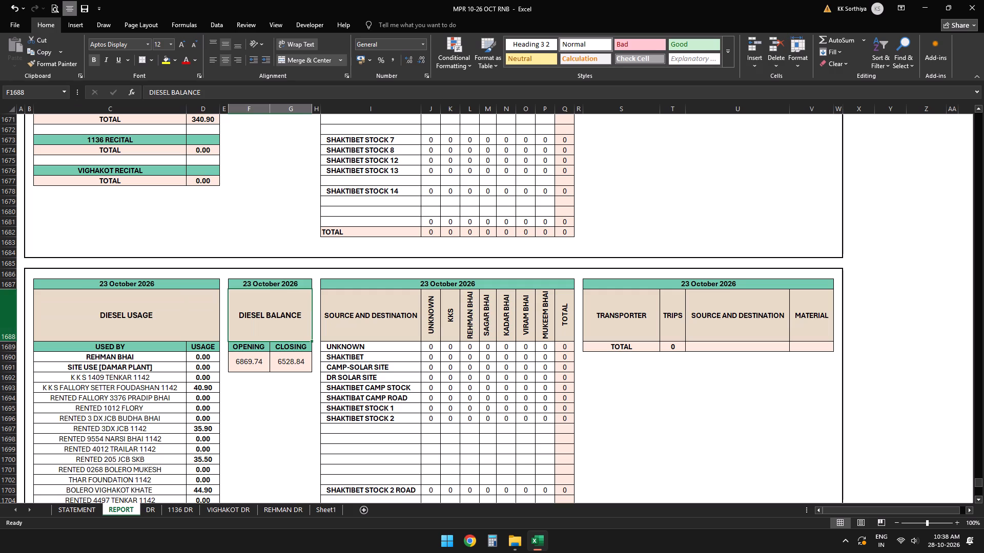
Set the opening diesel balance of the 23 October 2026 block to 6528.84.
scroll(15, 333, up, 9)
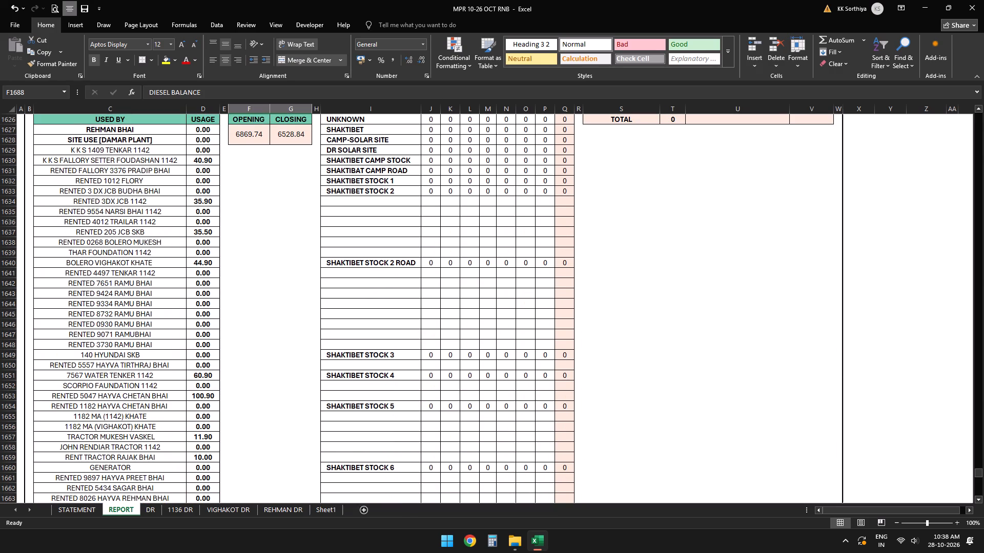
scroll(55, 332, down, 7)
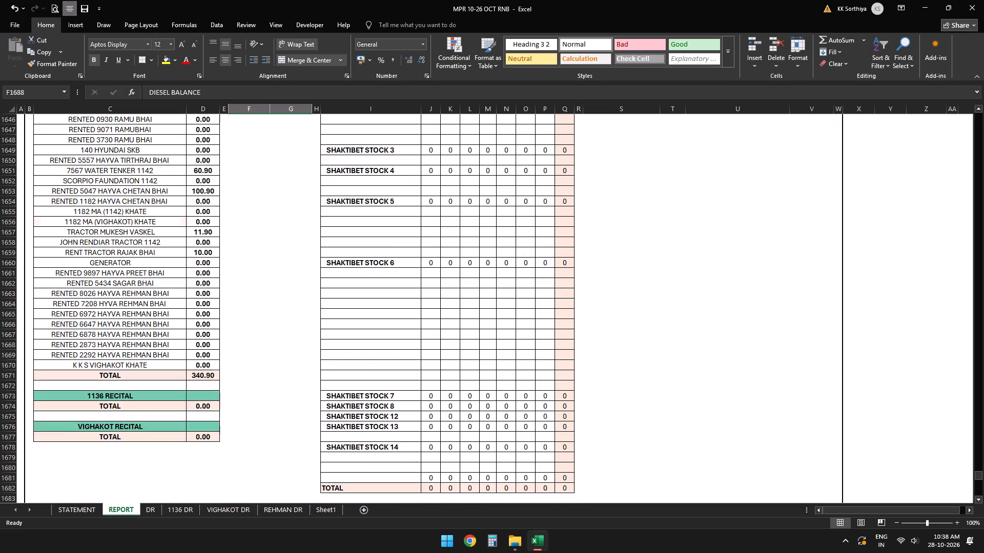
scroll(163, 355, down, 2)
click(253, 364)
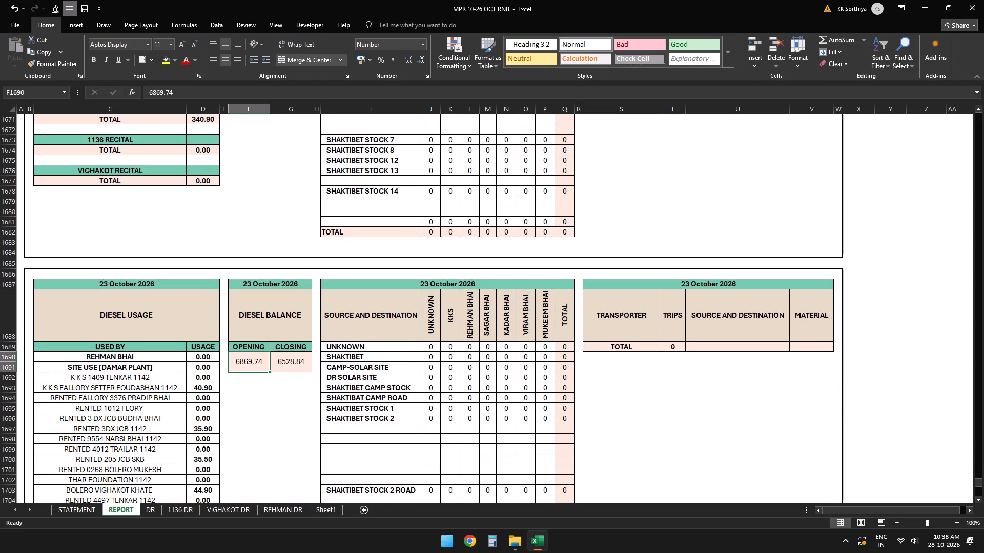
text(65)
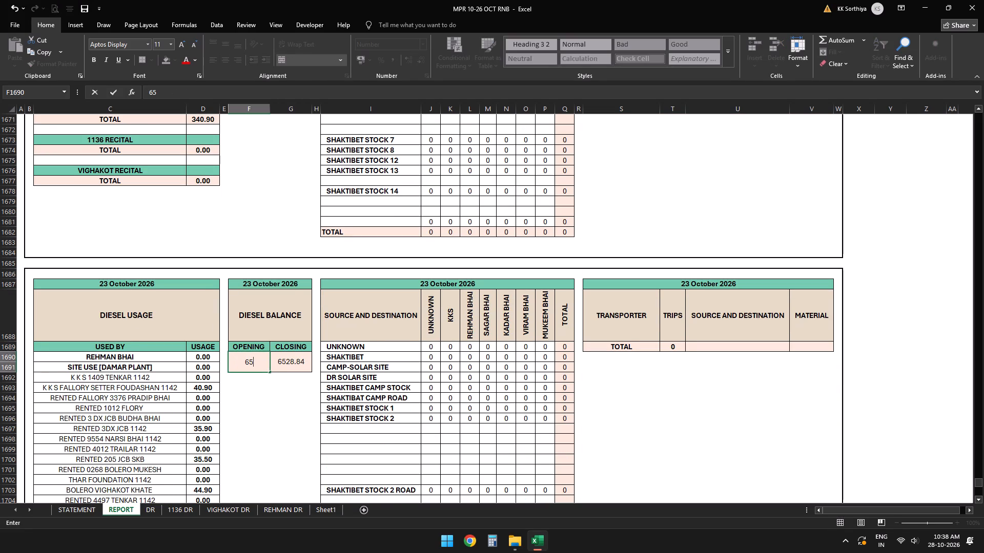
text(28)
text(.84)
key(Down)
key(Left)
key(Left)
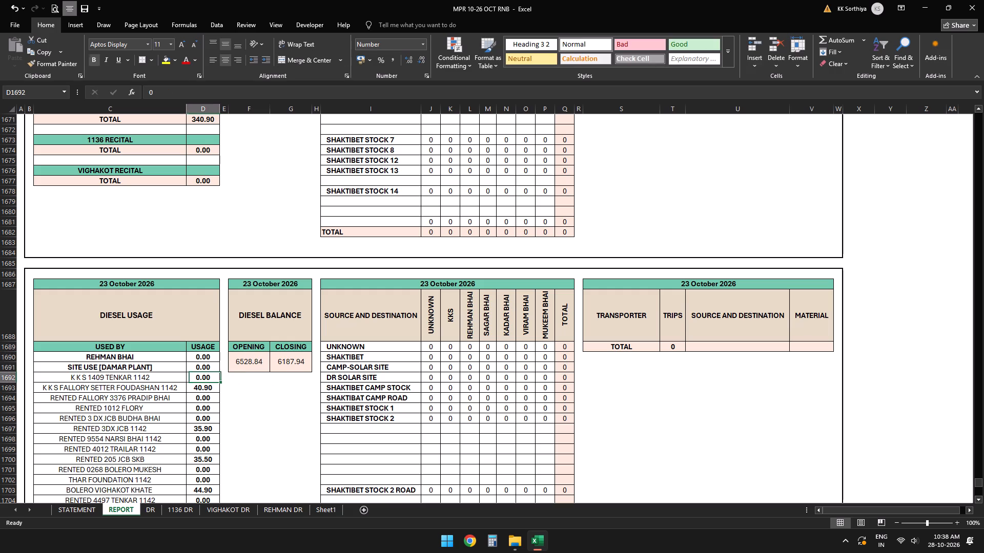
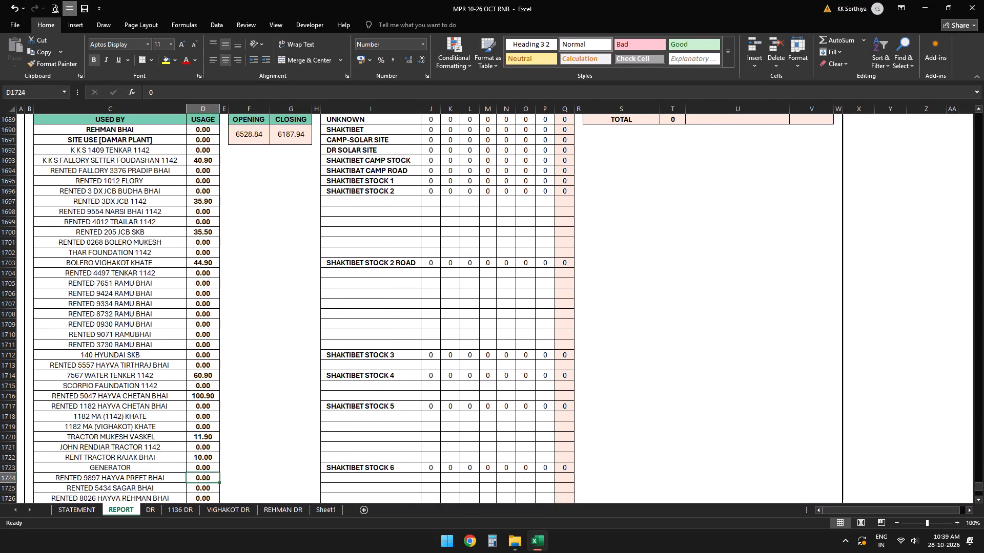
Set 23 October usage to 0 for K K S FALLORY SETTER, RENTED 3DX JCB 1142, RENTED 205 JCB SKB and BOLERO VIGHAKOT KHATE.
key(Up)
key(Up)
key(Up)
key(Up)
key(Up)
key(Up)
key(Up)
key(Up)
key(Up)
key(Up)
key(Up)
key(Up)
key(Up)
key(Up)
key(Up)
key(Up)
key(Up)
key(Up)
key(Up)
key(Up)
key(Up)
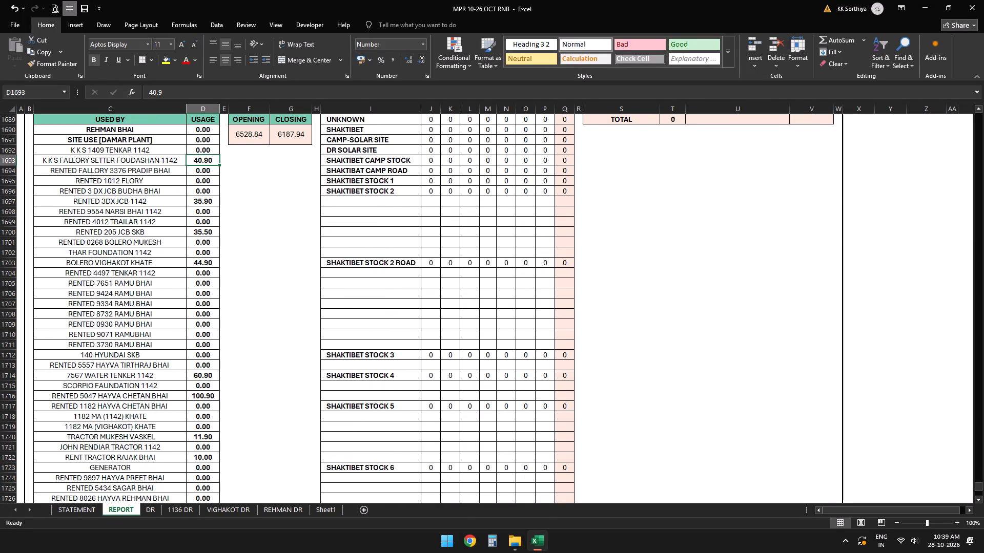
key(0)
key(Down)
key(Down)
key(Down)
key(Down)
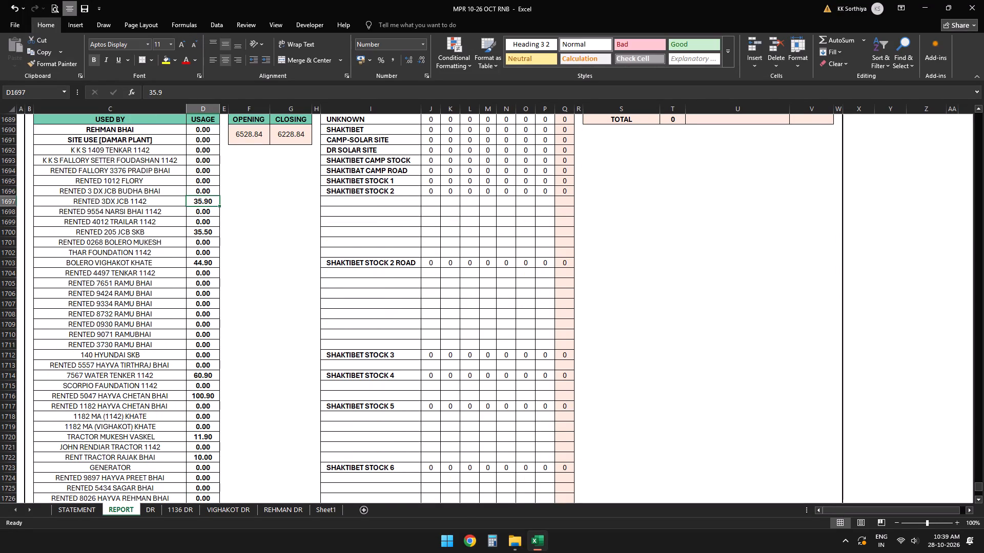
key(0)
key(Down)
key(Down)
key(Down)
key(Down)
key(Up)
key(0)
key(Down)
key(Up)
key(Down)
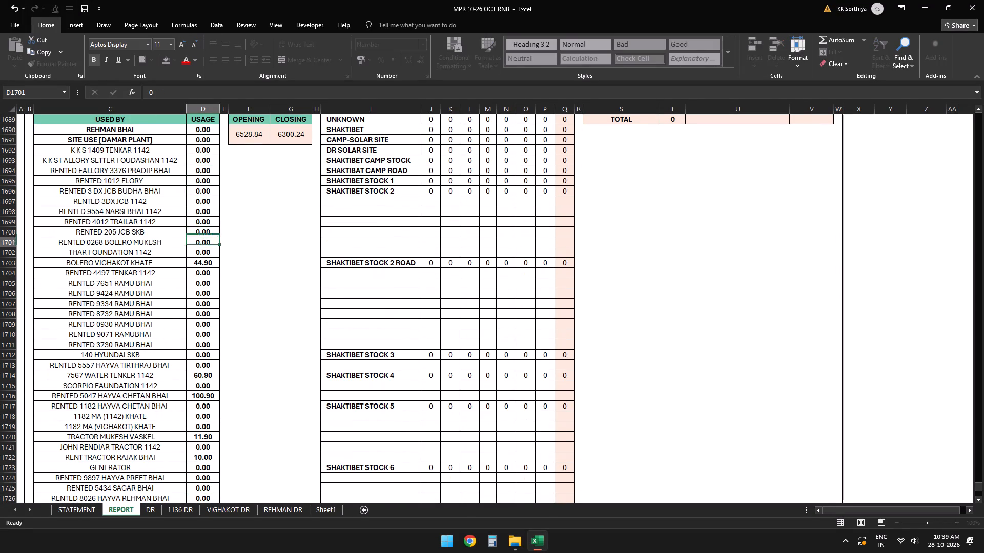
key(Down)
key(Down)
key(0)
key(Down)
Set 23 October usage to 0 for 7567 WATER TENKER 1142, RENTED 5047 HAYVA, the tractors in rows 1720 and 1722, and GENERATOR.
key(Down)
key(Down)
key(Down)
key(Down)
key(Down)
key(Down)
key(Down)
key(Down)
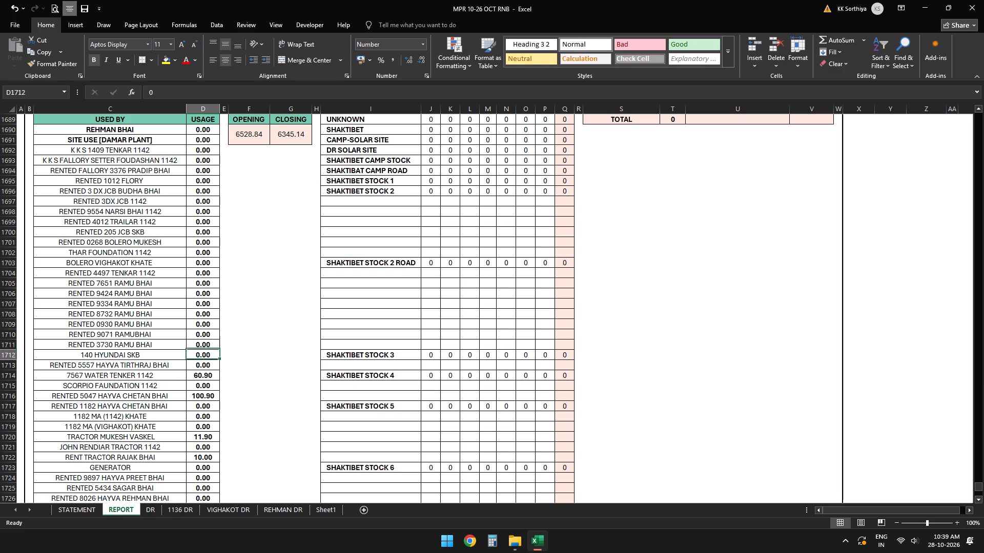
key(Down)
key(Down)
key(Down)
key(Up)
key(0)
key(Down)
key(Down)
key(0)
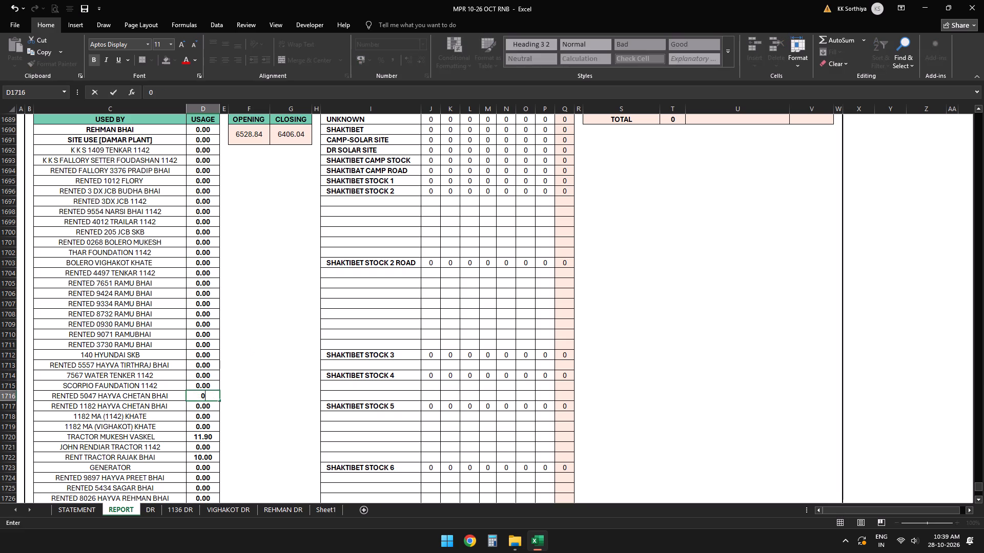
key(Down)
key(Down)
key(Down)
key(Down)
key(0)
key(Down)
key(Down)
key(Down)
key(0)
key(Up)
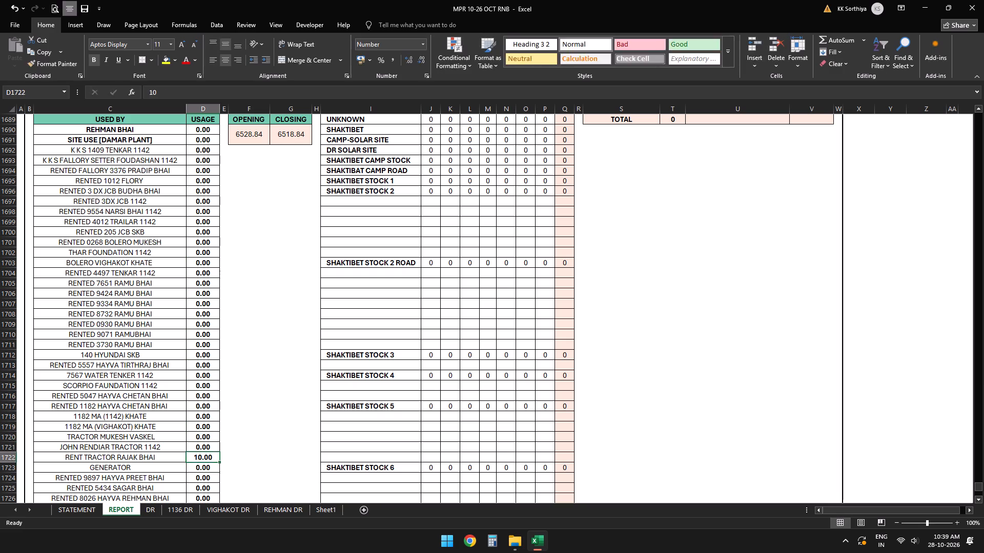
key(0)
key(Up)
Enter 100.9 as the 23 October diesel usage for the RENTED 5047 HAYVA row.
key(Down)
key(Down)
key(Down)
key(Down)
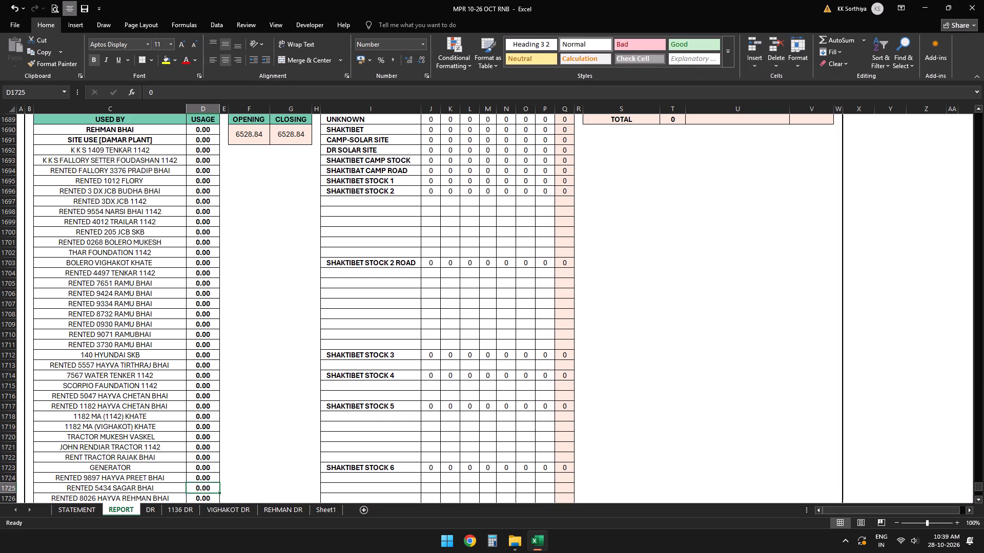
key(Up)
key(Up)
key(Up)
key(Up)
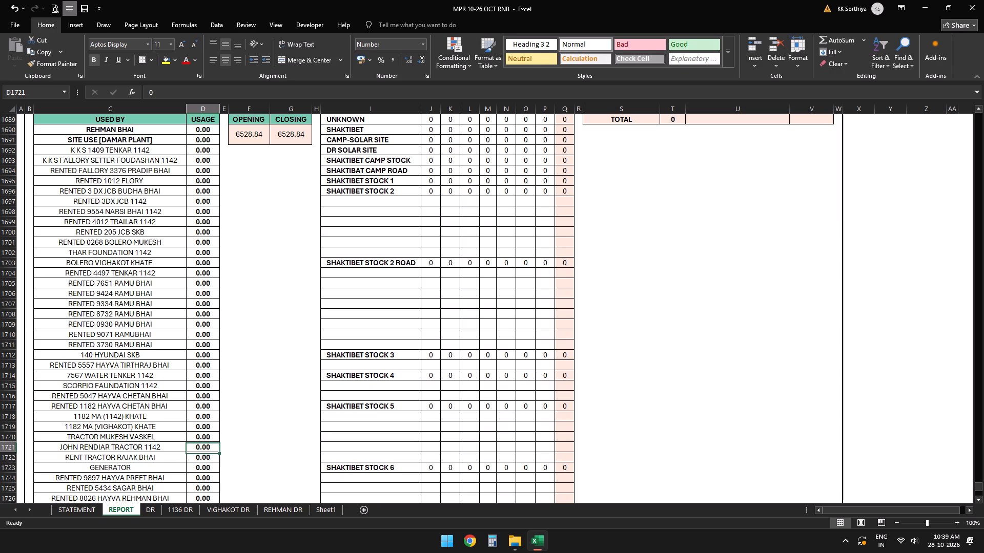
key(Up)
key(Up)
key(Up)
key(Up)
key(Up)
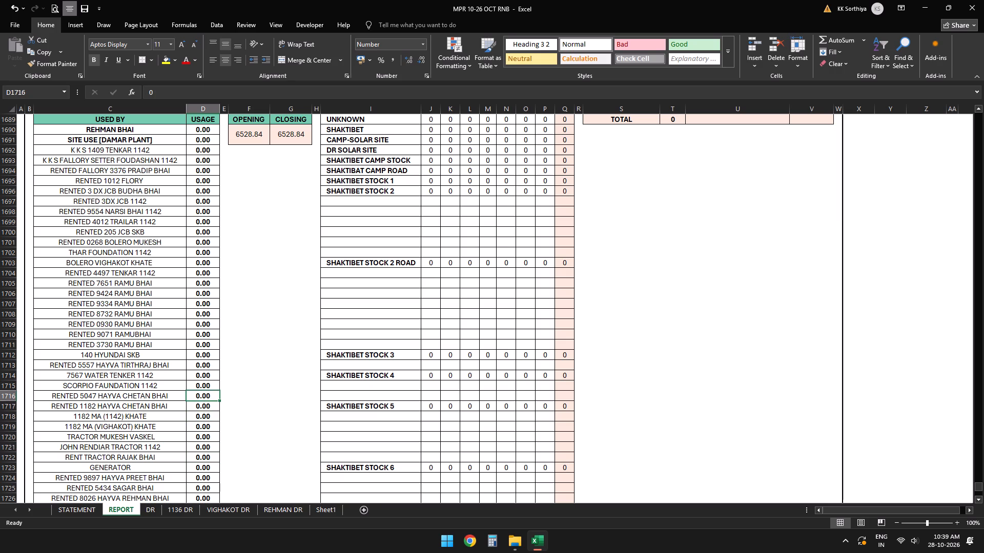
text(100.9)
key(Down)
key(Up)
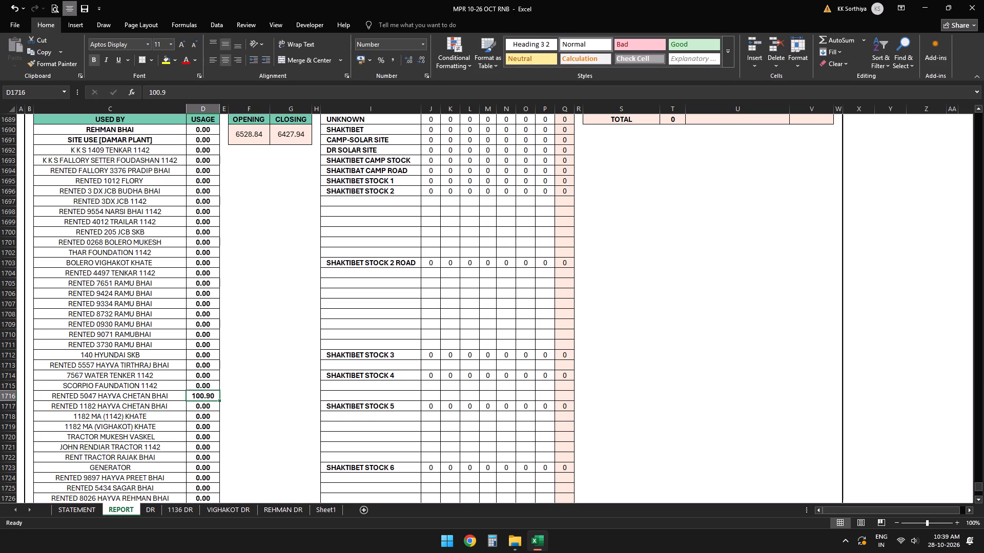
Enter 54.9 as the 23 October diesel usage for RENTED 205 JCB SKB.
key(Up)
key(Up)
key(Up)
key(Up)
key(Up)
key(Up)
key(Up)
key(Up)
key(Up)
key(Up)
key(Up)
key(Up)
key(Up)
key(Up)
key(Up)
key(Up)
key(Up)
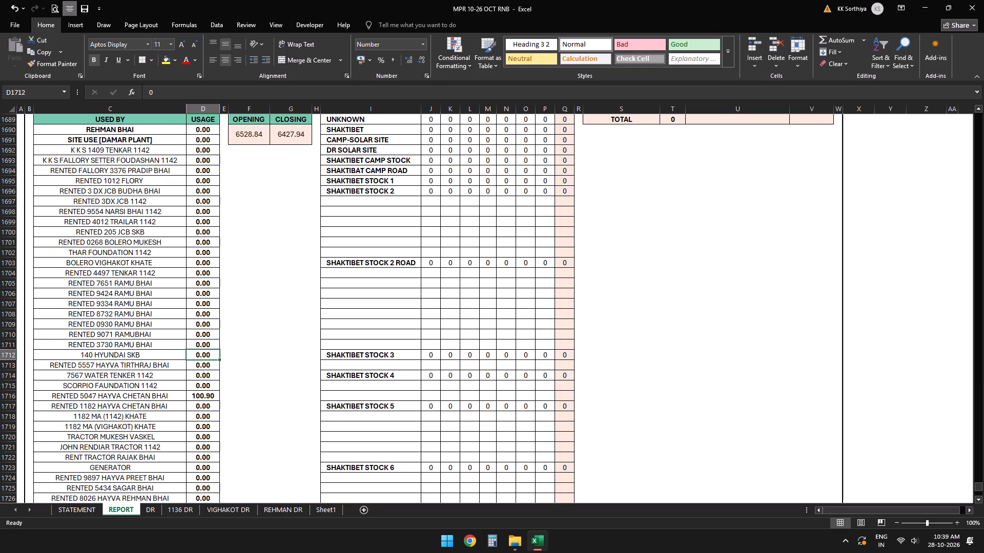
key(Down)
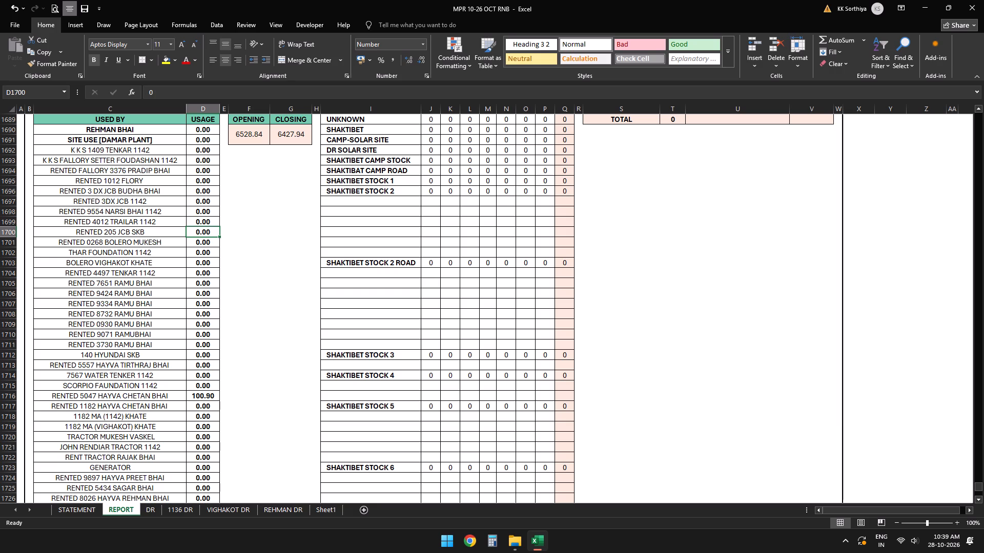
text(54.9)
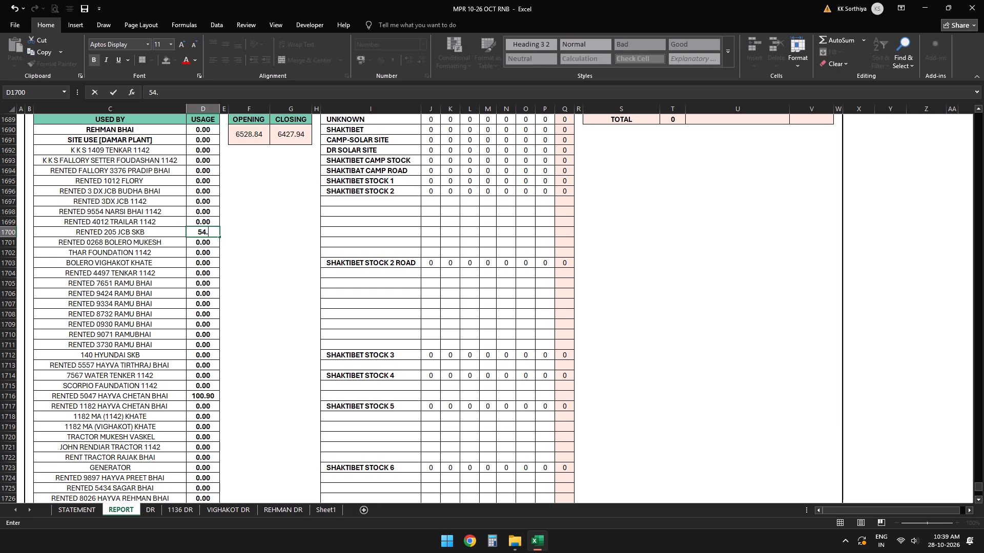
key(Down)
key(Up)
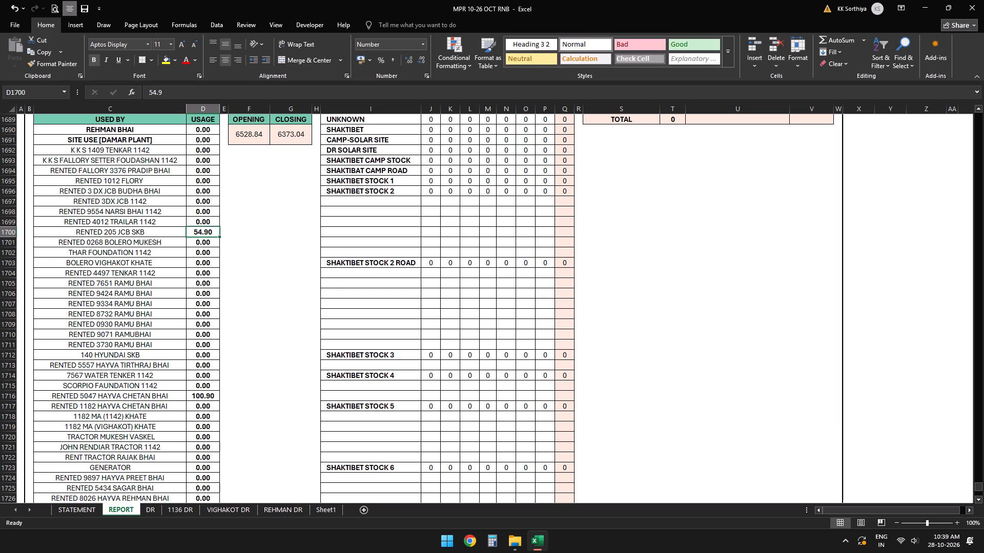
Enter 12.9 as the 23 October diesel usage for the tractor in row 1720.
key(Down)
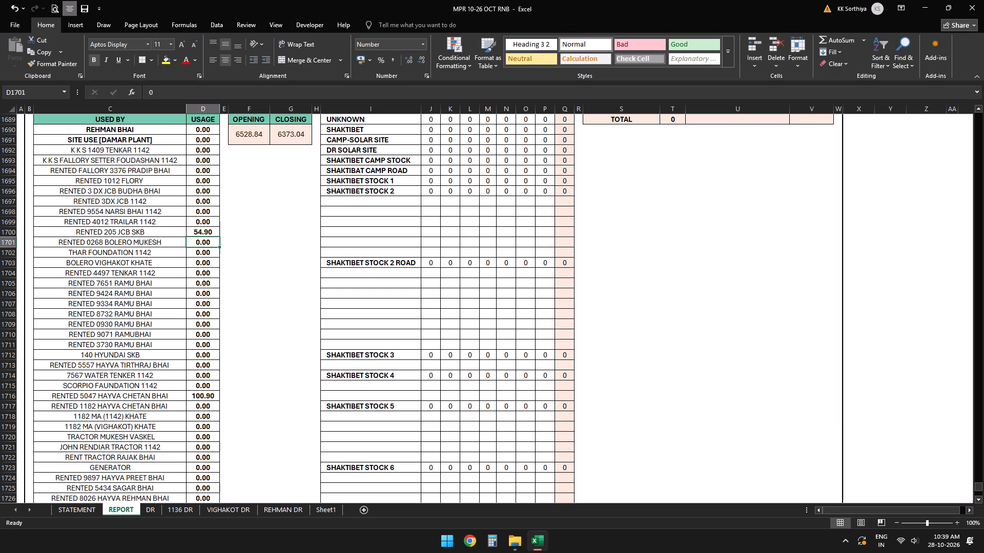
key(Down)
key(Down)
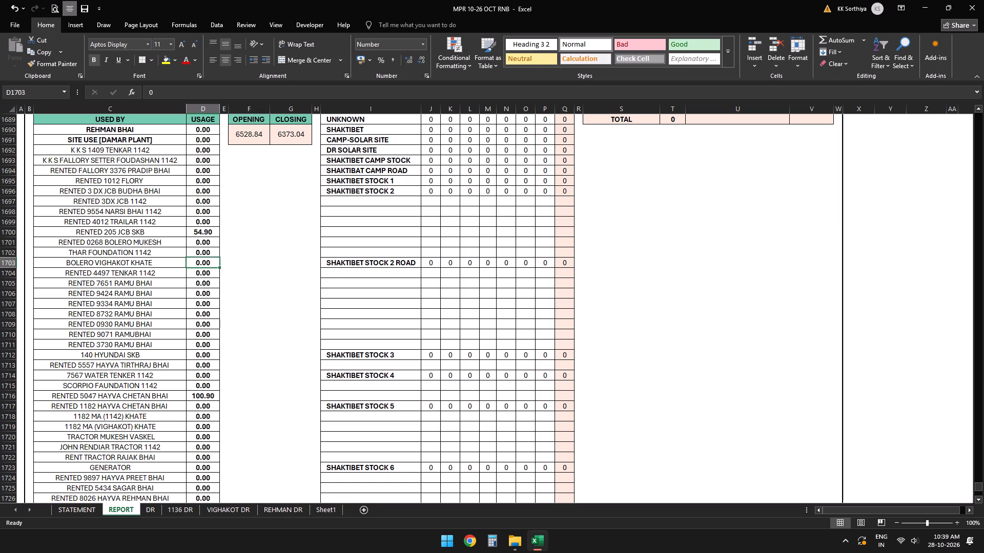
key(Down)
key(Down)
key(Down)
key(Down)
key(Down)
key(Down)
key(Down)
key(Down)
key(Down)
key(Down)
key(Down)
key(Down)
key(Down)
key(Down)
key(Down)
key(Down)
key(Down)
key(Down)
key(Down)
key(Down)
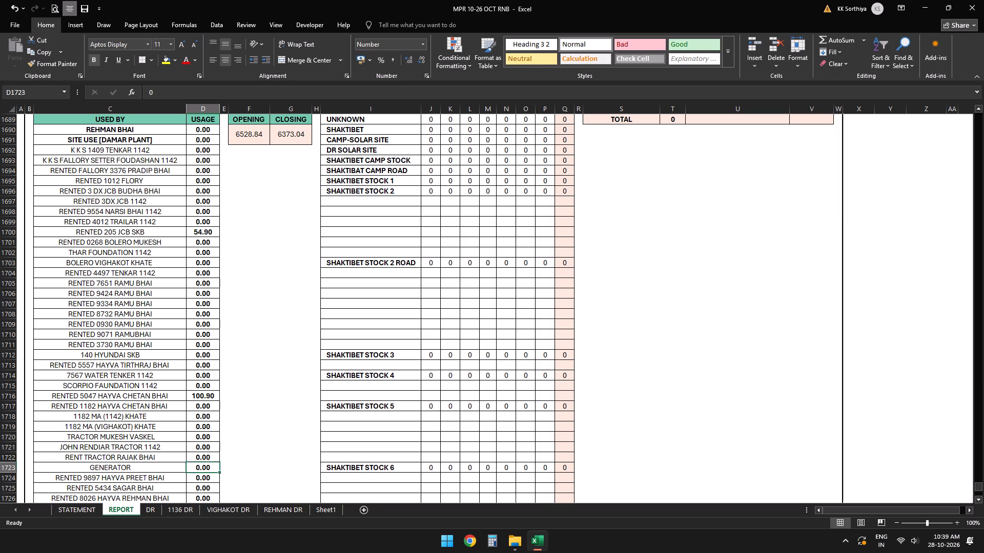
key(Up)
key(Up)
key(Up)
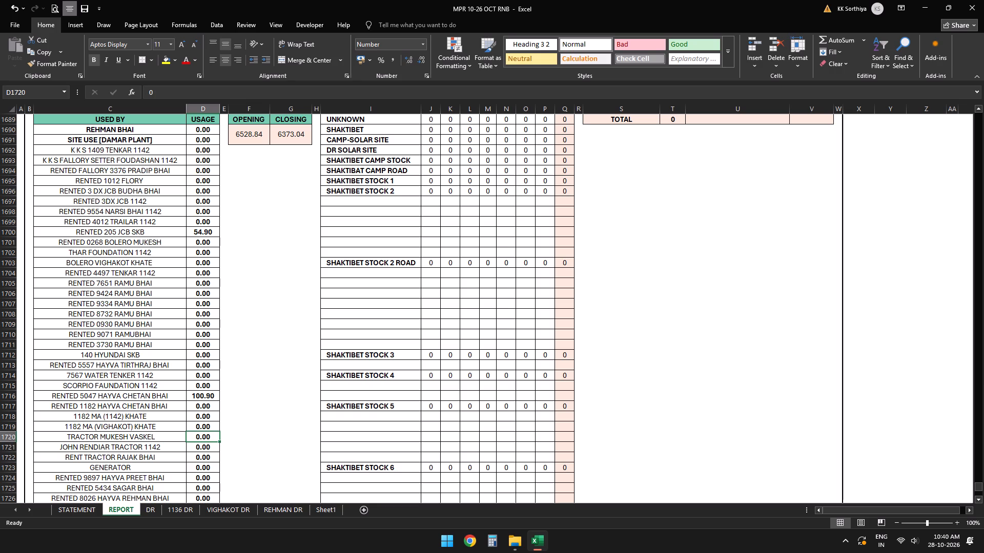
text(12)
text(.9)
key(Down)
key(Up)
Enter 27.9 as the 23 October diesel usage for RENTED 3DX JCB 1142 in row 1697.
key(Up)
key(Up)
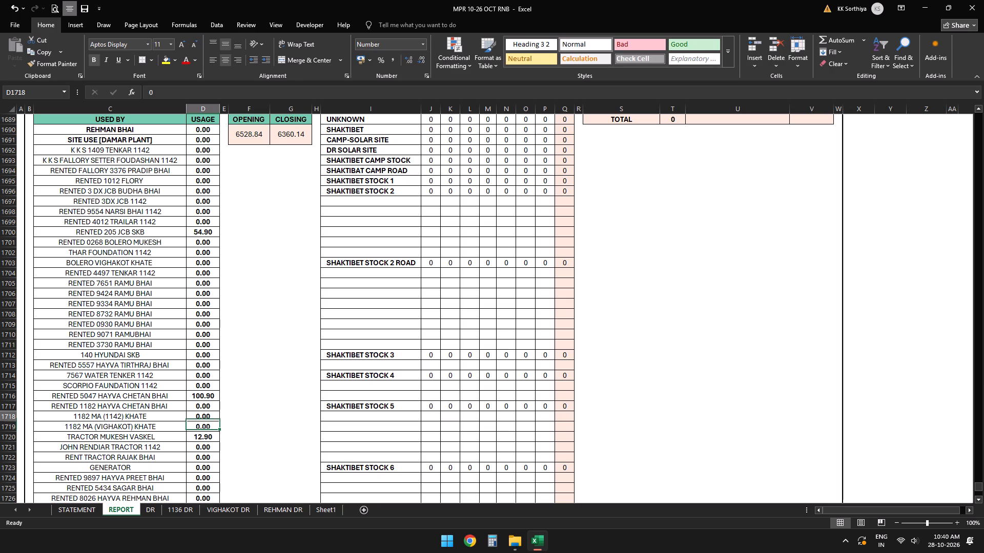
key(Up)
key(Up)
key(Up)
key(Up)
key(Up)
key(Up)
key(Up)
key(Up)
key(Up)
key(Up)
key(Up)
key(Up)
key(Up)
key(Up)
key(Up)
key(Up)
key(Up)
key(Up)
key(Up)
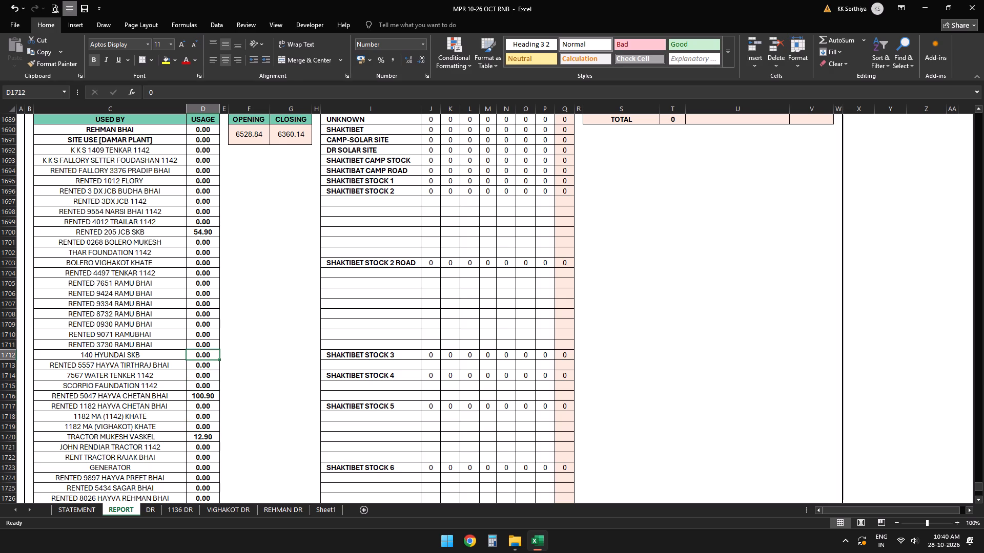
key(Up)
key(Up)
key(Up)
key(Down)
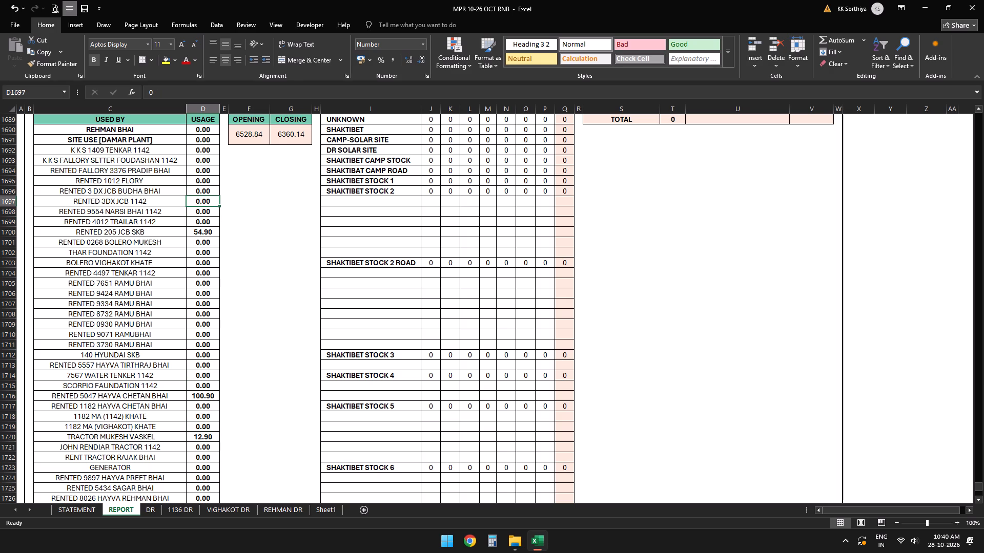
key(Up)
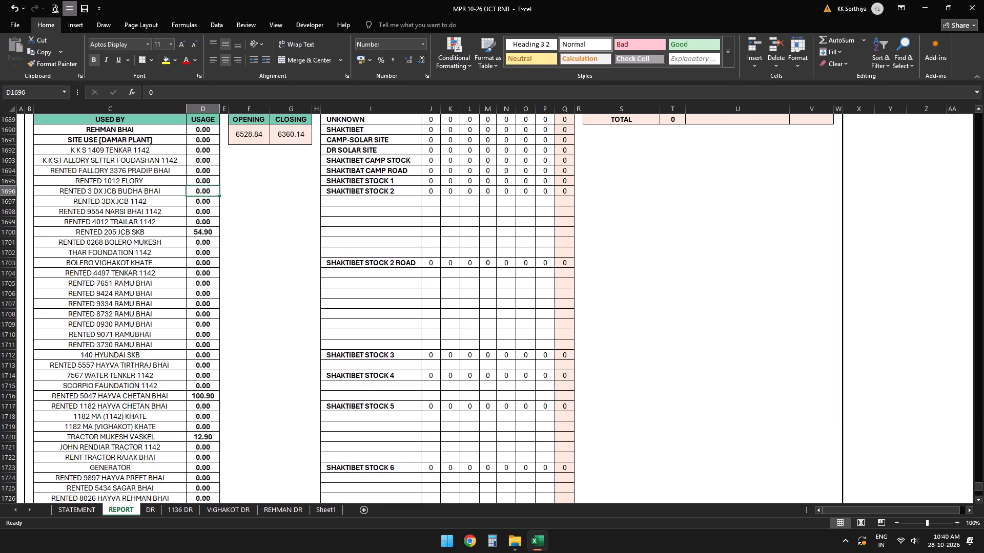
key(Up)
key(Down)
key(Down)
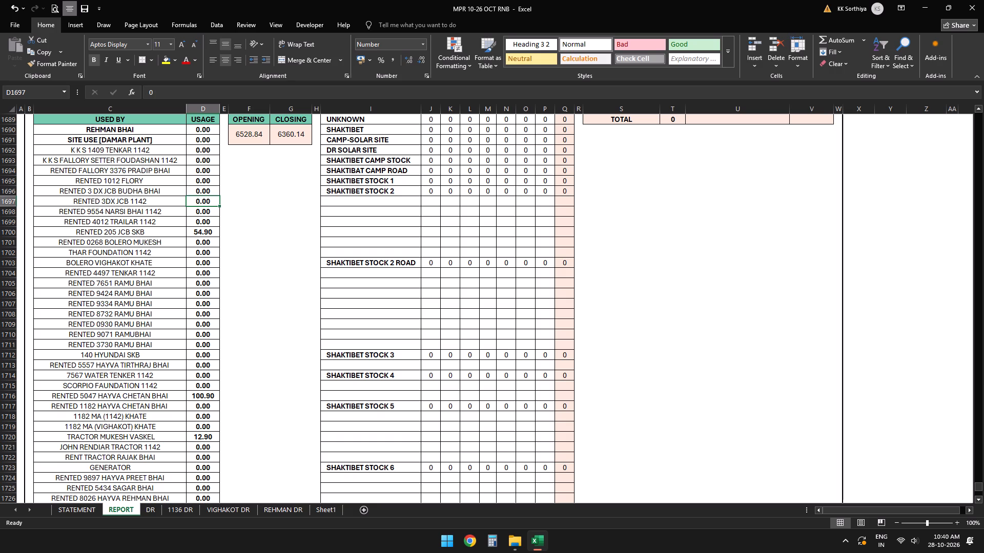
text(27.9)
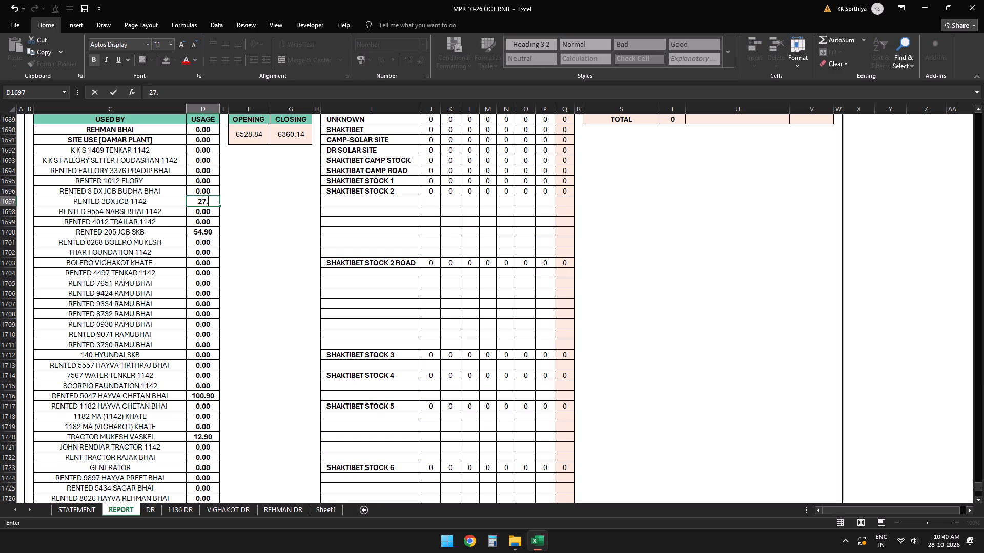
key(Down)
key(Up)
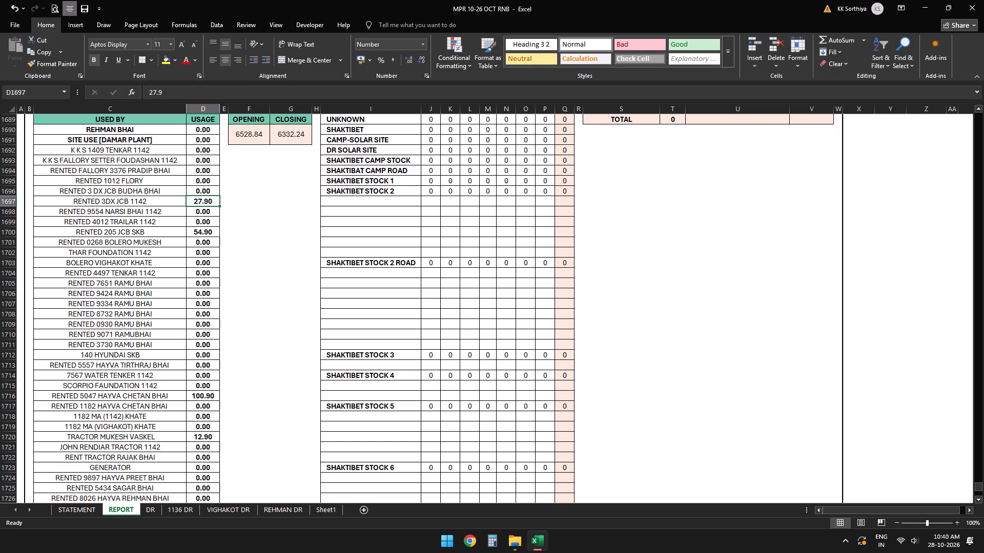
Rename the SCORPIO FAUNDATION 1142 entry in row 1715 as SCORPIO PERSONAL 1142.
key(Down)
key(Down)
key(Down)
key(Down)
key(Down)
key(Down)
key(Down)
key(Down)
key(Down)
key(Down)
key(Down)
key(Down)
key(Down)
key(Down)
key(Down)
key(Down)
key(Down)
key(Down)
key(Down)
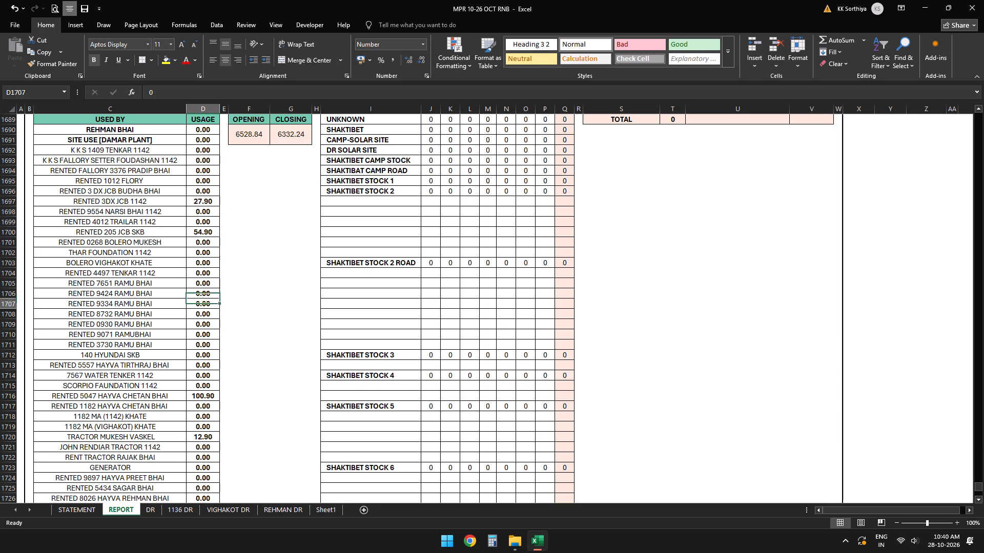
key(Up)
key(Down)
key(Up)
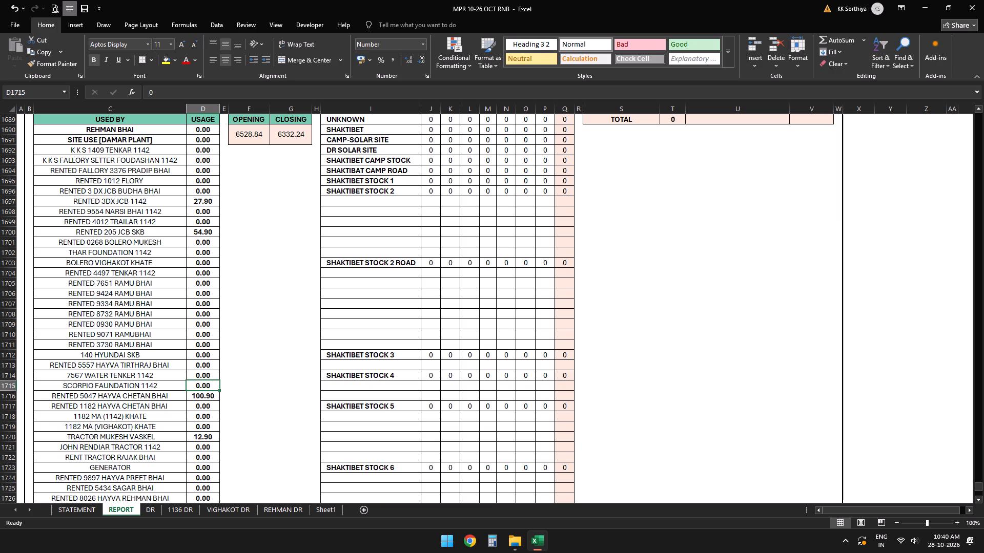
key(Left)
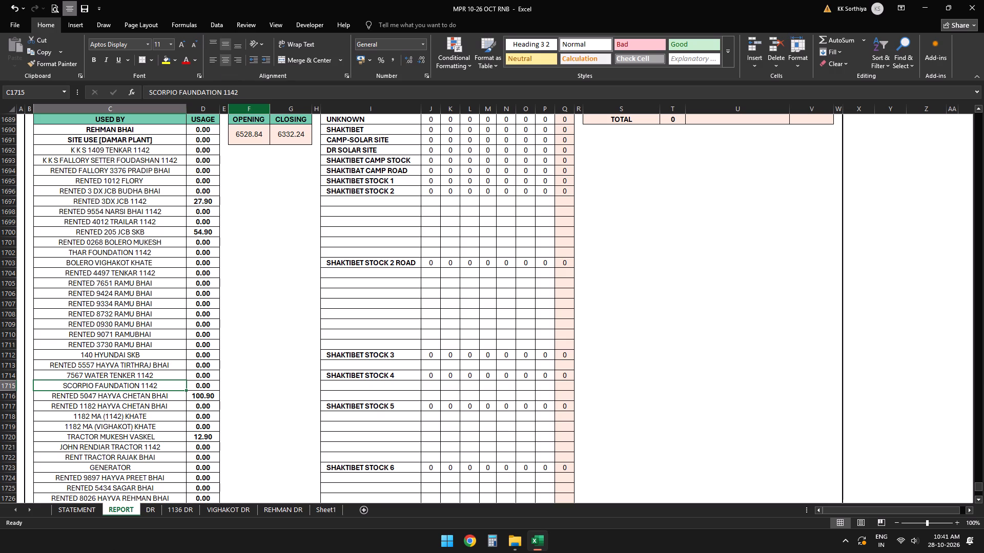
click(221, 89)
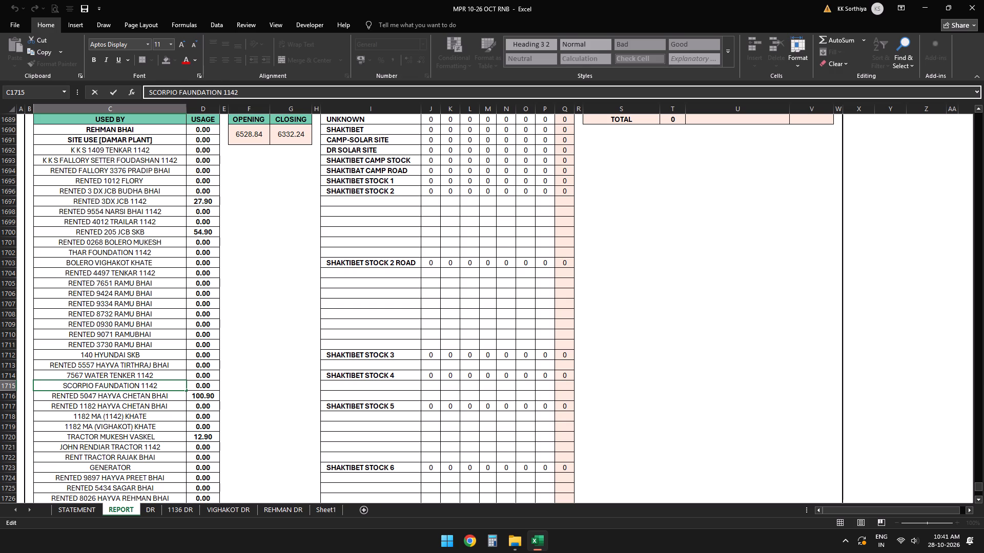
key(BackSpace)
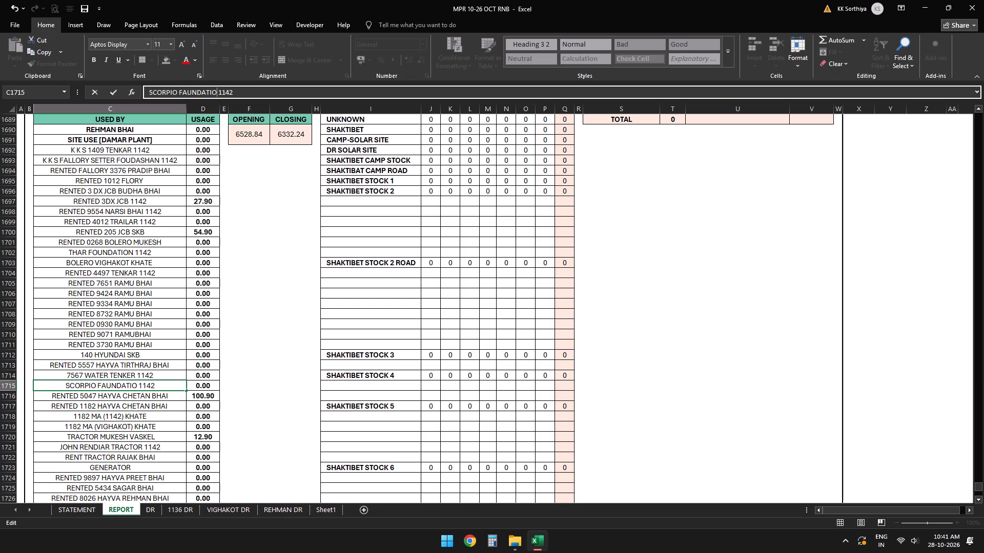
key(equal)
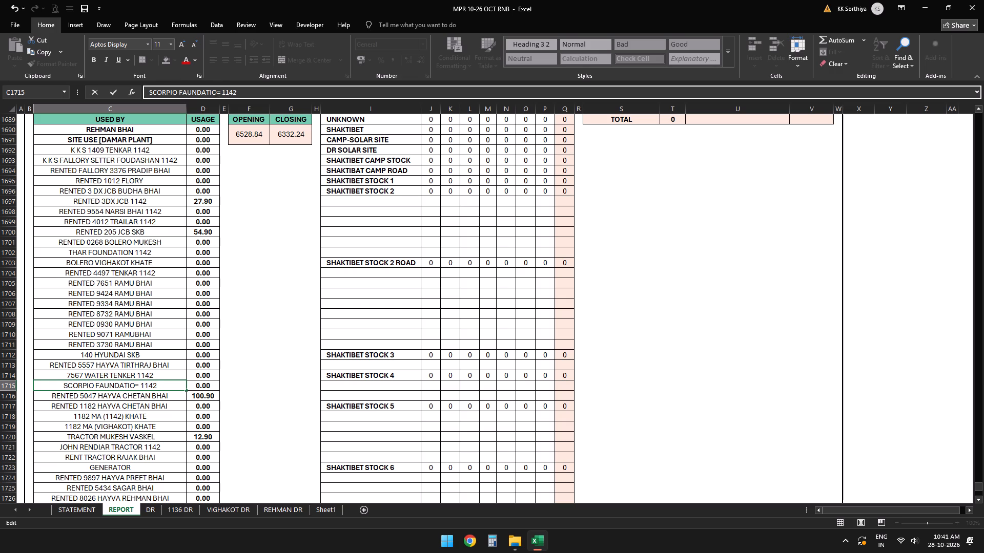
key(BackSpace)
key(BackSpace)
key(BackSpace)
key(BackSpace)
key(BackSpace)
key(BackSpace)
key(BackSpace)
key(BackSpace)
key(BackSpace)
key(BackSpace)
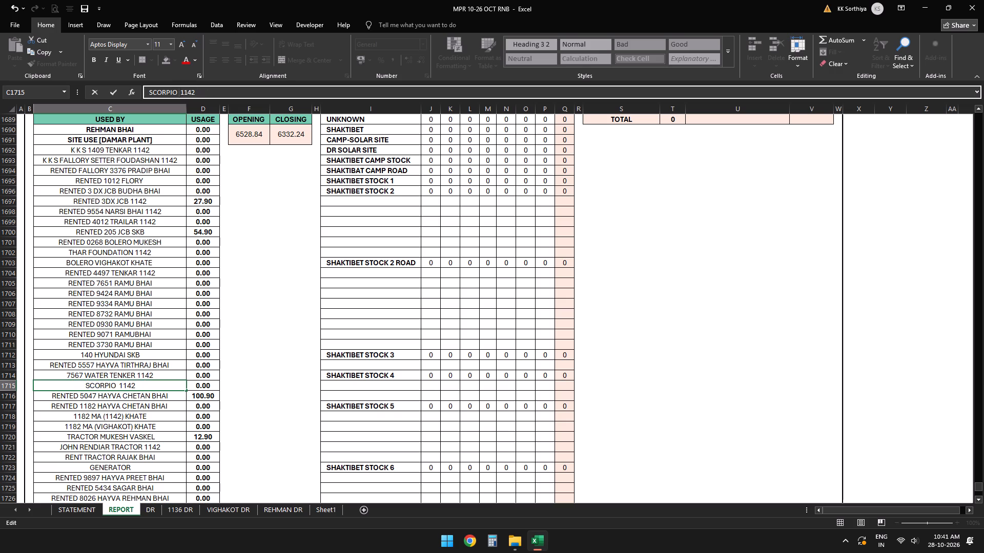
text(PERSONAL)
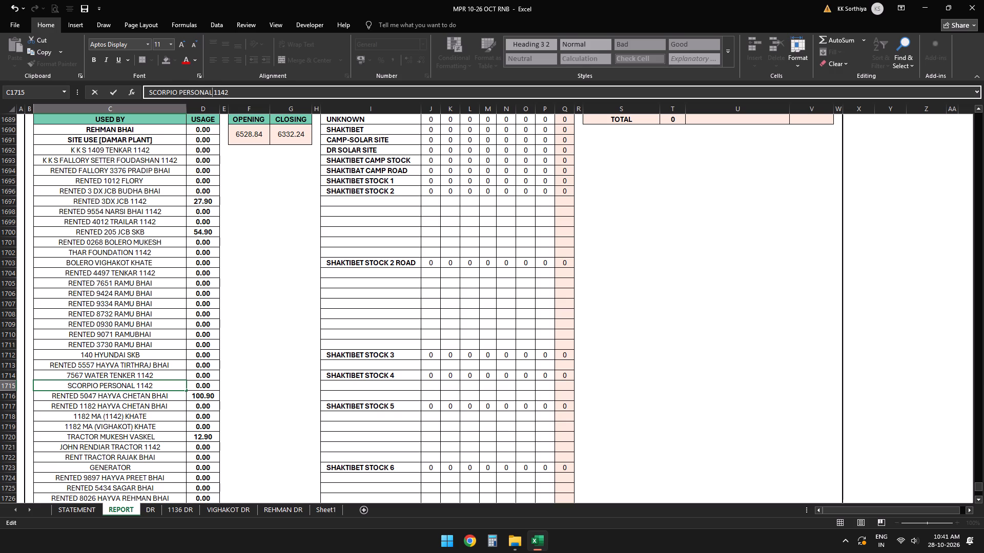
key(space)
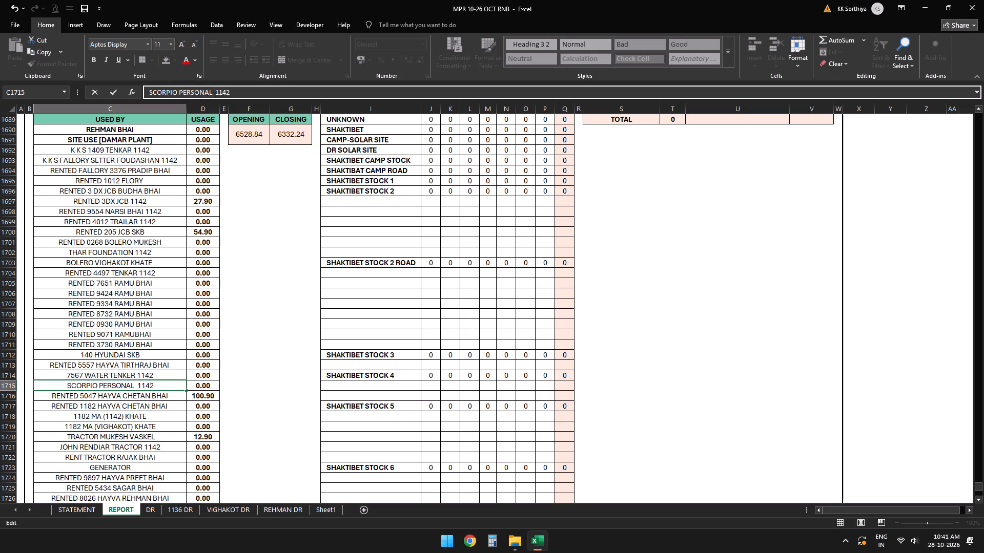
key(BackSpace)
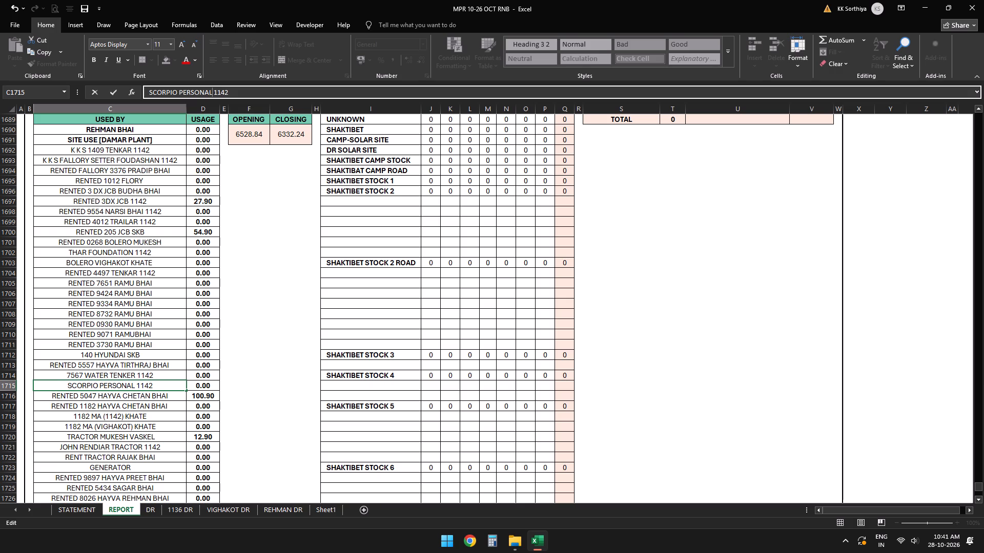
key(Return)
Enter 54 as the 23 October diesel usage for SCORPIO PERSONAL 1142.
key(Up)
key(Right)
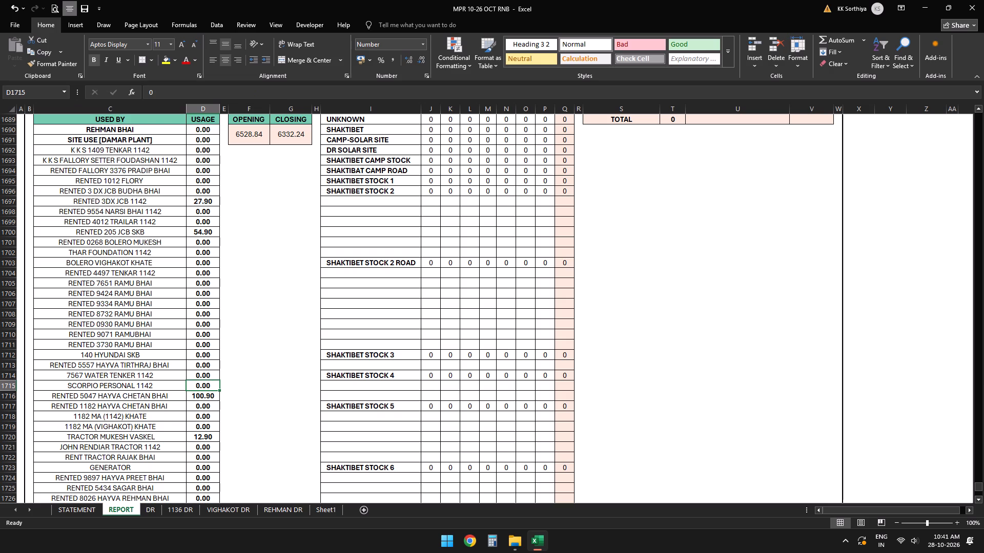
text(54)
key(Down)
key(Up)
Enter 11 as the 23 October diesel usage for the tractor in row 1721.
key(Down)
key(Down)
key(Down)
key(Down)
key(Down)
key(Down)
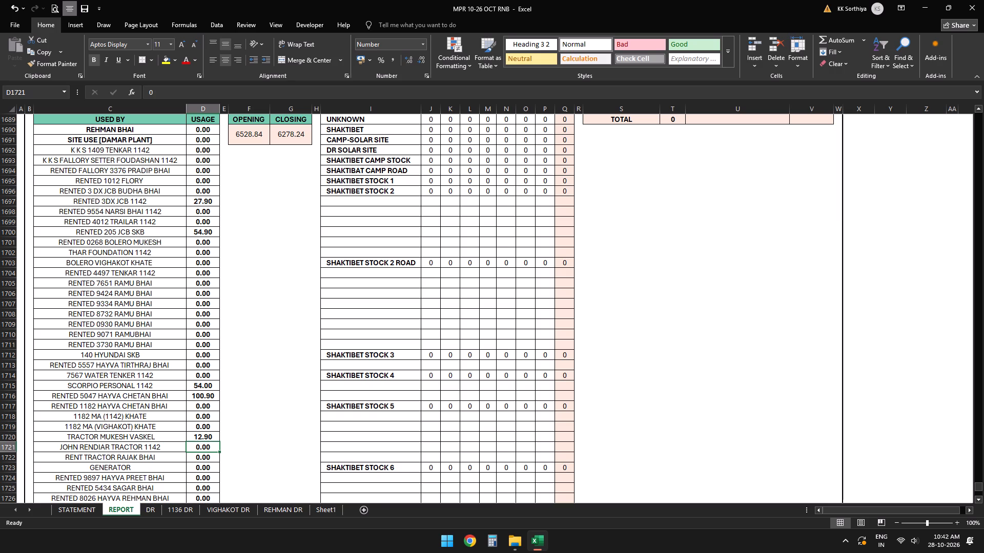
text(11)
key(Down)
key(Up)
Enter 28.9 as the 23 October diesel usage for THAR FOUNDATION 1142 in row 1702.
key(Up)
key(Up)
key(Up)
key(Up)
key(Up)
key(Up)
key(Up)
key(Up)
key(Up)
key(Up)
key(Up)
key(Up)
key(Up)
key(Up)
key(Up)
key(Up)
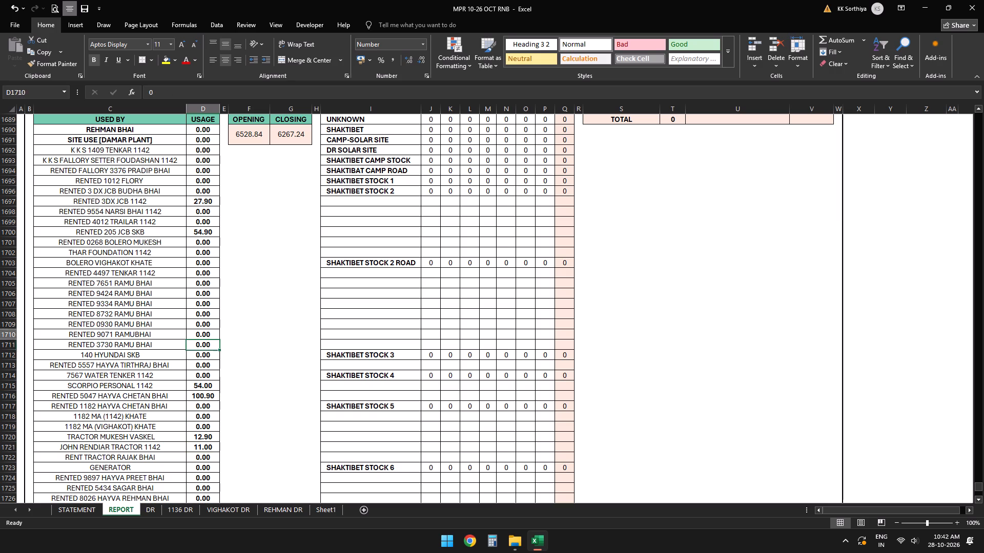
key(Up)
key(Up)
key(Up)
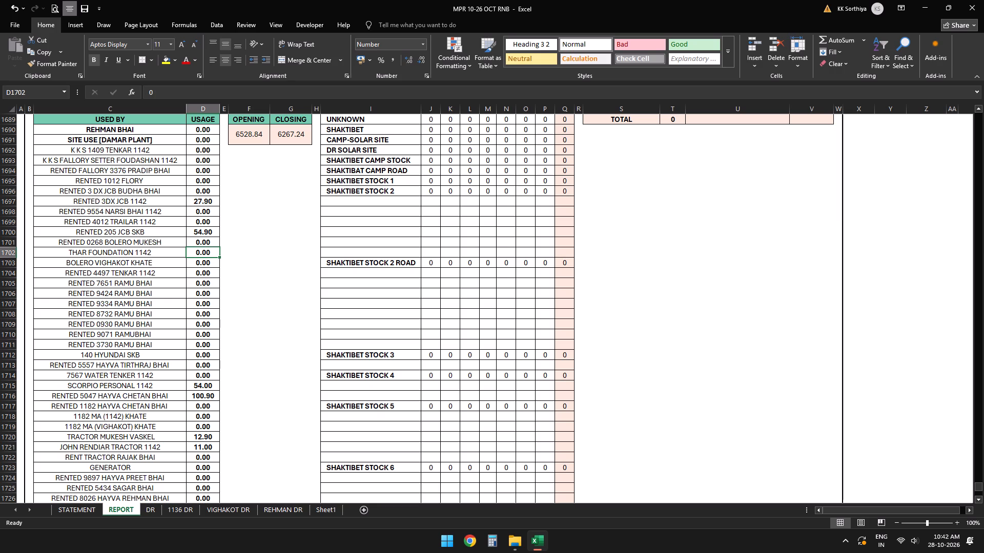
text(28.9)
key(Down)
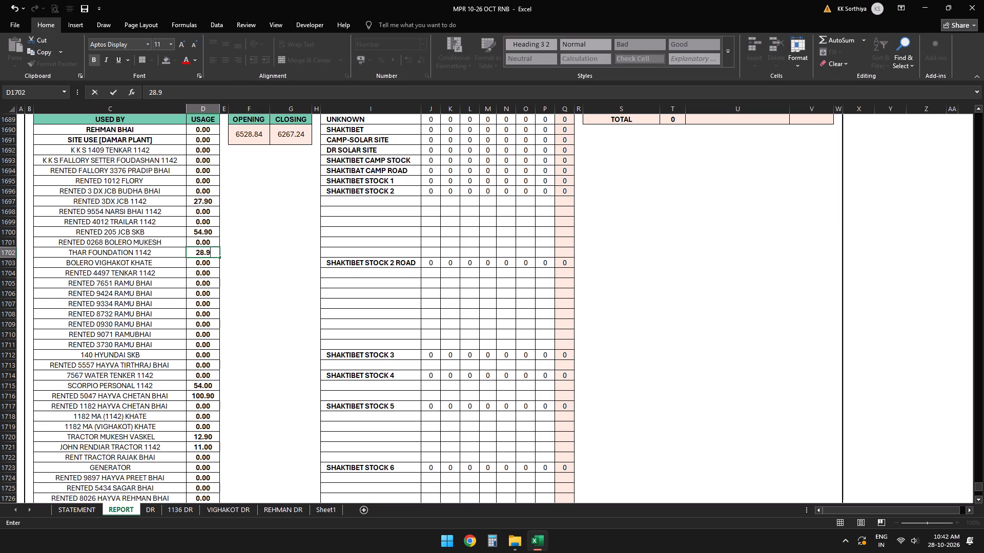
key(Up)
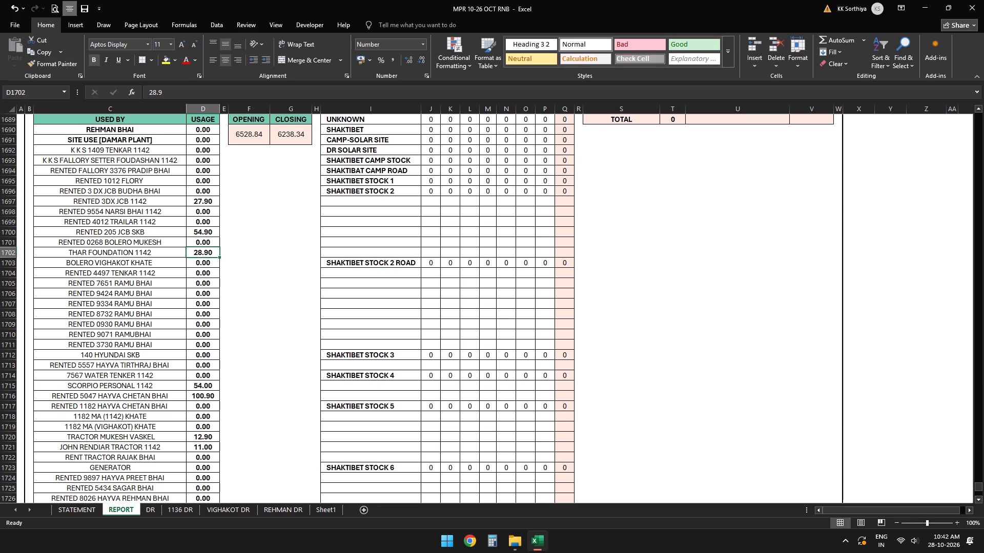
Insert a blank row above the SCORPIO PERSONAL 1142 entry at row 1715.
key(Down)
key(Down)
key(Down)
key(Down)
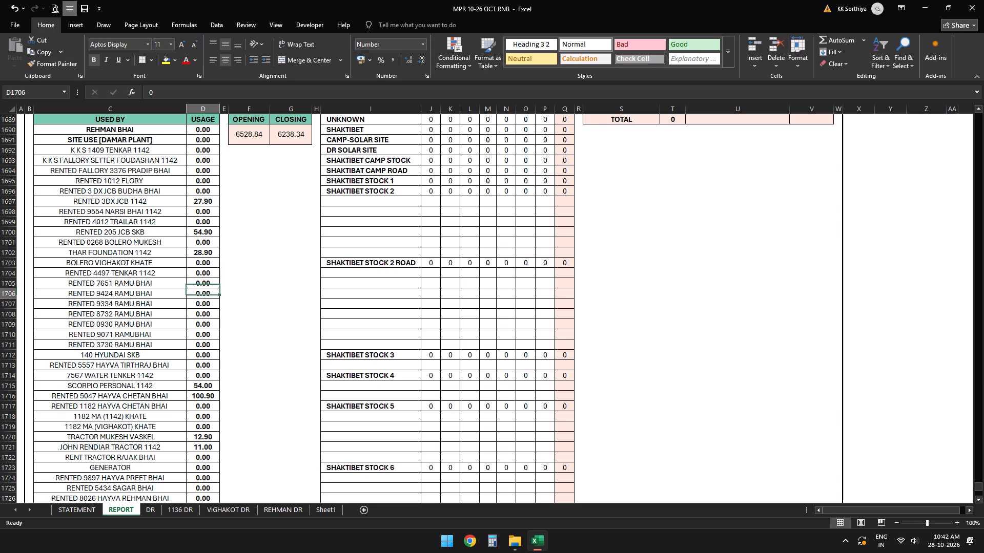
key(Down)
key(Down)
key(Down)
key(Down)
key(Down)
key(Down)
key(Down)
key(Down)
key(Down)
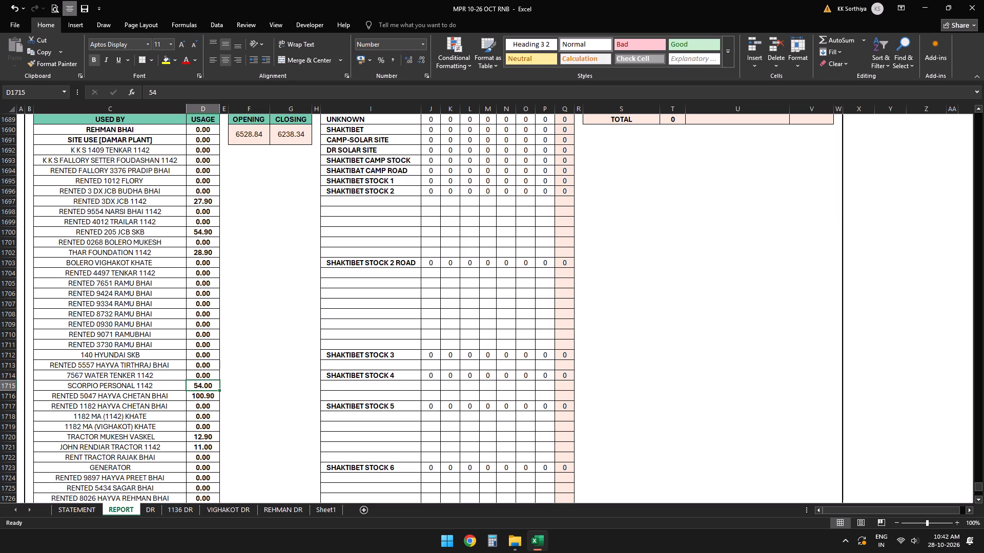
right_click(6, 384)
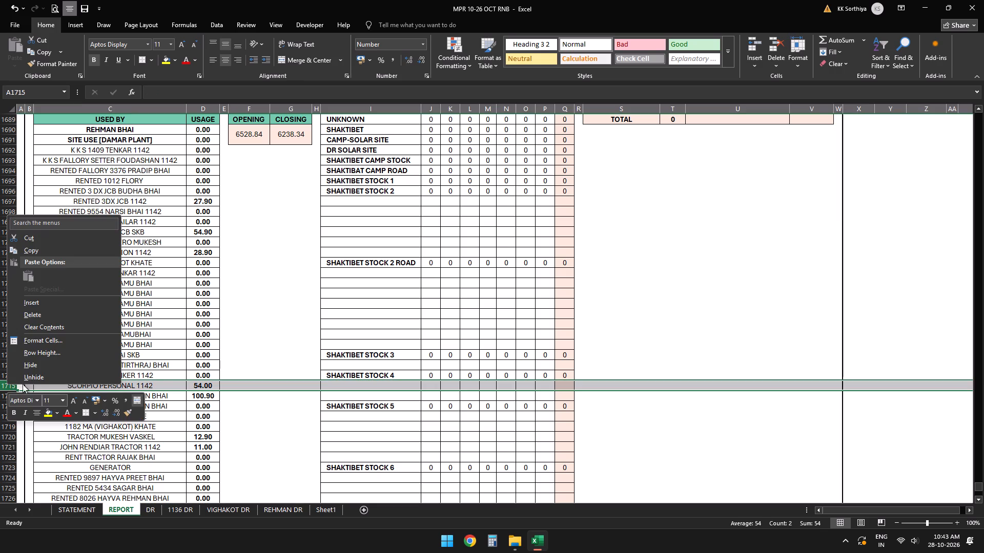
click(29, 306)
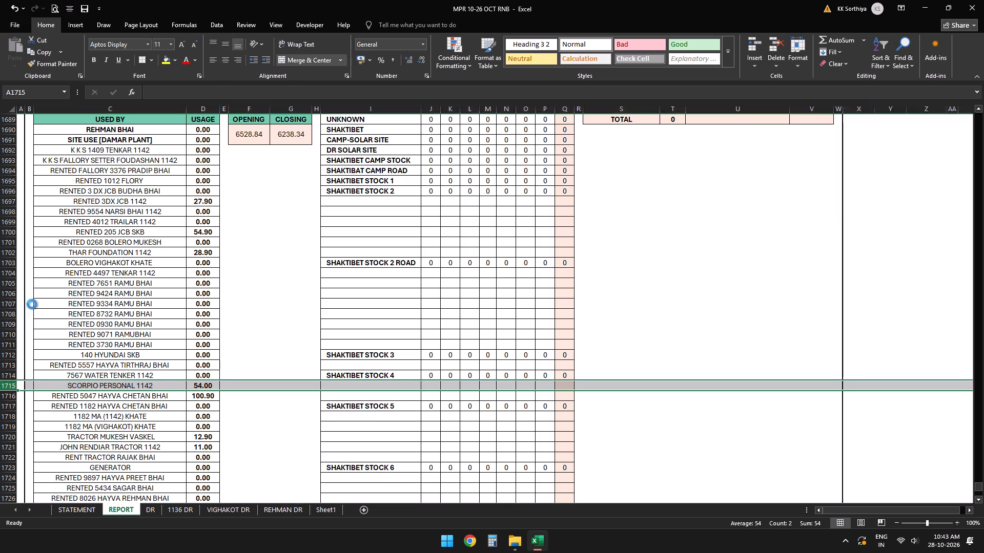
Label the blank USED BY cell in row 1715 as SCORPIO FOUNDATION 1142.
click(95, 386)
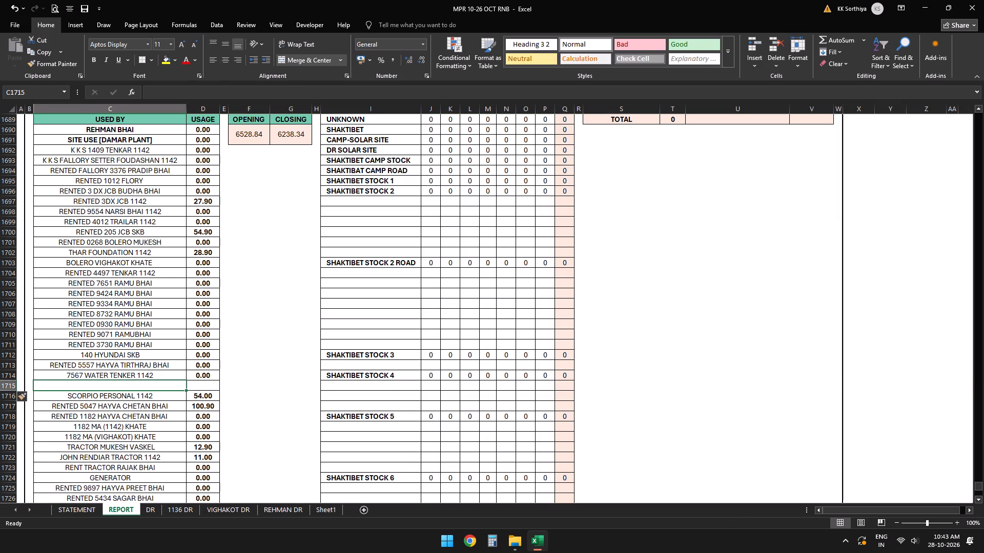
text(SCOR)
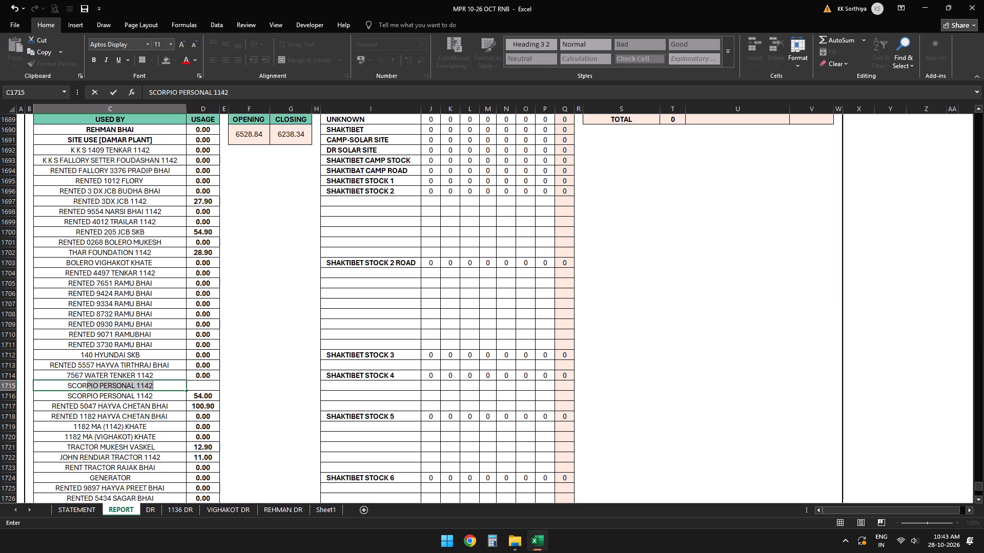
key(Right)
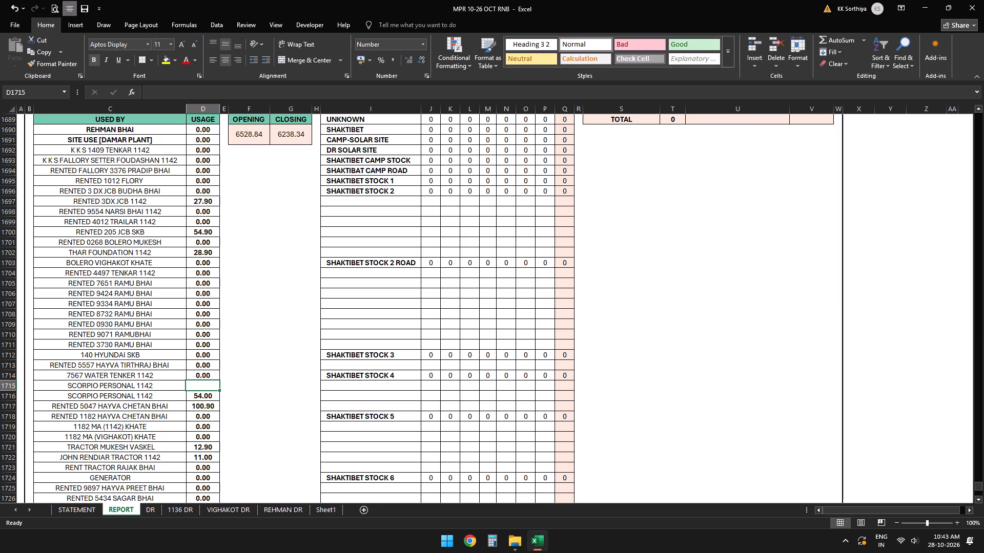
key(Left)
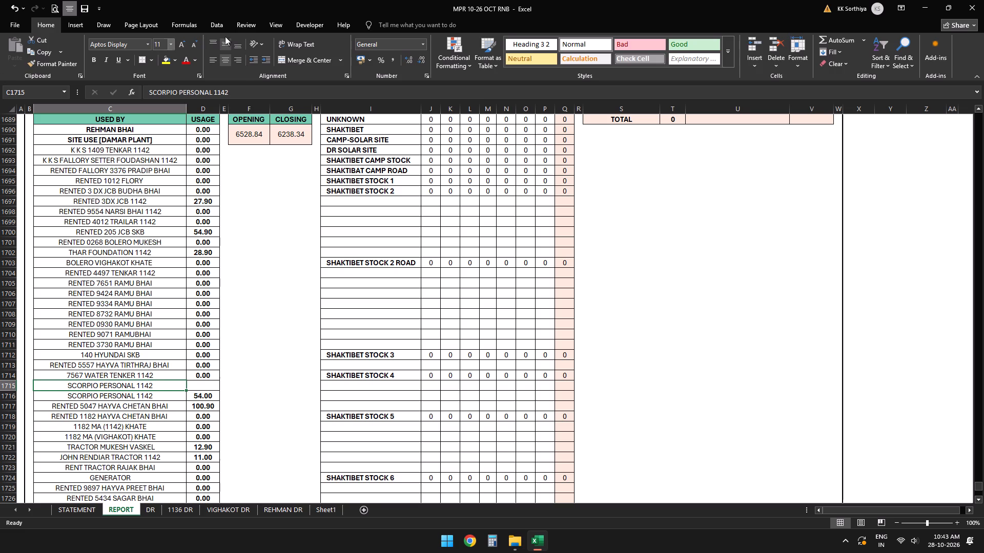
click(254, 89)
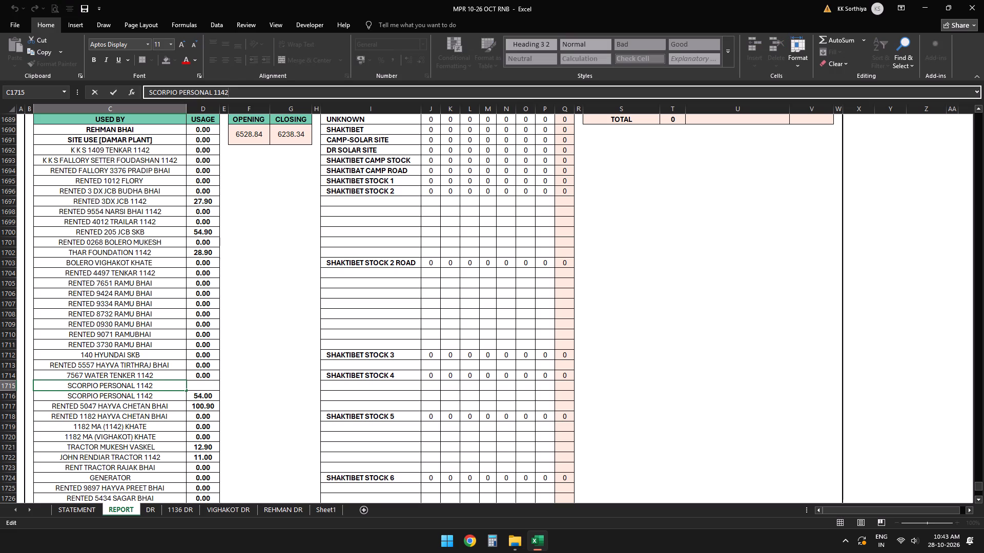
key(Left)
key(Left)
key(Left)
key(Left)
key(Left)
key(BackSpace)
key(BackSpace)
key(BackSpace)
key(BackSpace)
key(BackSpace)
key(BackSpace)
key(BackSpace)
key(BackSpace)
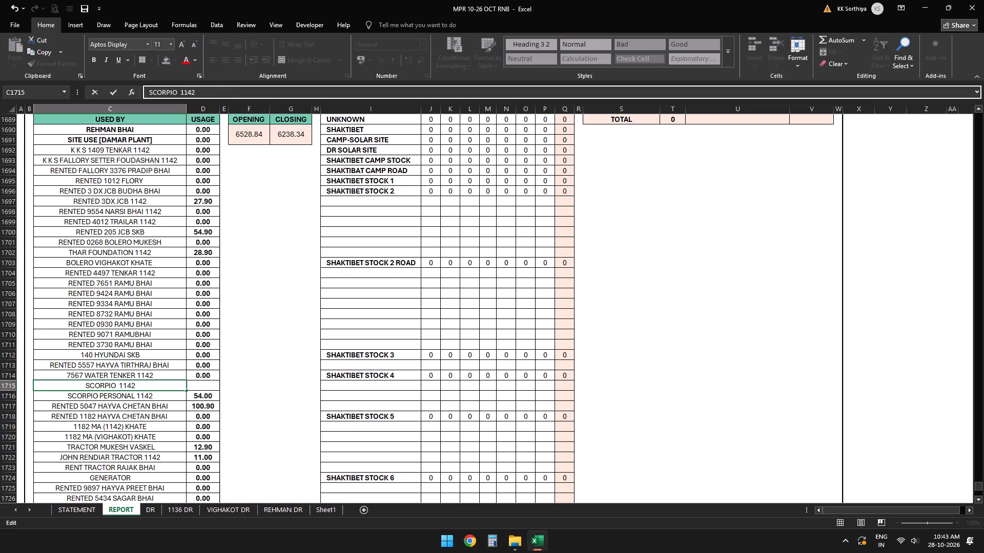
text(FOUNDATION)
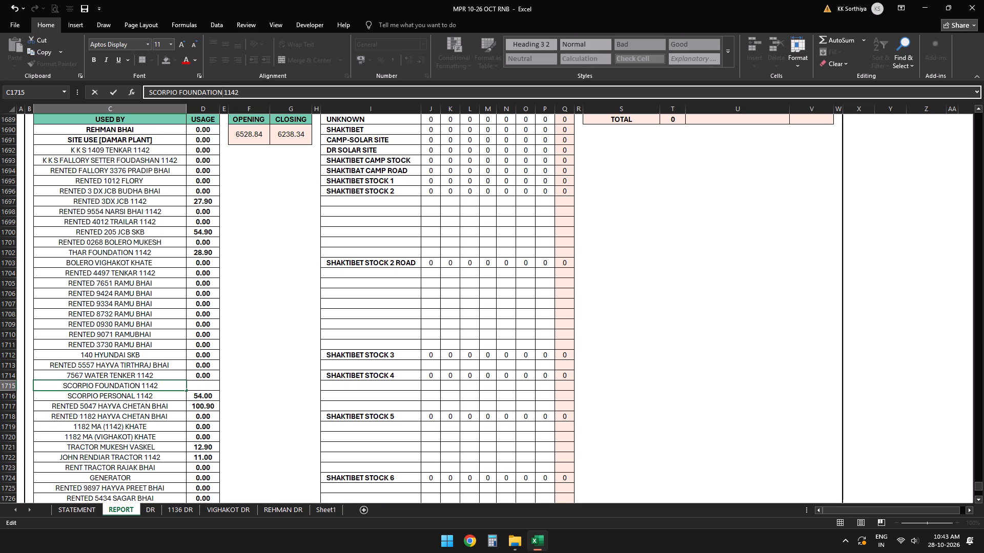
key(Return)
Enter 52.9 as the 23 October diesel usage for SCORPIO FOUNDATION 1142.
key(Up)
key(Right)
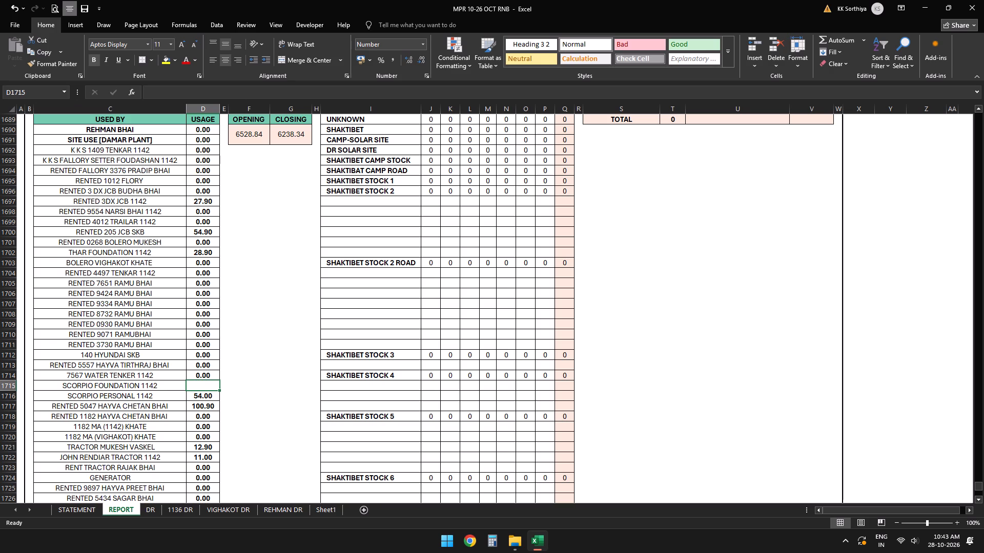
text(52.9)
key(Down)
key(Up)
Enter 61.9 as the 23 October diesel usage for K K S FALLORY SETTER FOUDASHAN 1142 in row 1693.
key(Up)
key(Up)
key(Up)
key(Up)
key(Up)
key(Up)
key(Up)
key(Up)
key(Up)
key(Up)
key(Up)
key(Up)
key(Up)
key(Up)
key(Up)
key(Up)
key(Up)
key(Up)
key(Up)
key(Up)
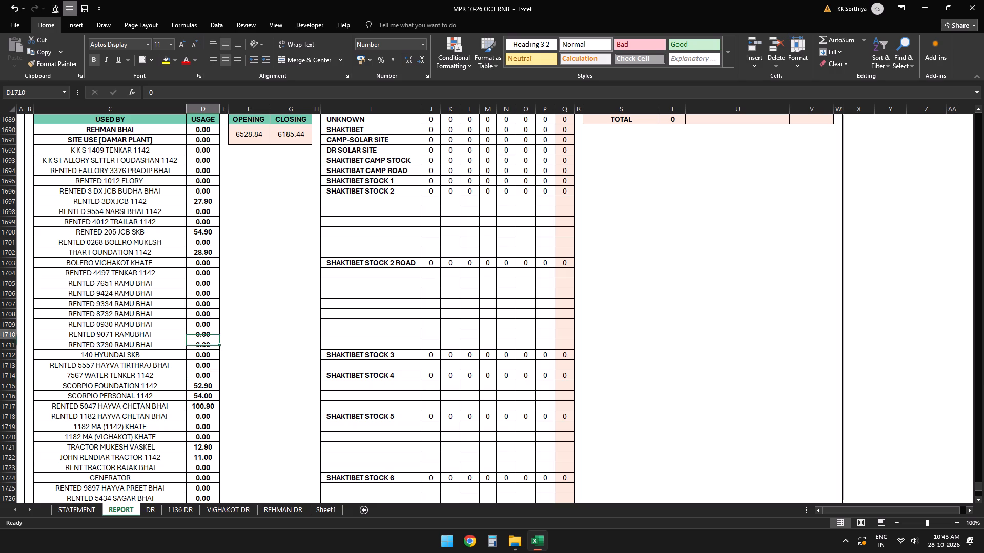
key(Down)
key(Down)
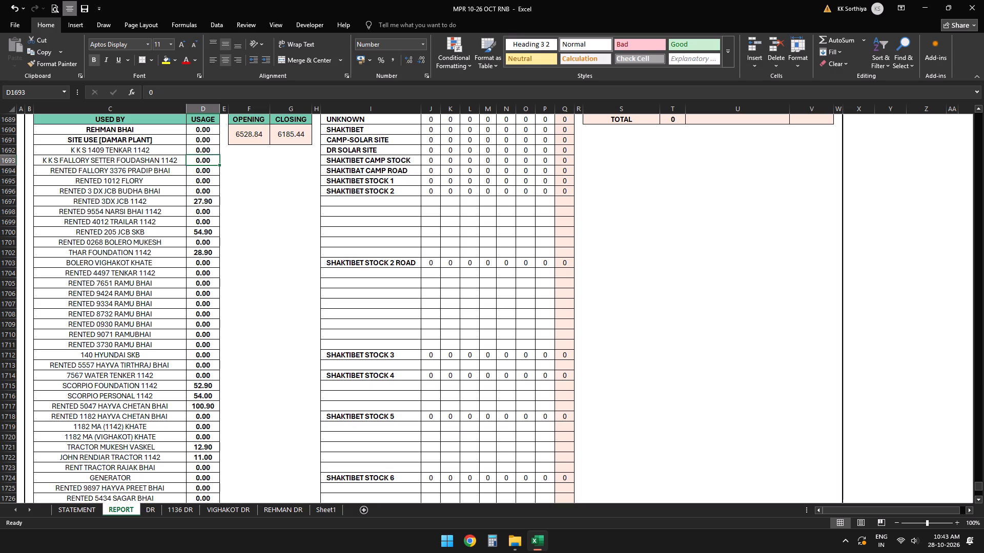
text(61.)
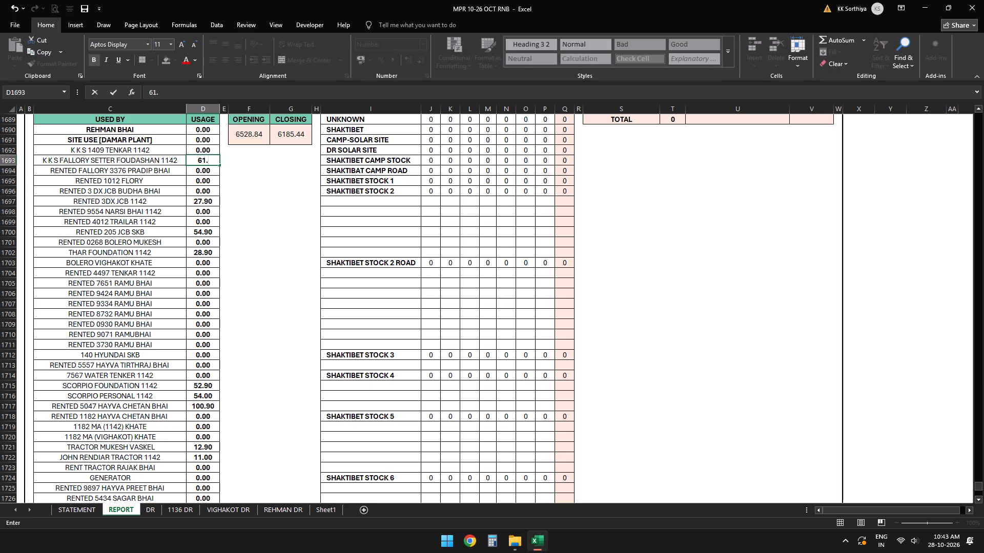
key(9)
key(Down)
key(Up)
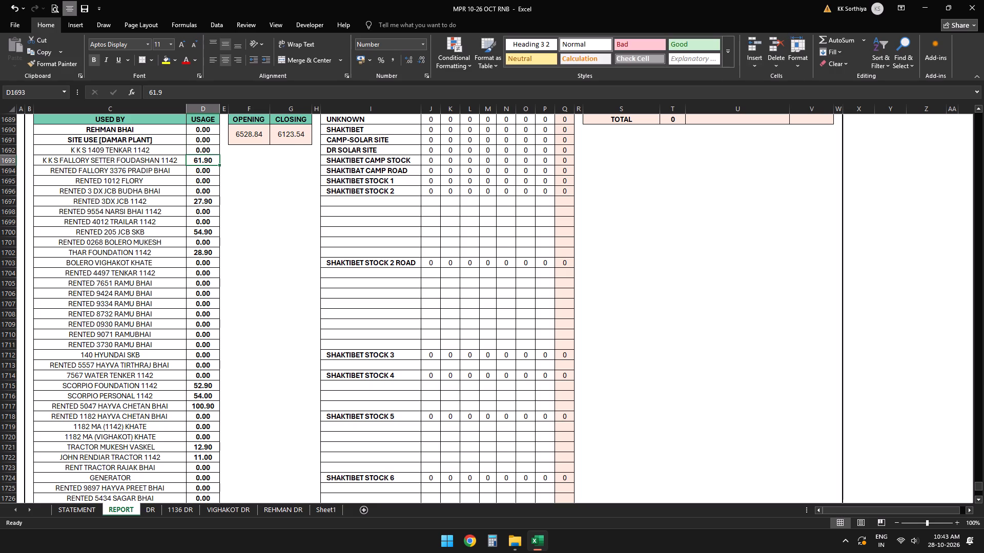
Save the workbook.
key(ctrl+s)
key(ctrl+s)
Copy the whole bordered 23 October 2026 report block, B1686 through column W row 1748, and paste it below starting at B1750.
scroll(56, 330, down, 4)
click(146, 314)
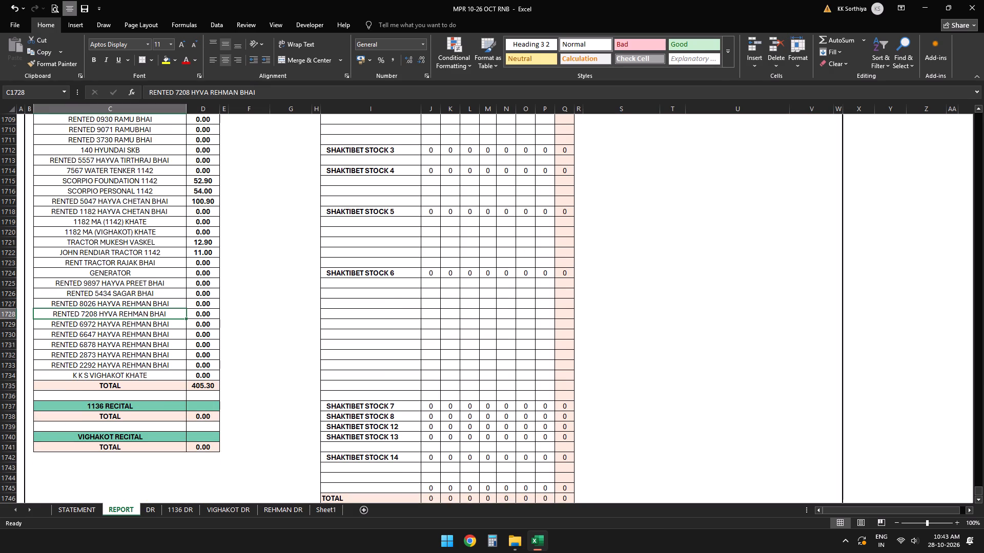
scroll(146, 300, down, 3)
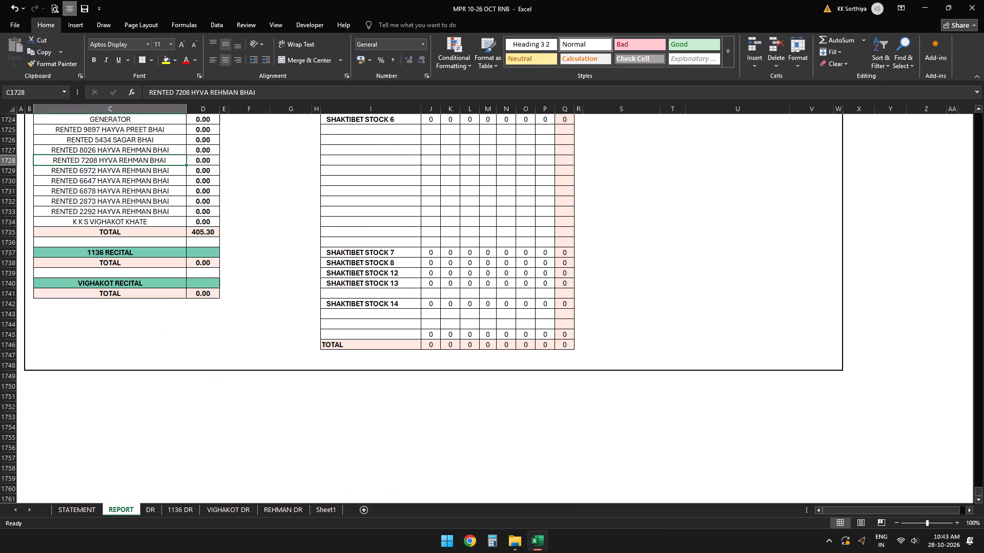
scroll(141, 284, down, 2)
scroll(141, 284, up, 4)
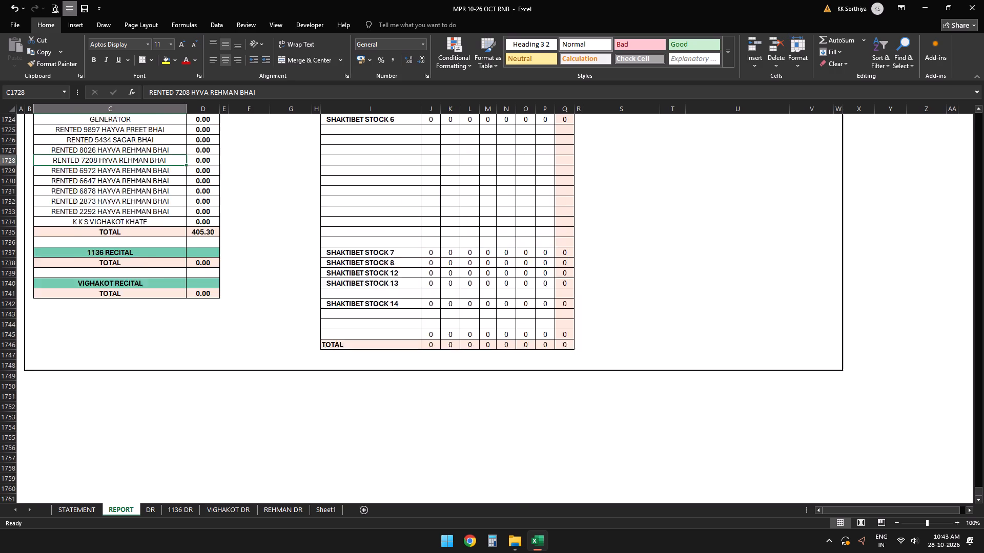
scroll(141, 284, up, 7)
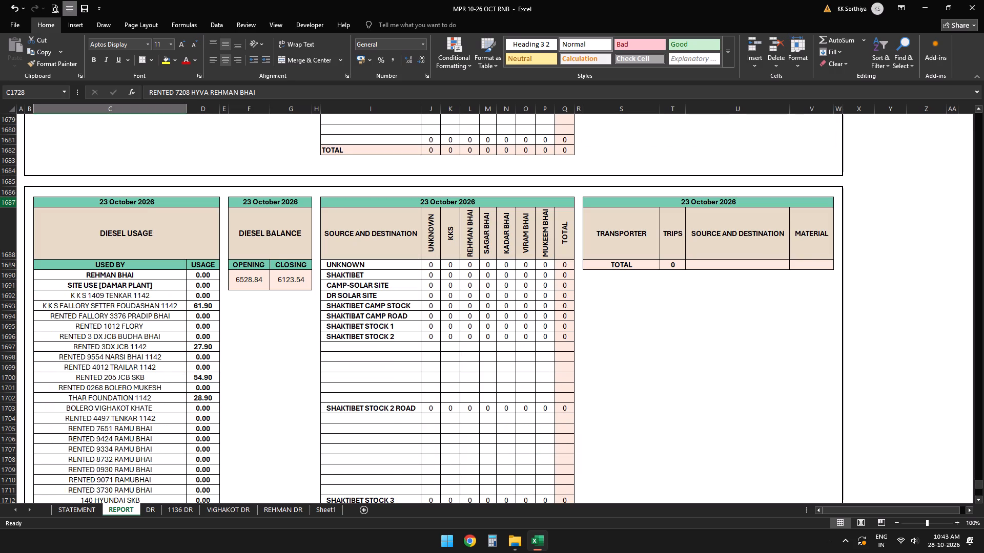
click(33, 189)
key(shift+Right)
key(shift+Right)
key(shift+Right)
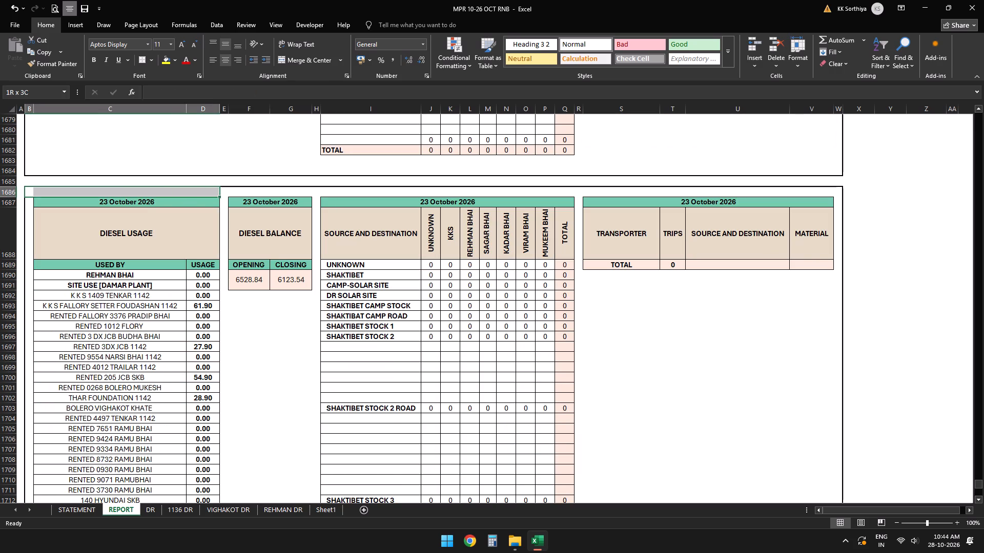
key(shift+Right)
key(shift+Right)
key(shift+Right)
key(shift+Right)
key(shift+Right)
key(shift+Right)
key(shift+Right)
key(shift+Right)
key(shift+Right)
key(shift+Right)
key(shift+Right)
key(shift+Right)
key(shift+Right)
key(shift+Right)
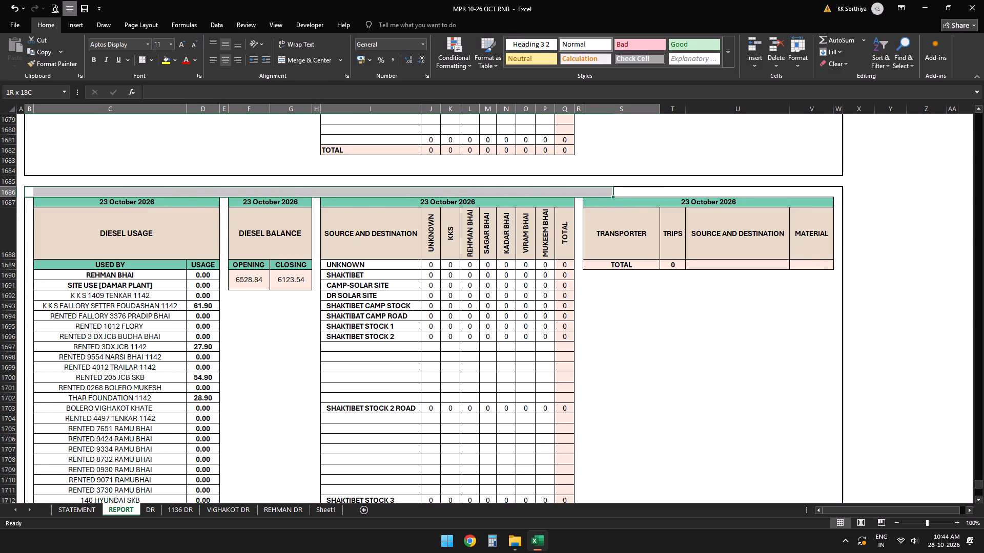
key(shift+Right)
key(shift+Right)
key(shift+Right)
key(shift+Right)
key(shift+Down)
key(shift+Down)
key(shift+Down)
key(shift+Down)
key(shift+Down)
key(shift+Down)
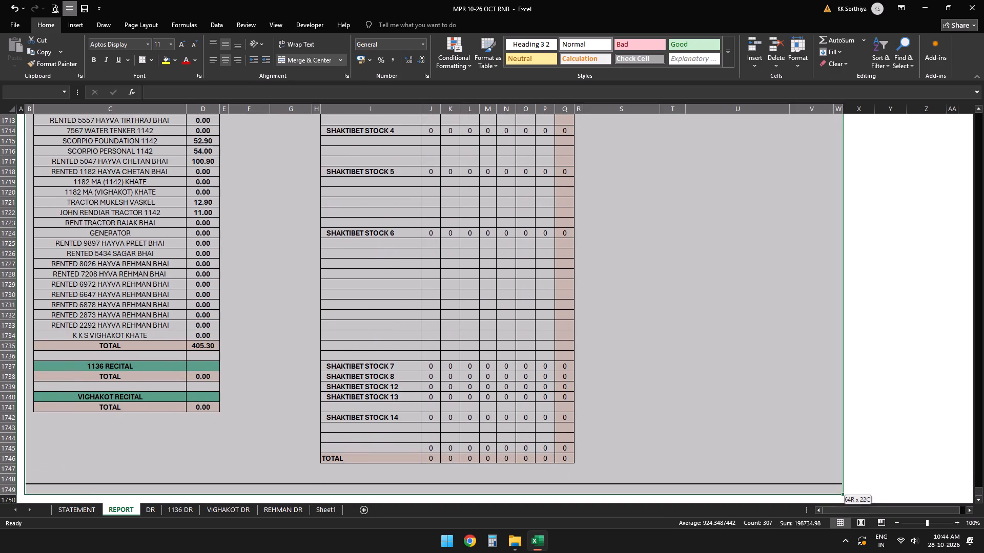
key(shift+Up)
key(ctrl+c)
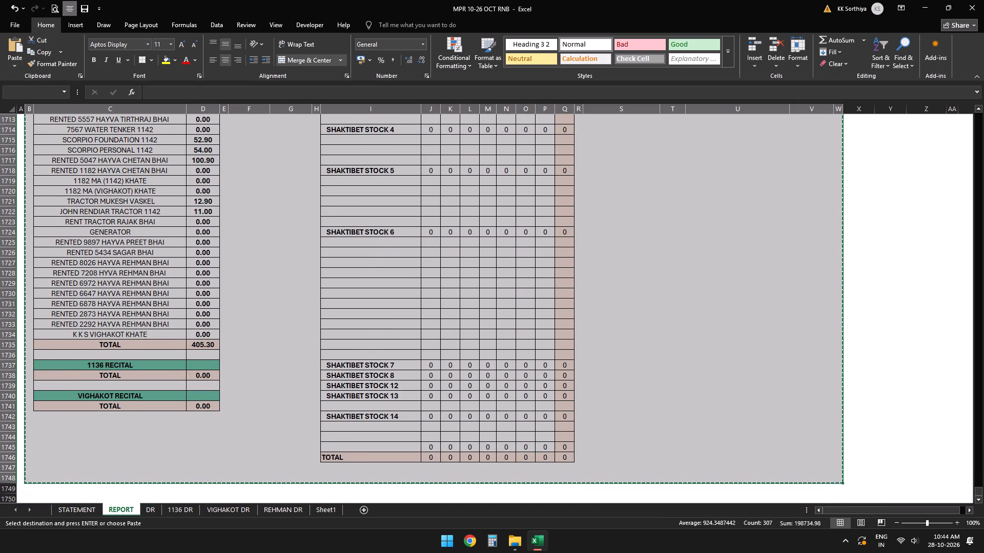
scroll(63, 190, down, 3)
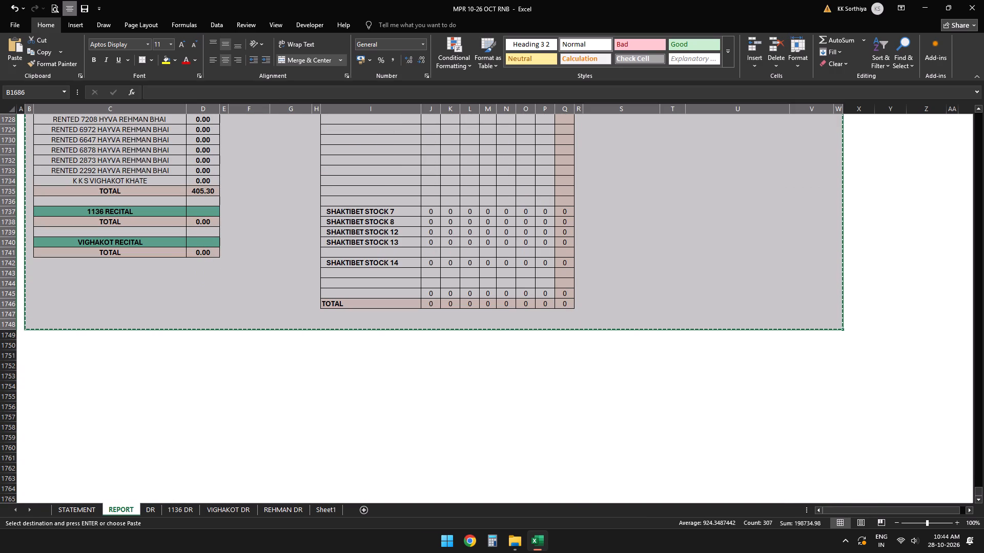
click(28, 339)
key(Down)
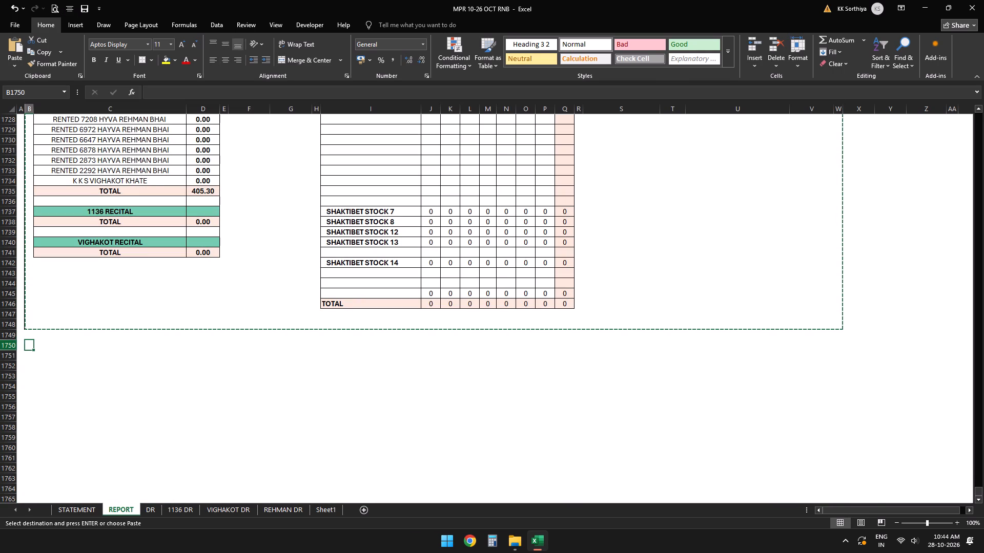
key(ctrl+v)
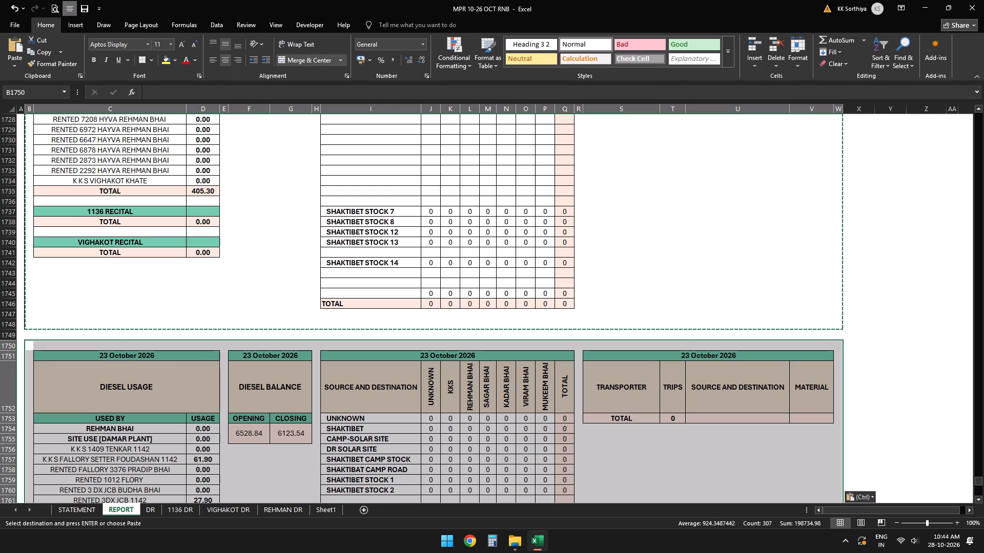
Set the date heading of the copied block in row 1751 to 24 October 2026.
click(82, 353)
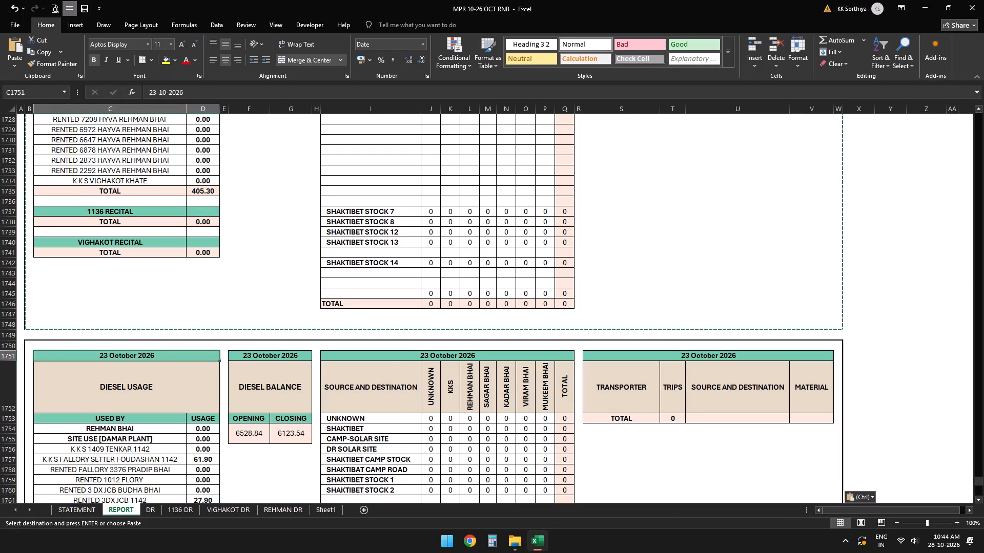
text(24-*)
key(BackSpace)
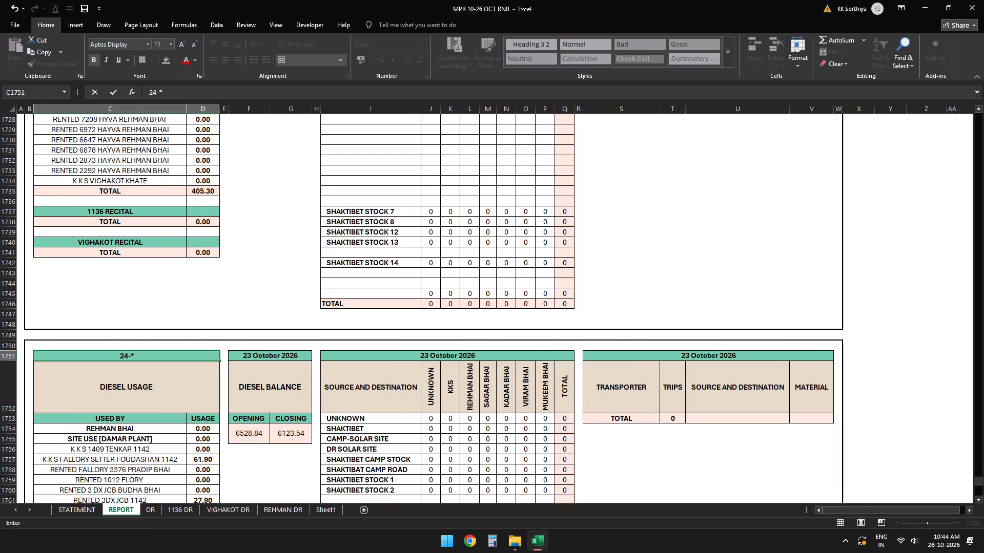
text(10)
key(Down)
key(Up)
Set the opening diesel balance of the 24 October block to 6123.54.
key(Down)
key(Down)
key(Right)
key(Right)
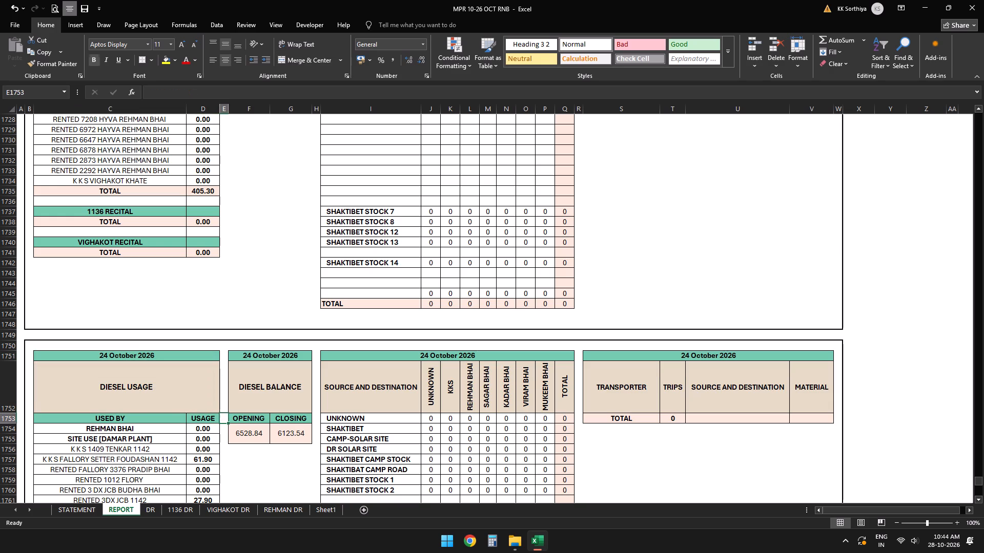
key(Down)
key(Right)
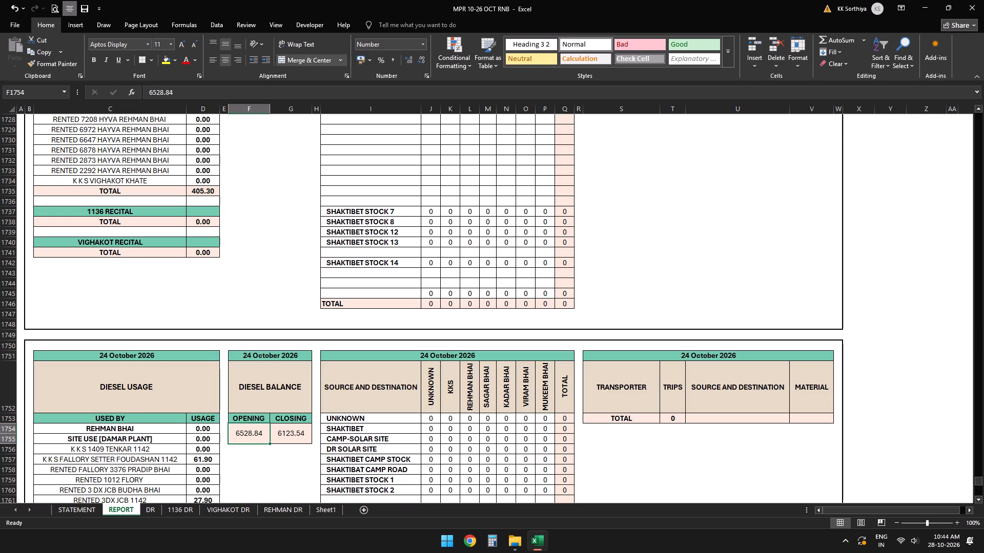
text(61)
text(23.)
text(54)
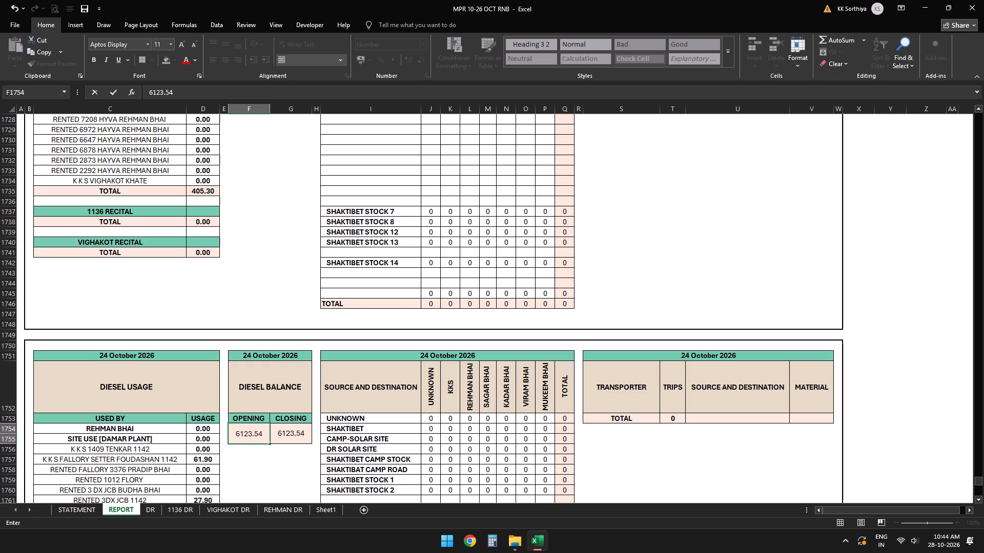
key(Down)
In the 24 October diesel usage list, set K K S FALLORY SETTER, RENTED 3DX JCB 1142, RENTED 205 JCB SKB and THAR FOUNDATION to 0.
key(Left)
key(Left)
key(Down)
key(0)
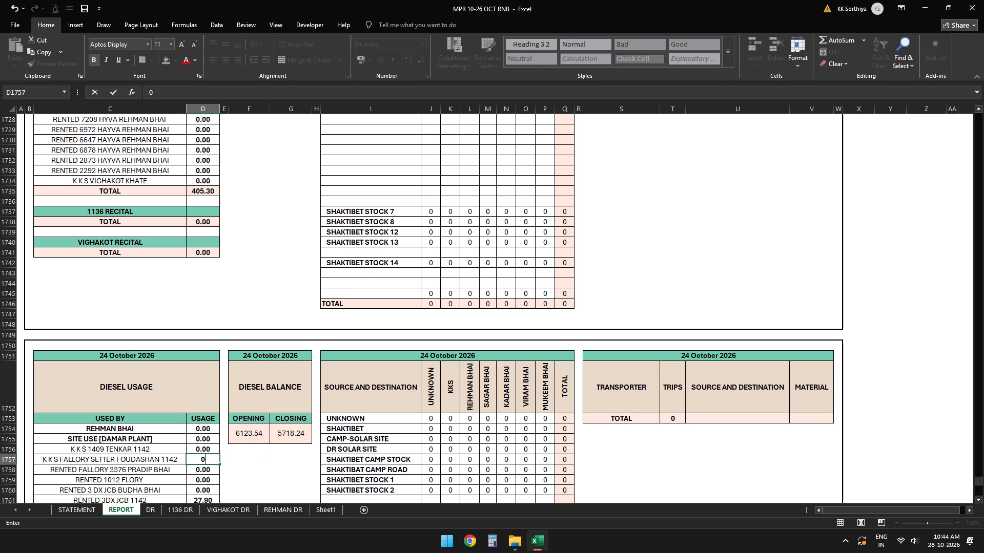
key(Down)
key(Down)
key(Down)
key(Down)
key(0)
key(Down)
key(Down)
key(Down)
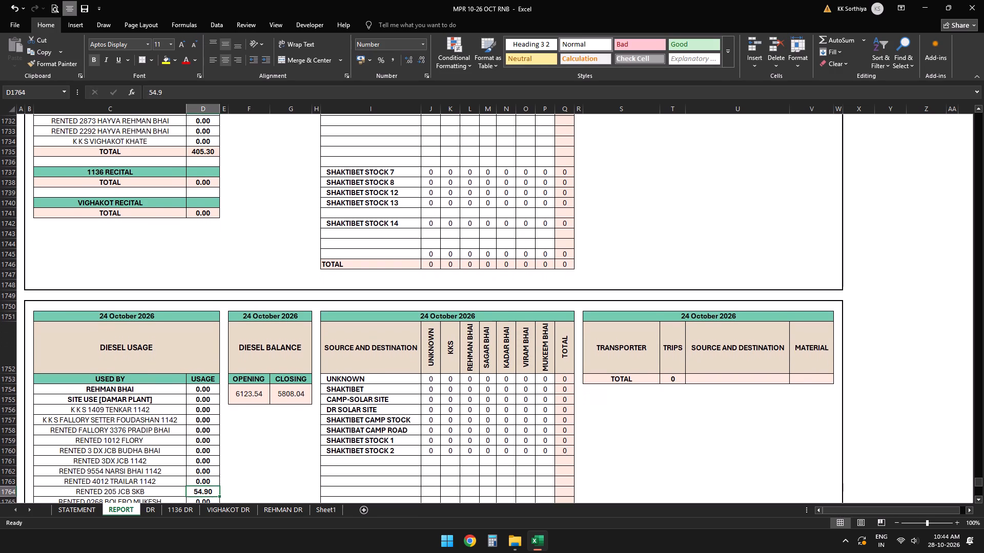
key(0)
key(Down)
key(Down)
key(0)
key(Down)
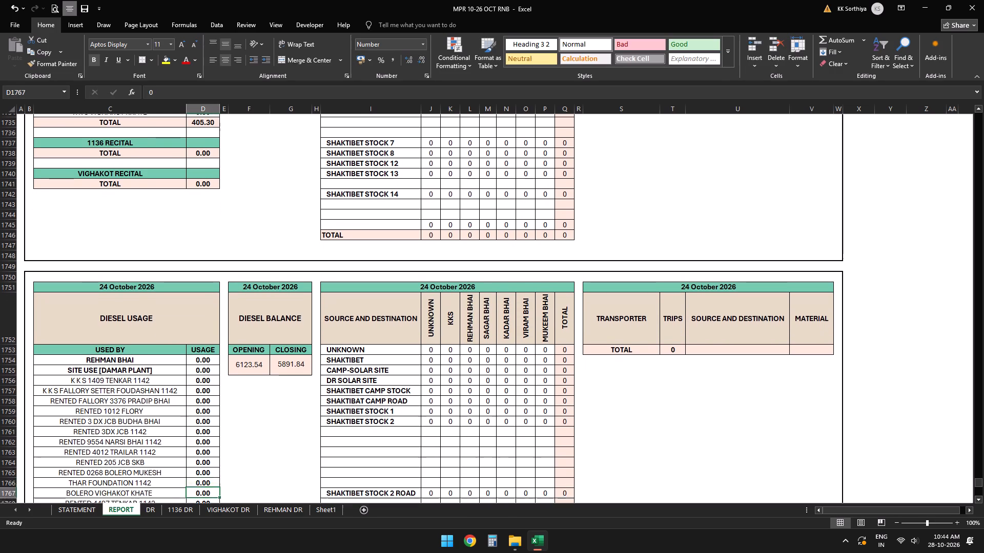
Set the 24 October diesel usage to 0 for SCORPIO FOUNDATION 1142, SCORPIO PERSONAL 1142 and the RENTED 5047 HAYVA.
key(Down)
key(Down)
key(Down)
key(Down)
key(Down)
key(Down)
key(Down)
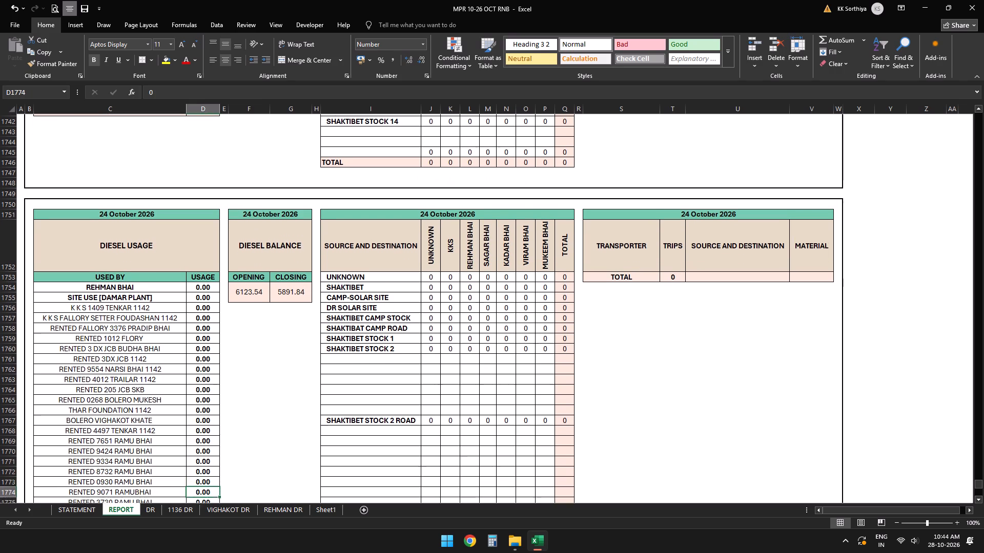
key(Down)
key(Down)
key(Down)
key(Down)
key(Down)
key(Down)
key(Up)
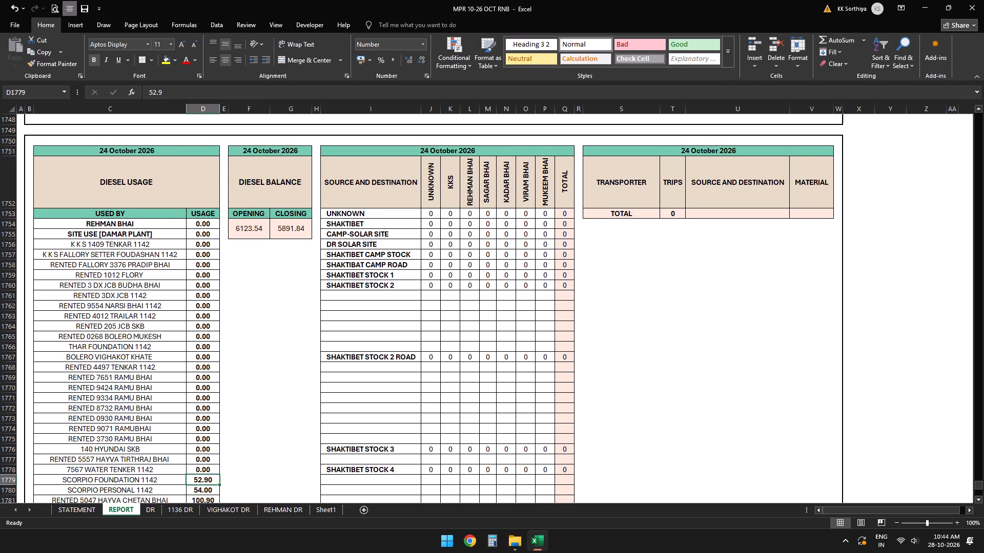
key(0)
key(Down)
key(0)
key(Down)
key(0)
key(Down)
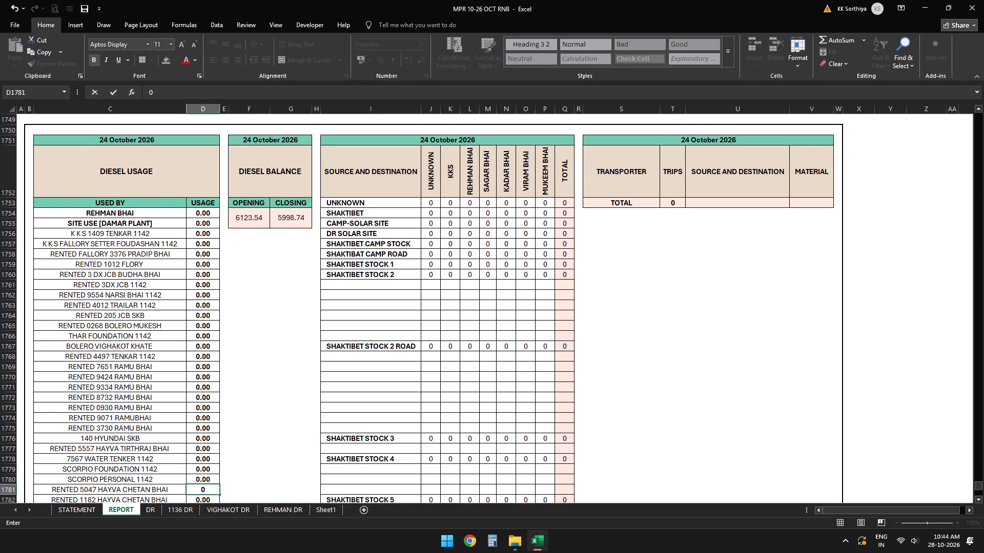
Set the 24 October diesel usage of the two tractor rows, D1785 and D1786, to 0.
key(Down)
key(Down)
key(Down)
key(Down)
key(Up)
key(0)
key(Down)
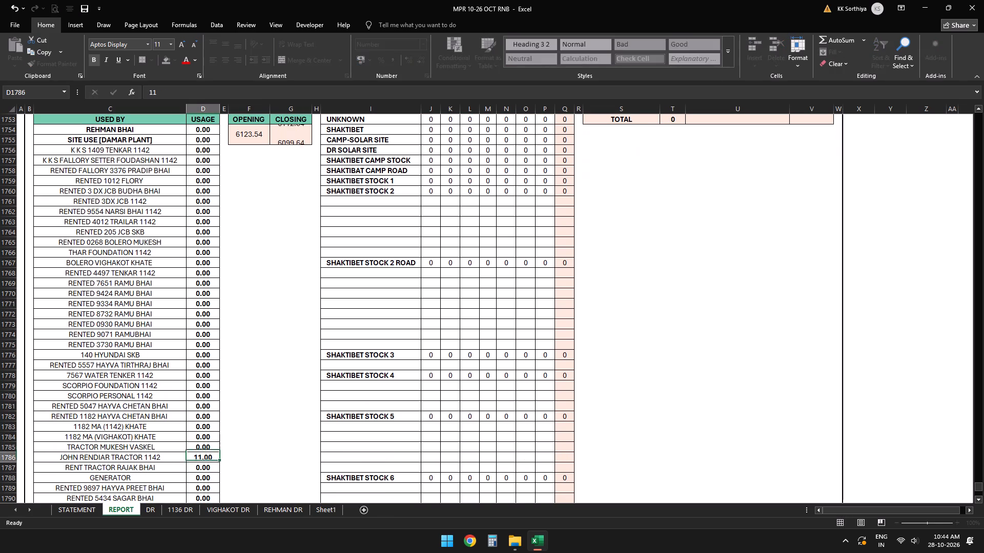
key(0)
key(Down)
Check the remaining 24 October usage rows down to the total for leftover values from the copied block.
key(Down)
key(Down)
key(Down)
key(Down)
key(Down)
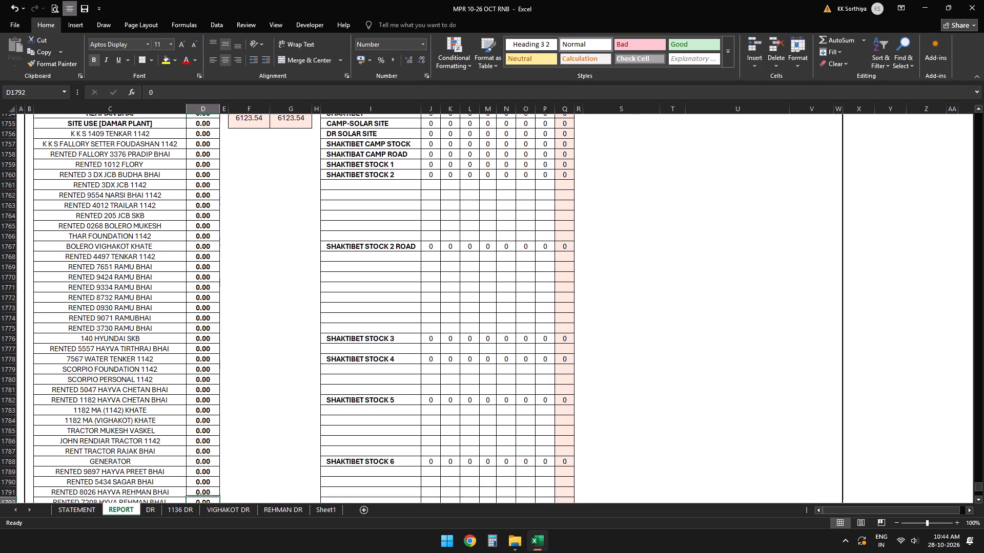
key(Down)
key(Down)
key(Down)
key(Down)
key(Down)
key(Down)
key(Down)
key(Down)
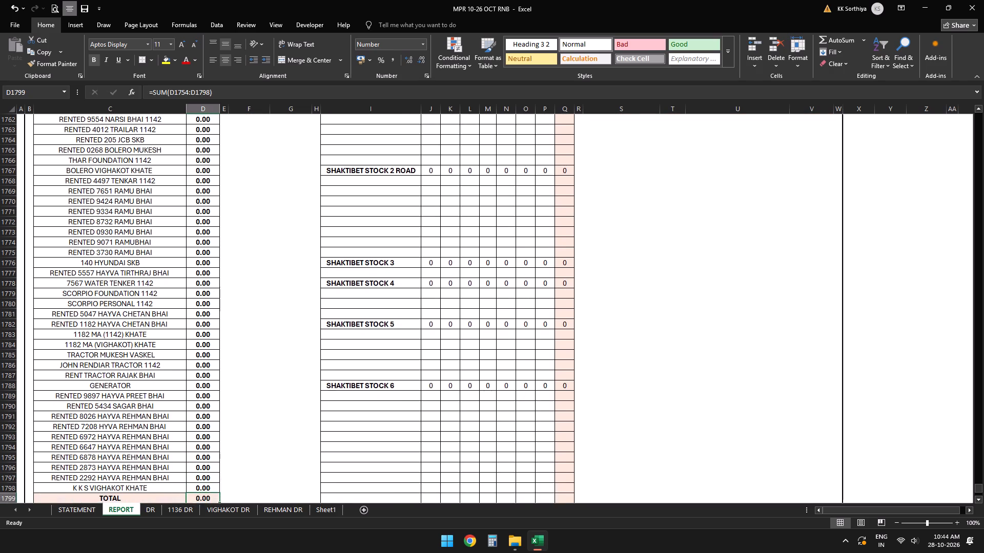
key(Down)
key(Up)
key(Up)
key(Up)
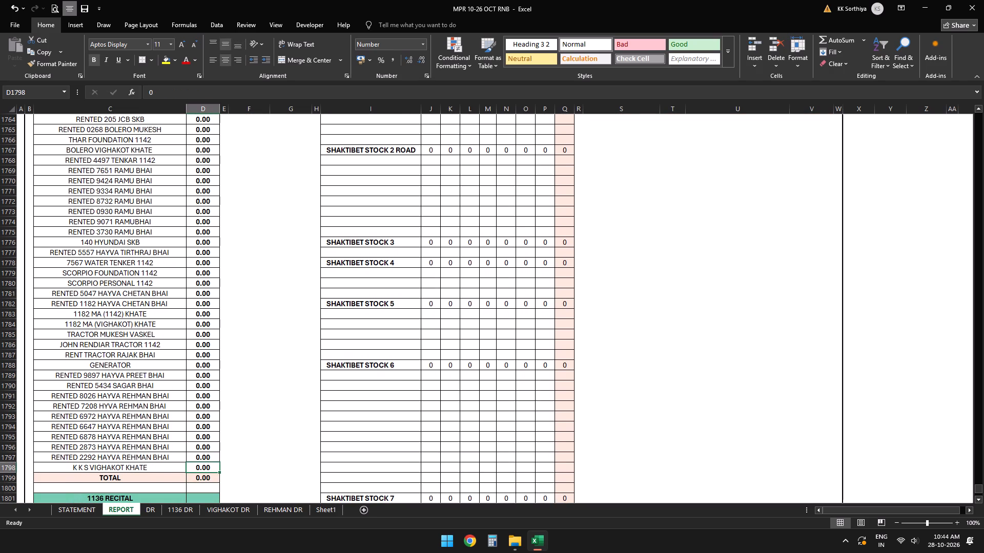
Save the workbook.
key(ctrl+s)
Enter 150.9 as the 24 October diesel usage for RENTED 5047 HAYVA in D1781.
scroll(134, 316, up, 6)
scroll(160, 424, down, 2)
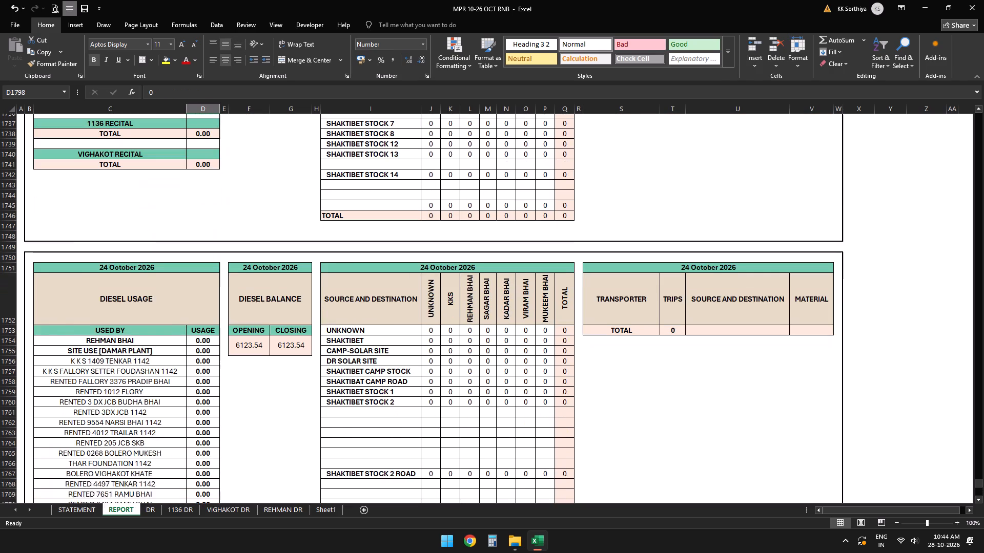
scroll(242, 398, down, 4)
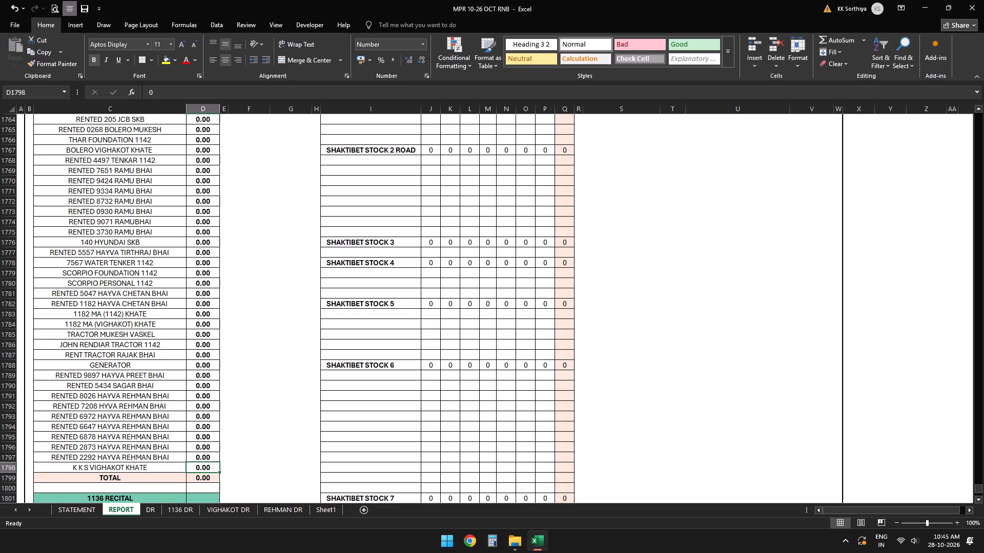
scroll(322, 353, up, 20)
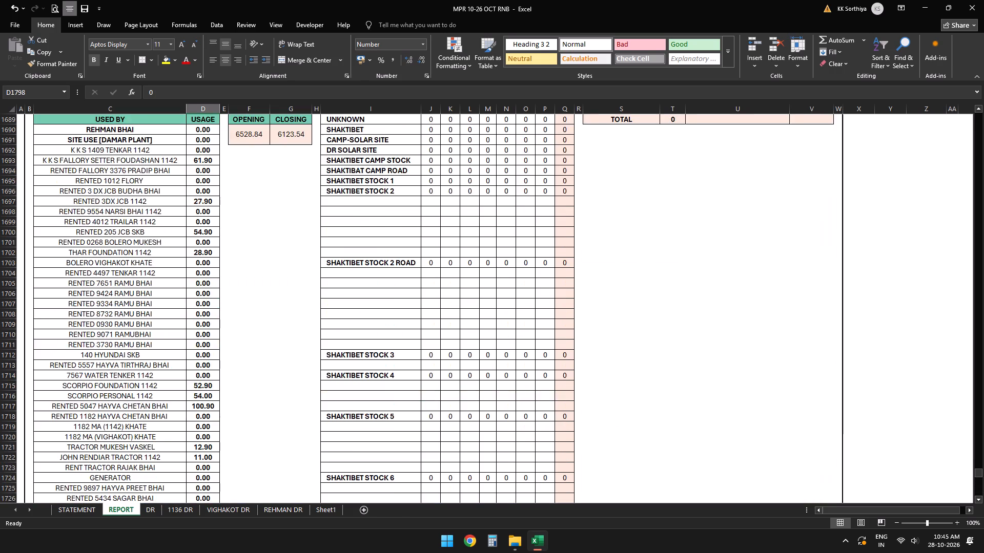
scroll(302, 380, down, 14)
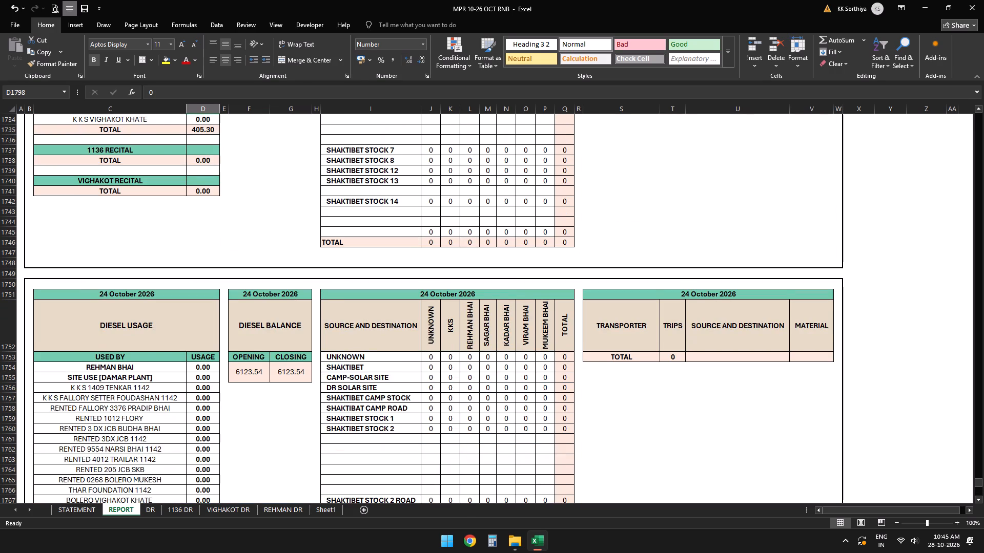
scroll(282, 365, down, 3)
click(210, 261)
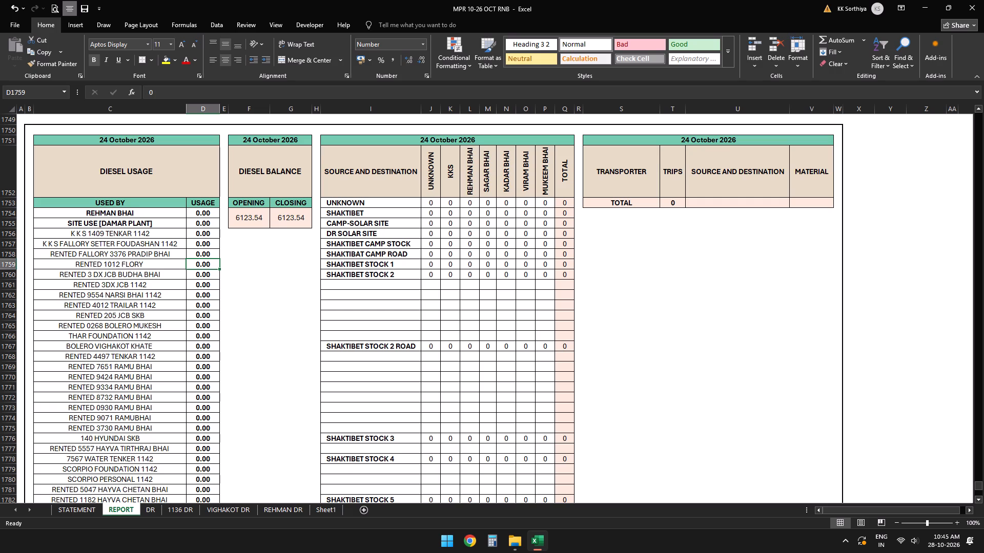
key(Down)
key(Down)
key(Down)
key(Down)
key(Down)
key(Down)
key(Down)
key(Down)
key(Down)
key(Down)
key(Down)
key(Down)
key(Down)
key(Down)
key(Down)
key(Down)
key(Down)
key(Down)
key(Down)
key(Down)
key(Down)
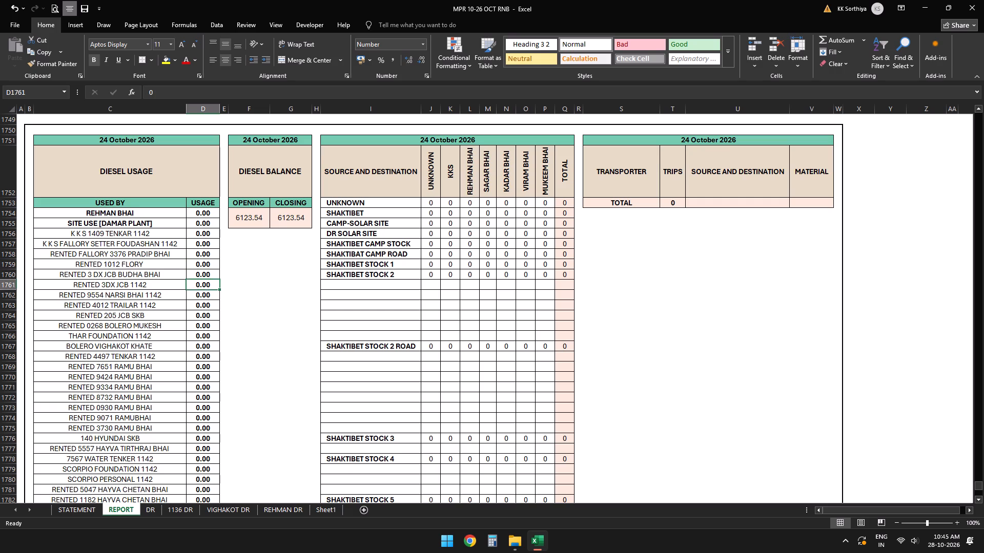
key(Up)
key(Up)
key(Up)
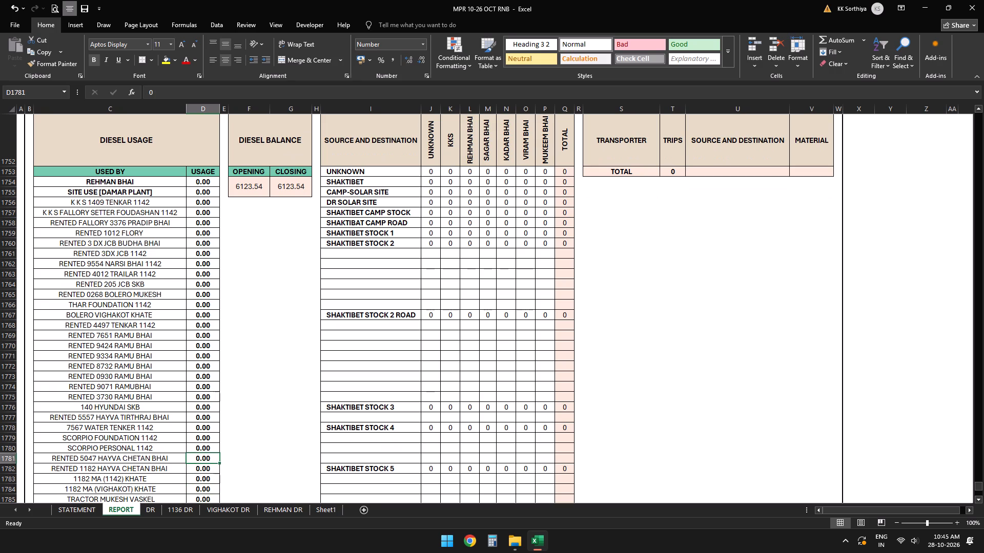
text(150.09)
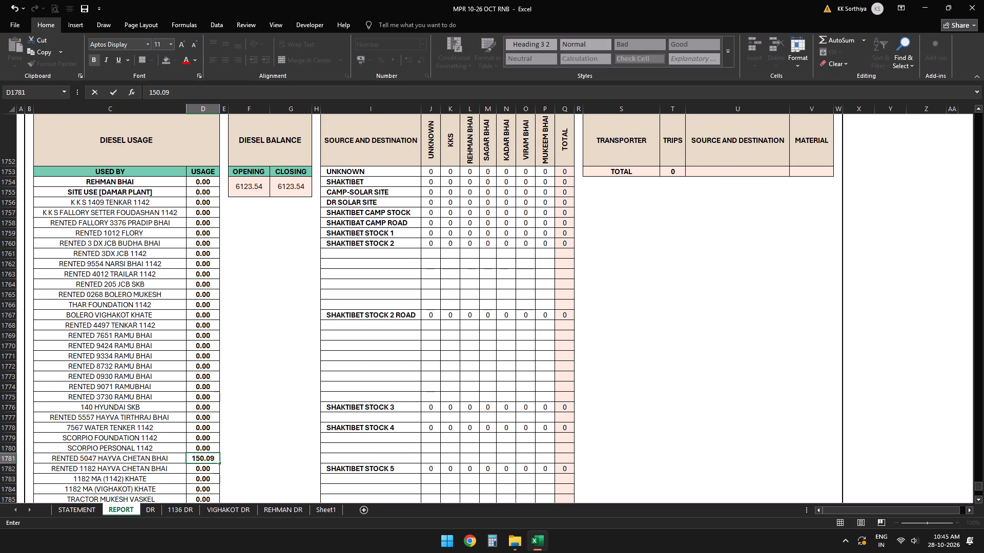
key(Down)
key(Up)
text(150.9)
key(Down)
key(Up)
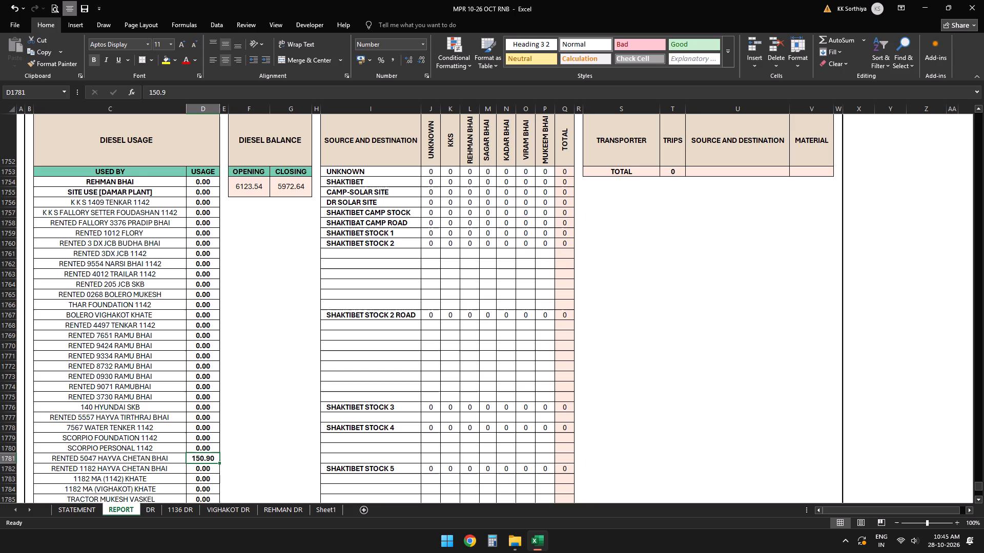
Enter 150.9 as the 24 October diesel usage for RENTED 1182 HAYVA in D1782.
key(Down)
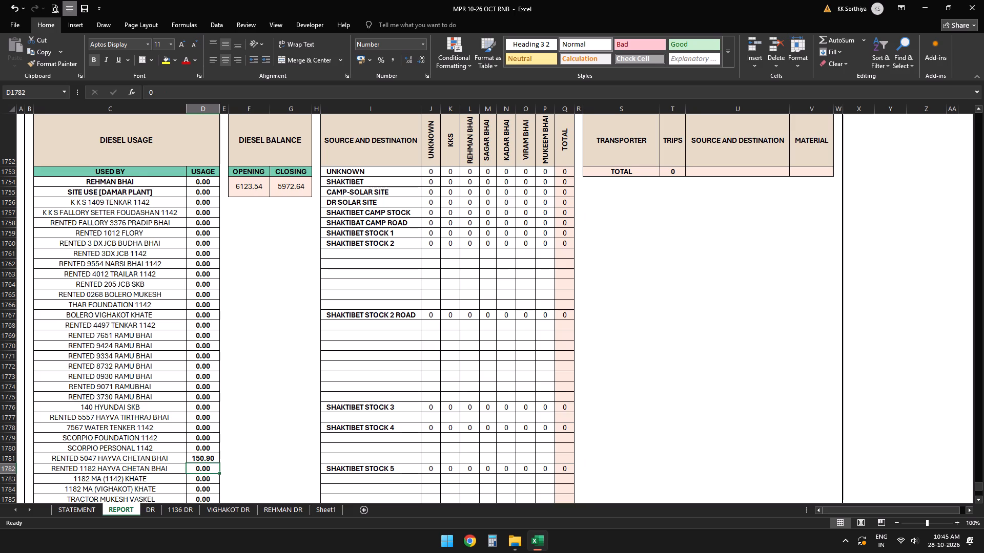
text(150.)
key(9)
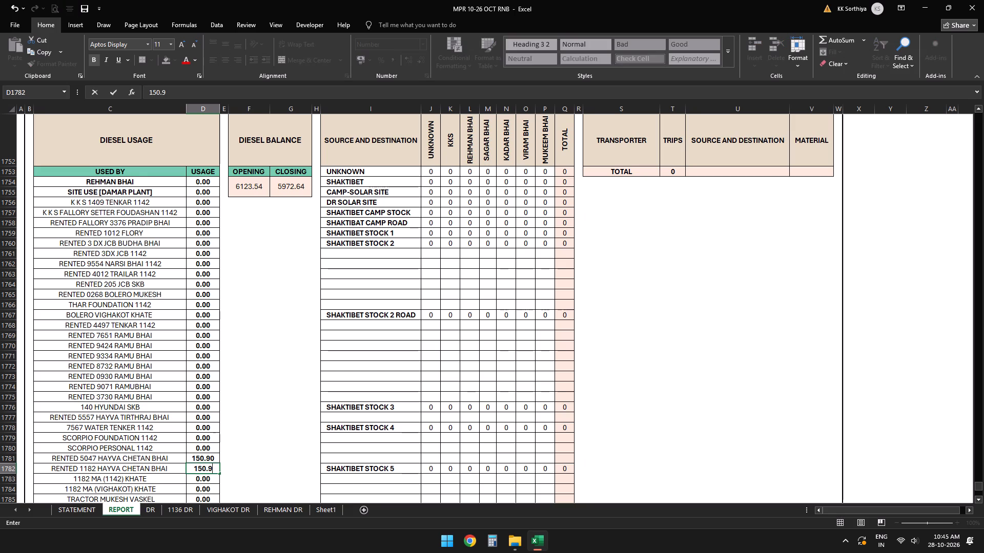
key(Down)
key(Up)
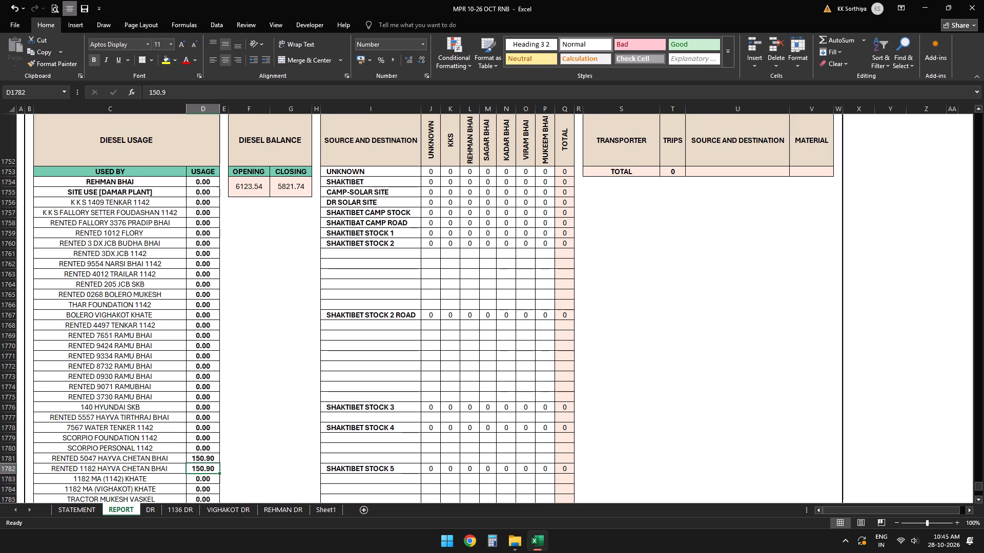
Relabel the water tanker in C1778 as 2142 TENKER, followed by the person's name used on the tractor row C1785.
scroll(100, 296, down, 3)
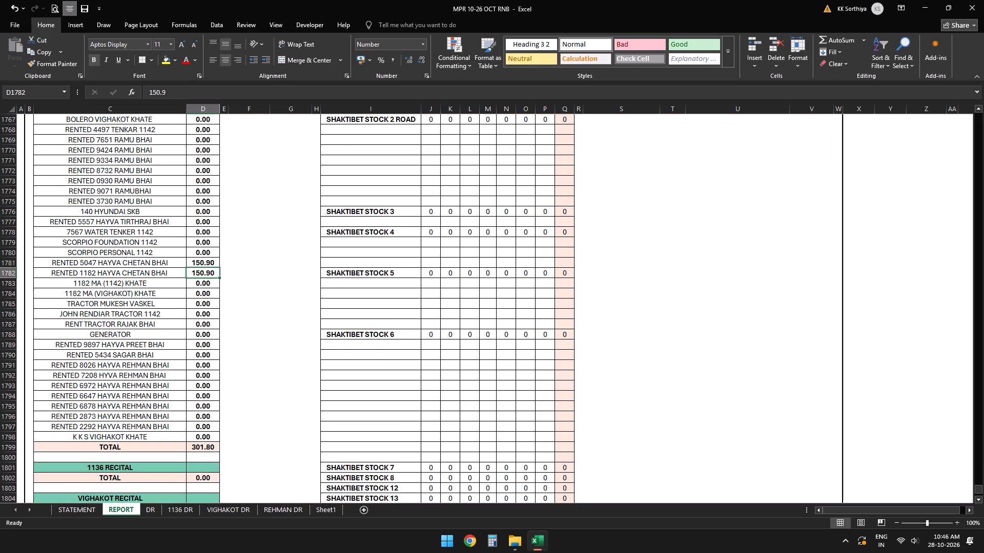
scroll(94, 288, up, 1)
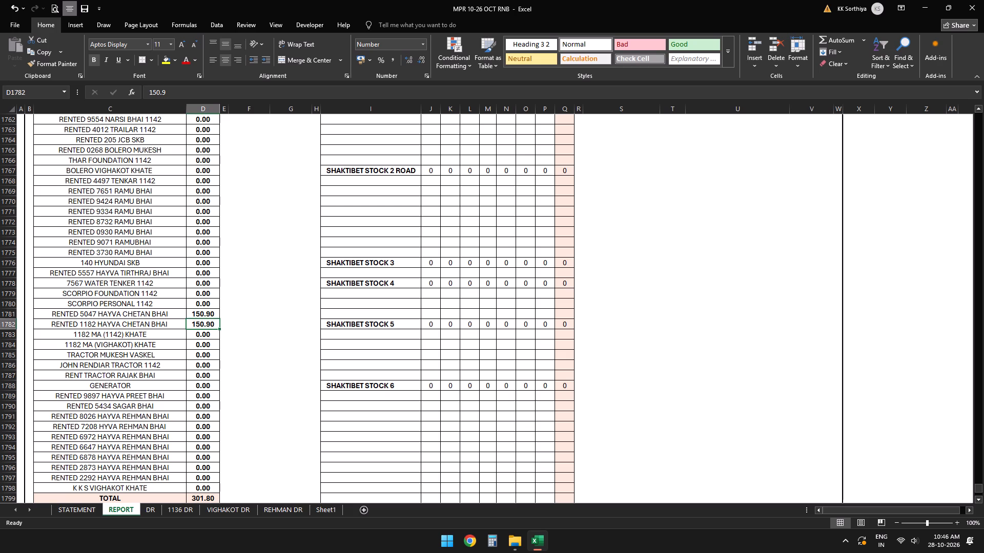
drag(157, 286, 148, 288)
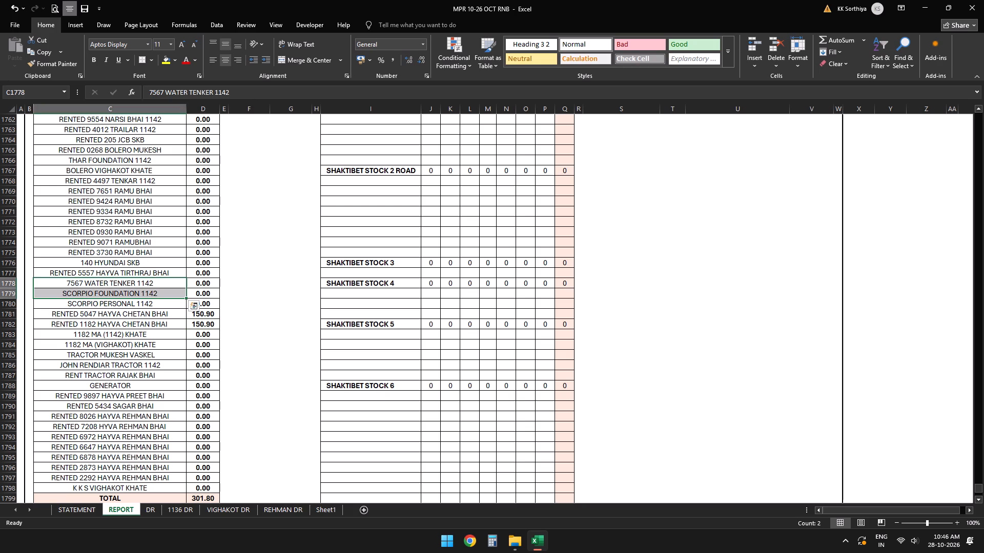
click(247, 92)
click(188, 90)
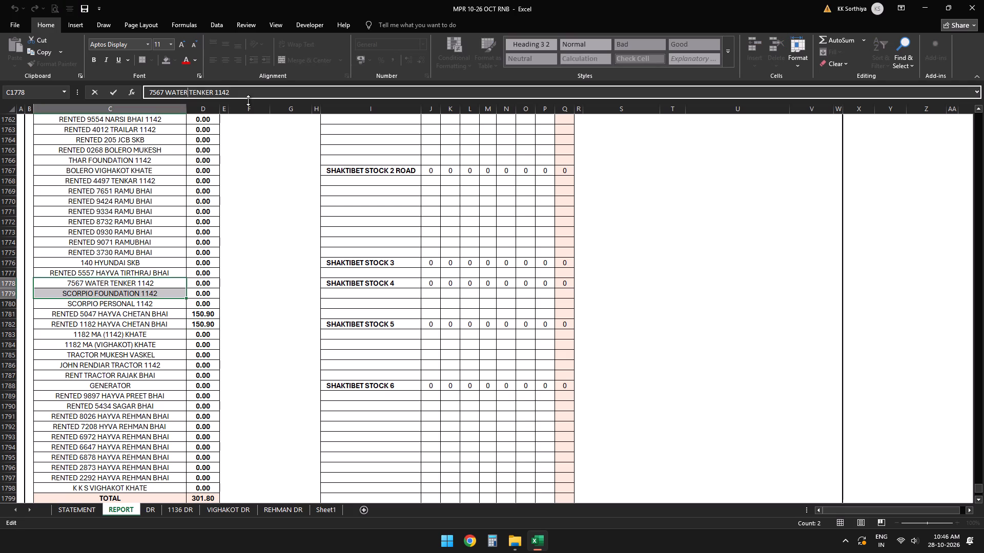
key(BackSpace)
key(BackSpace)
key(BackSpace)
key(BackSpace)
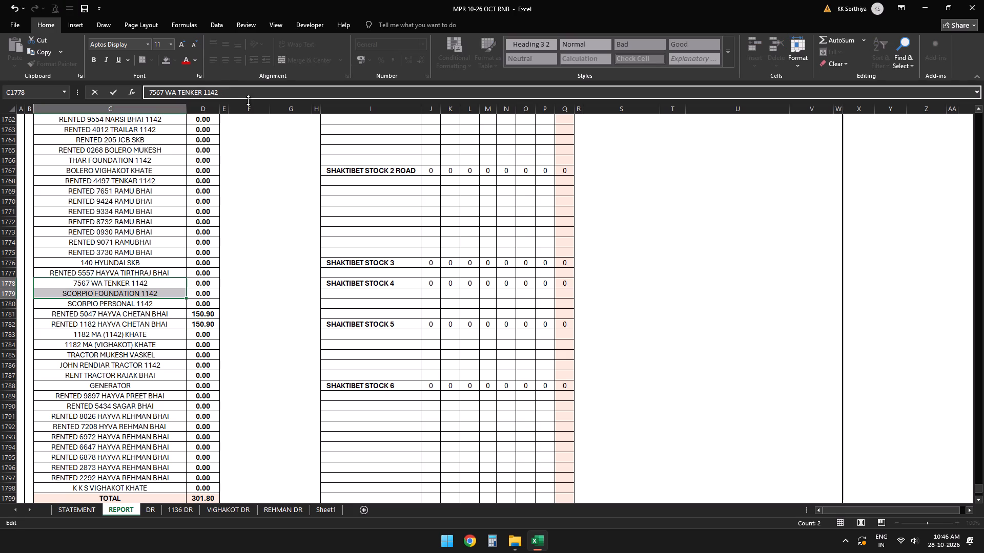
key(BackSpace)
key(BackSpace)
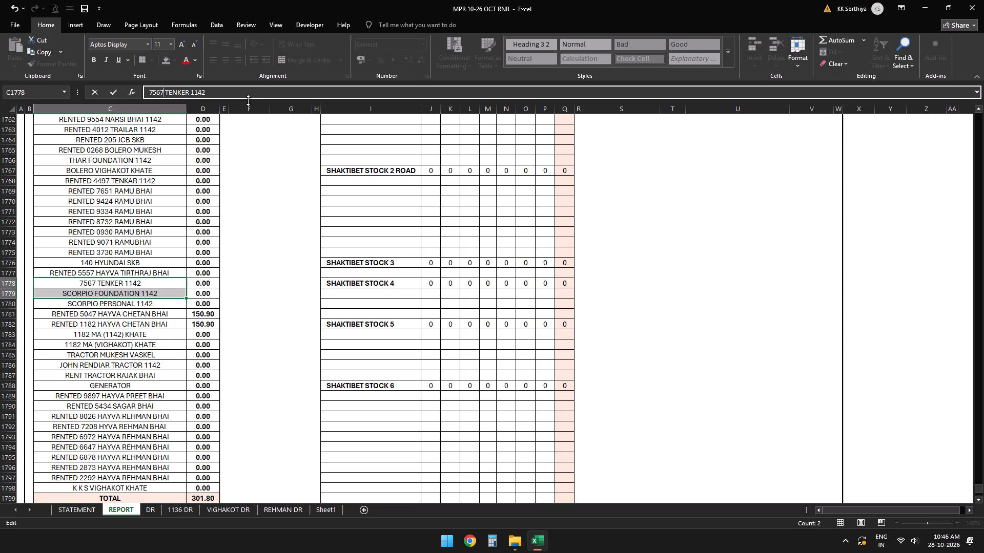
key(Right)
key(Right)
key(Right)
key(Right)
key(Right)
key(Right)
key(Right)
key(Right)
key(Left)
key(Left)
key(Left)
key(Left)
key(Left)
key(Left)
key(Left)
key(Left)
key(BackSpace)
key(BackSpace)
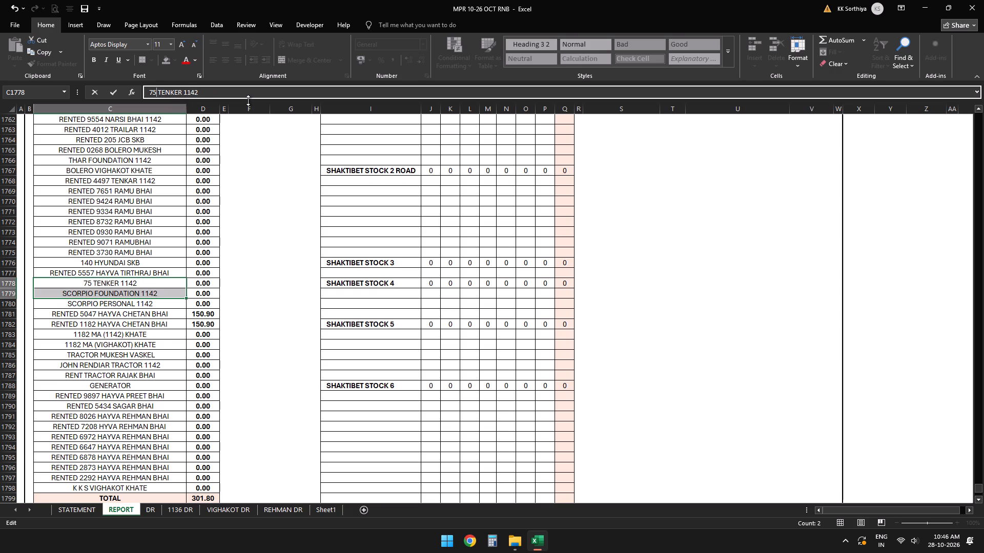
key(BackSpace)
key(BackSpace)
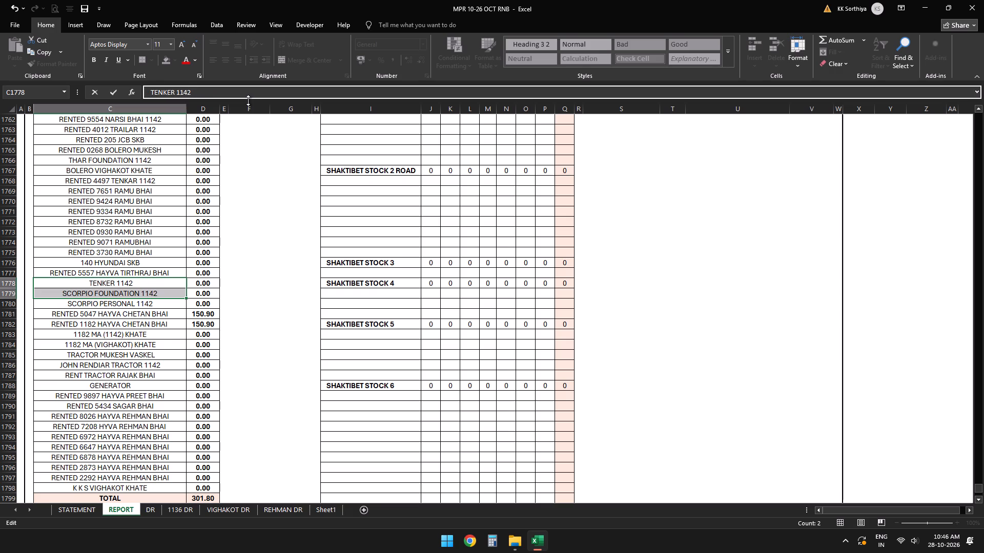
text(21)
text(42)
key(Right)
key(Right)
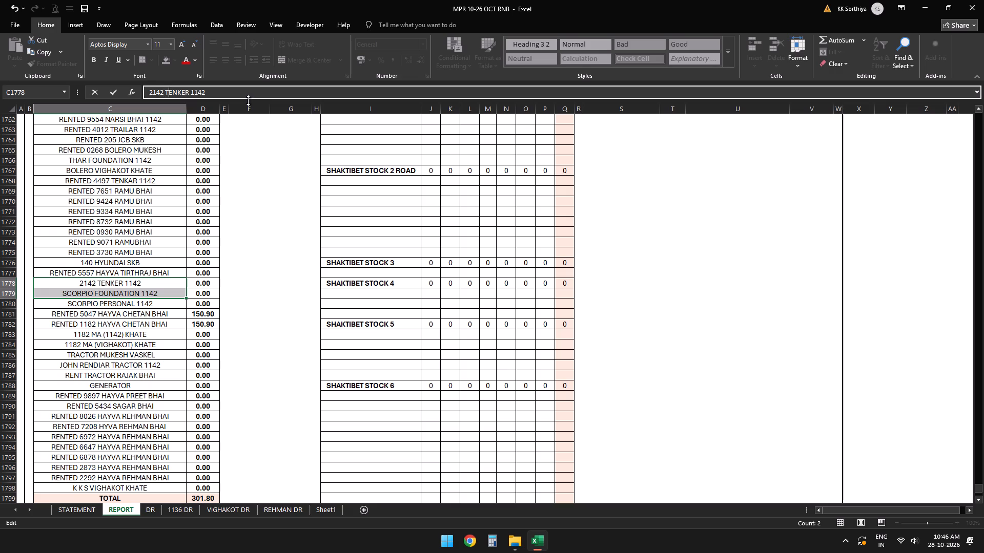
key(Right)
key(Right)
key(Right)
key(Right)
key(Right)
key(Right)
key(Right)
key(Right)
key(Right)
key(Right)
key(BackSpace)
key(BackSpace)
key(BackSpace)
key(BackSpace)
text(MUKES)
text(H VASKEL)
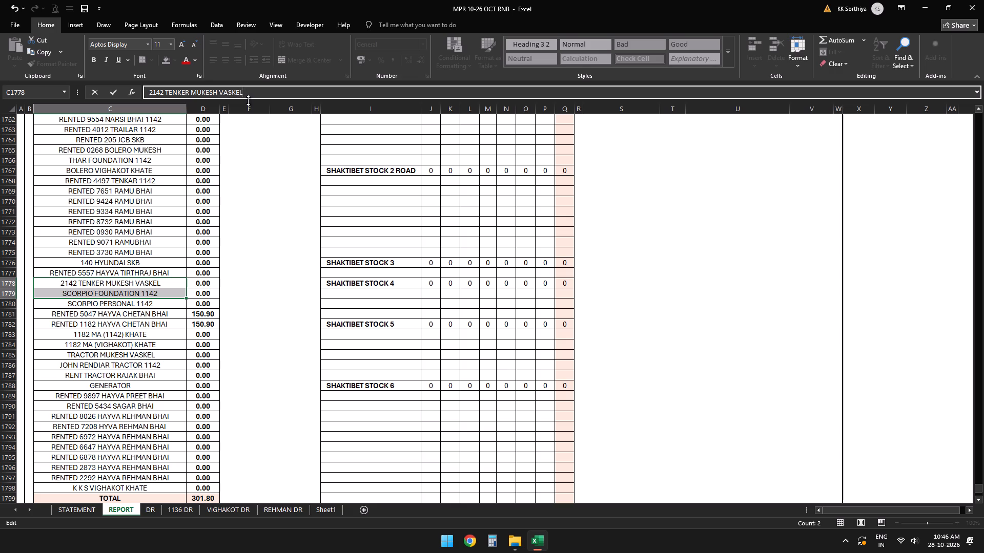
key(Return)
Enter 24.9 as the 24 October diesel usage for 2142 TENKER in D1778.
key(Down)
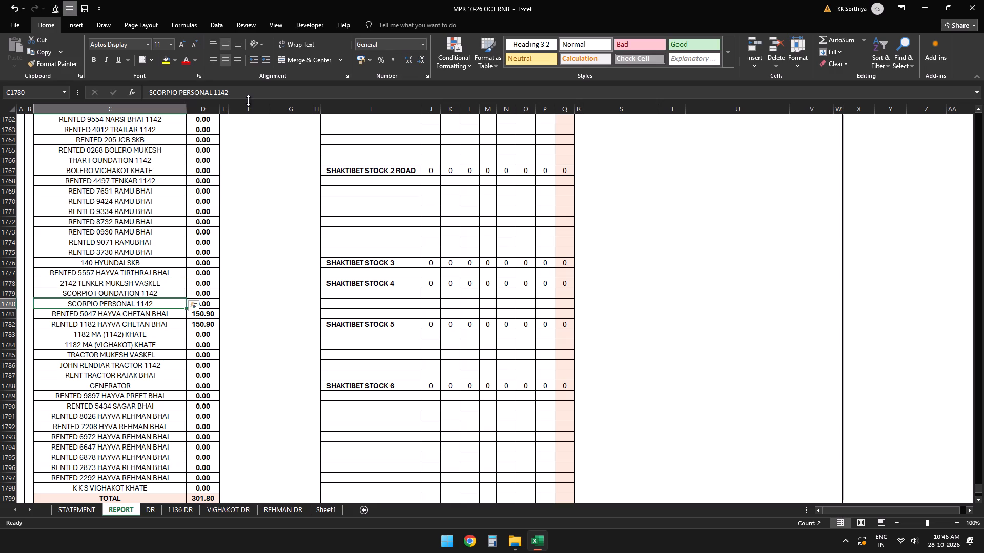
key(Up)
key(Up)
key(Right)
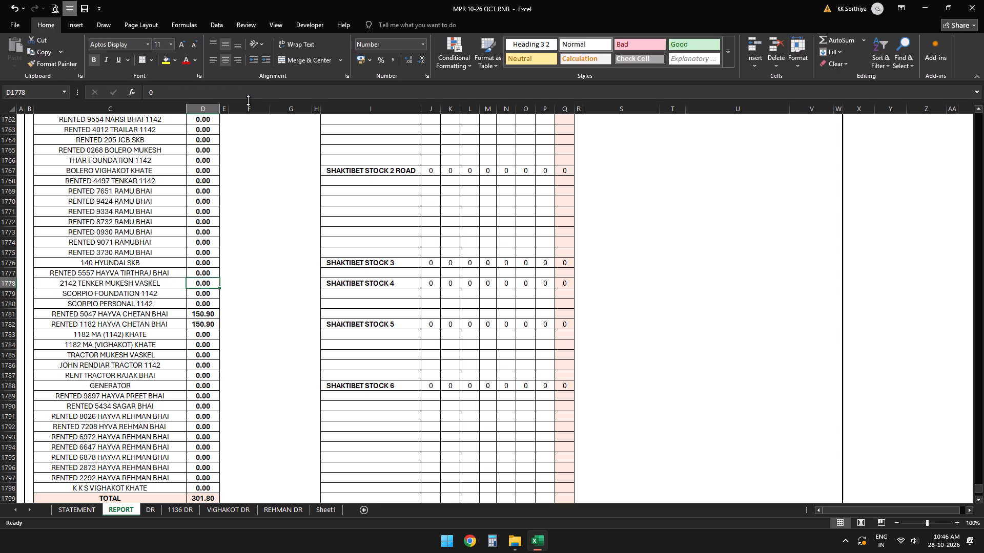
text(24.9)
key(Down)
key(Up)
Enter 35.9 as the 24 October diesel usage for RENTED 3DX JCB 1142 in D1761.
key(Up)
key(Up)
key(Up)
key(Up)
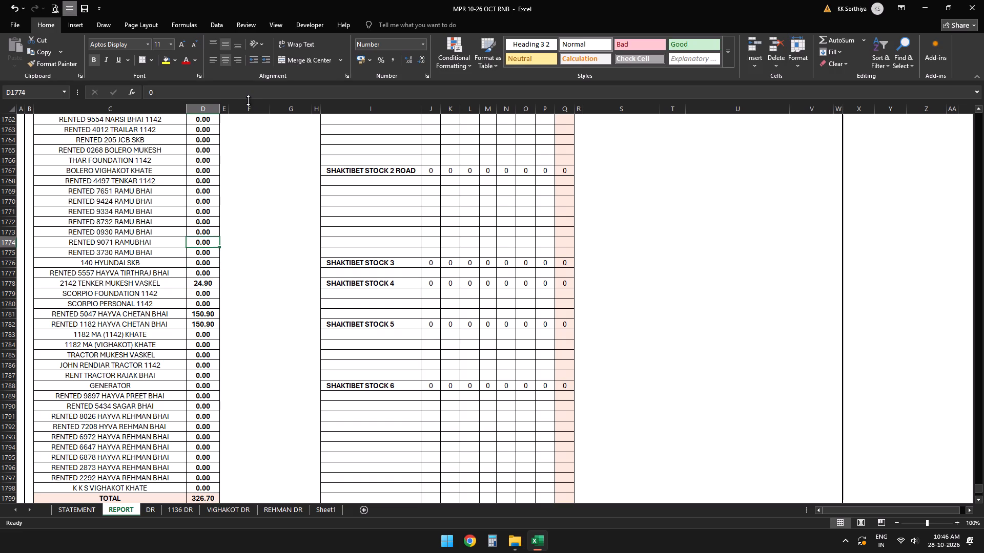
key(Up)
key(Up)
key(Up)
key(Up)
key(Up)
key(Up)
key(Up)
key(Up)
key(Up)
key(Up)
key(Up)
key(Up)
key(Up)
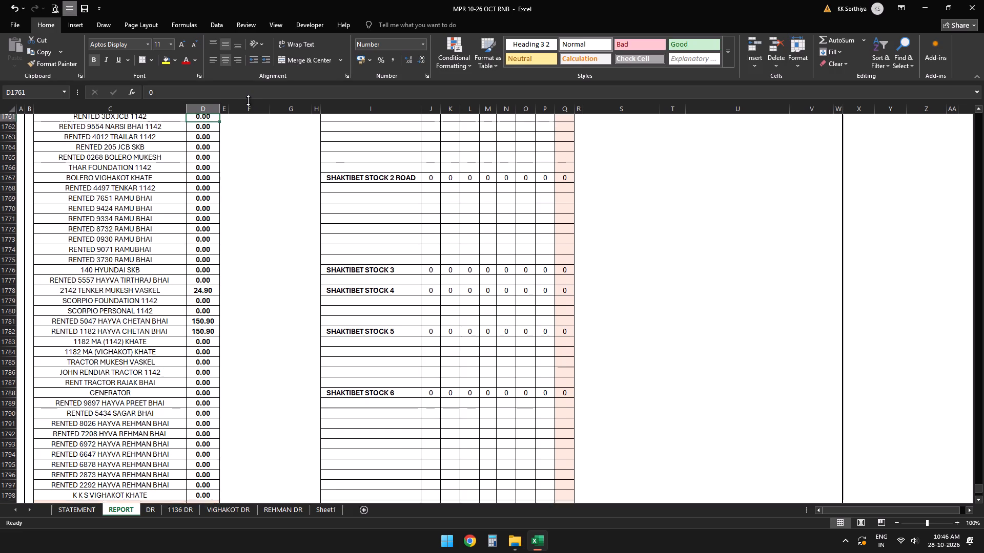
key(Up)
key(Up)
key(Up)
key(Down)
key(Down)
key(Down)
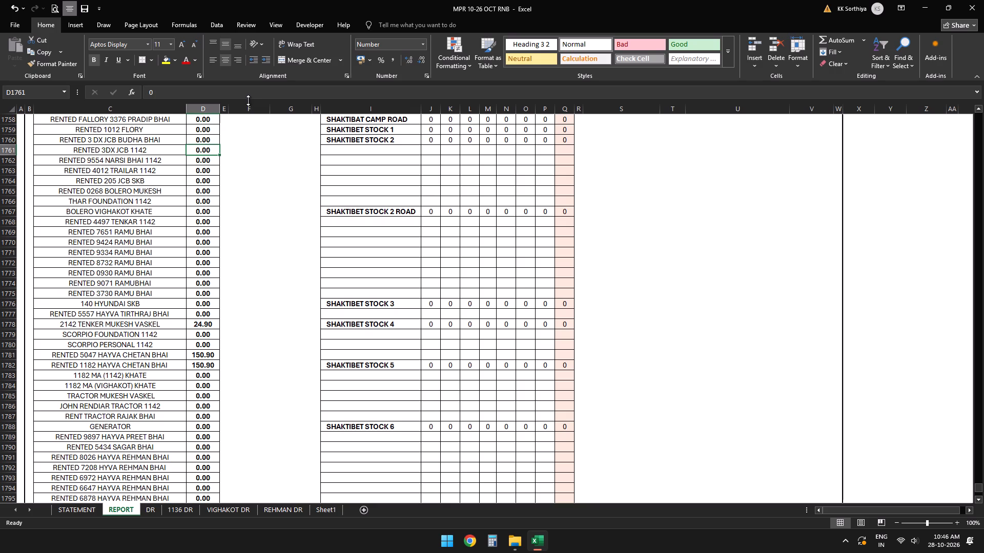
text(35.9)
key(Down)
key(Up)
Enter 28.9 as the 24 October diesel usage for 140 HYUNDAI SKB in D1776.
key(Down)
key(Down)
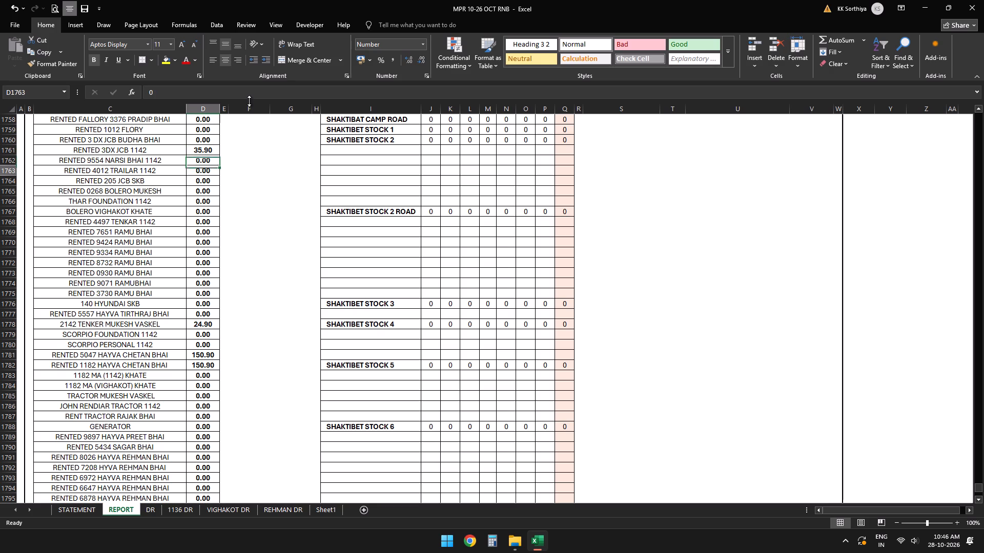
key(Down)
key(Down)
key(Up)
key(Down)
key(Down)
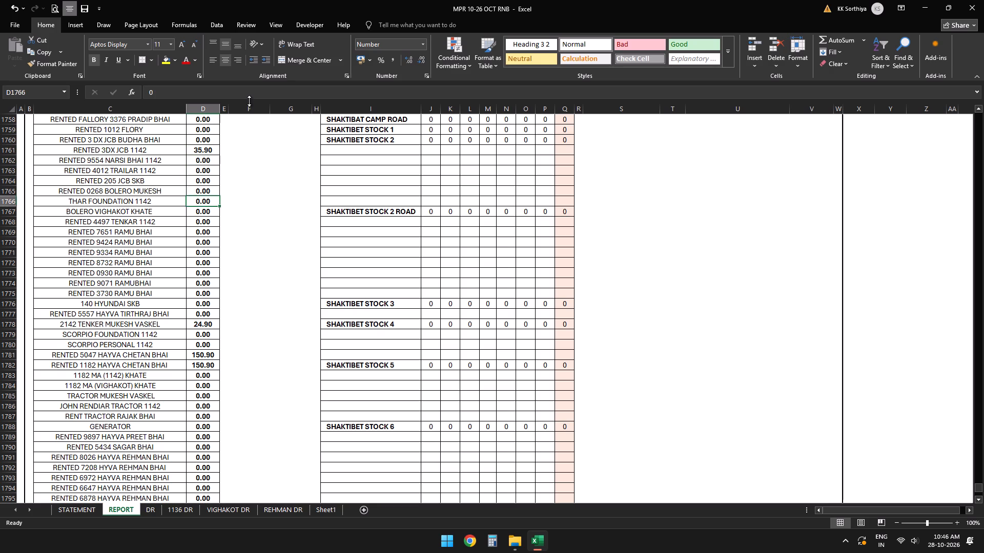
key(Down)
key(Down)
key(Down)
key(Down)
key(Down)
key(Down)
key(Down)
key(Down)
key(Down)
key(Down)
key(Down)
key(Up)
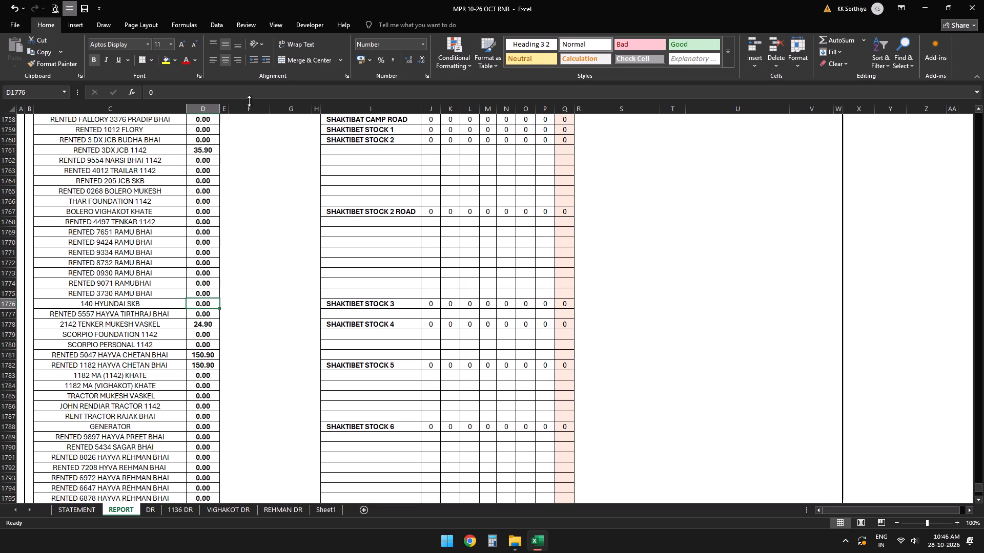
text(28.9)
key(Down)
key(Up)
Enter 120.9 as the 24 October diesel usage for RENTED 205 JCB SKB in D1764.
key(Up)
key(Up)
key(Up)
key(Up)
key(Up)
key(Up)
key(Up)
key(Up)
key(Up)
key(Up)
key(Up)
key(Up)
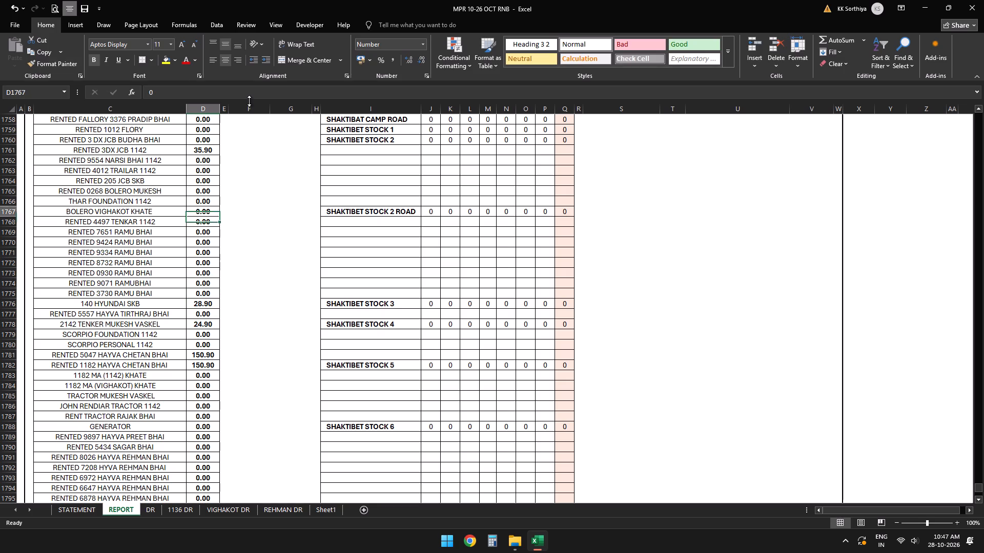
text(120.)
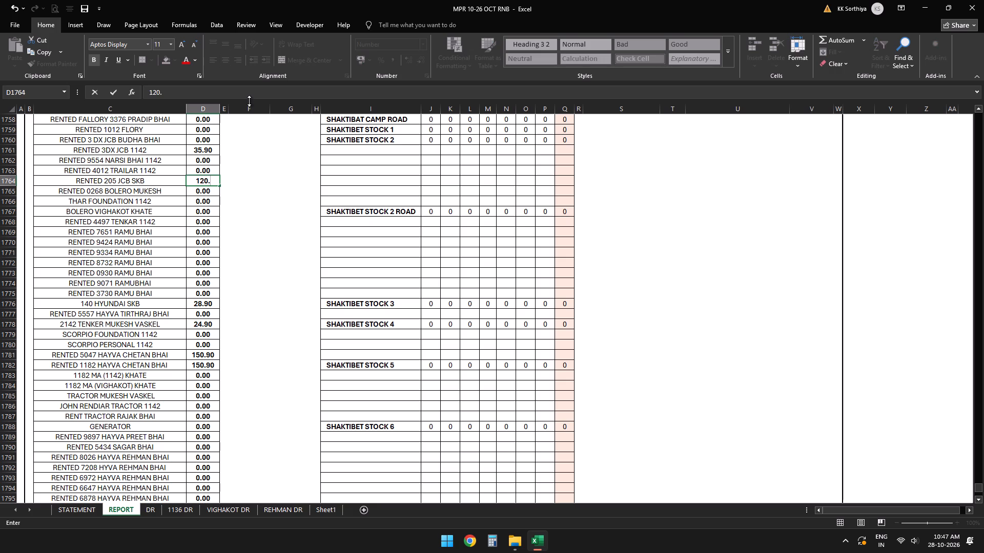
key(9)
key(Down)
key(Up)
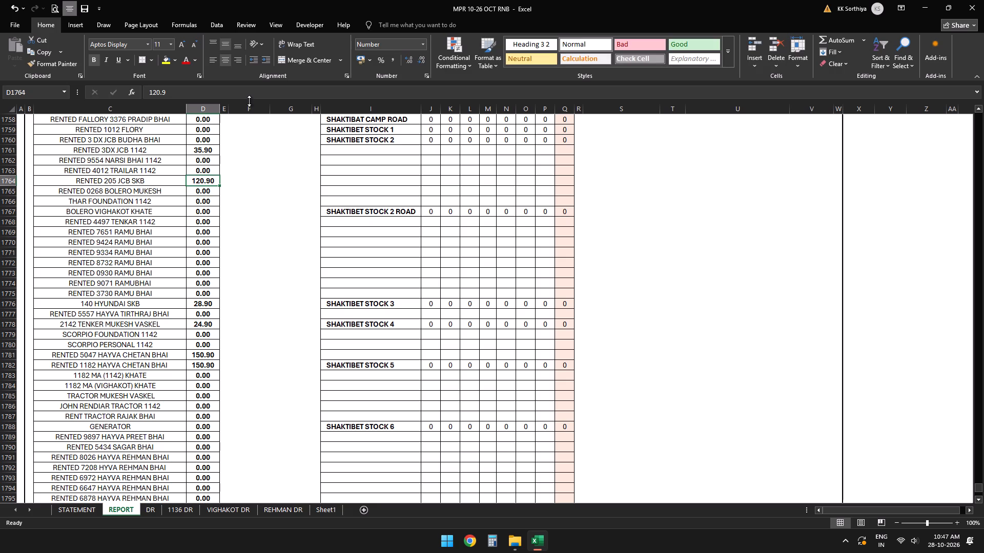
Enter 16.9 as the 24 October diesel usage for the RENT TRACTOR row in D1787.
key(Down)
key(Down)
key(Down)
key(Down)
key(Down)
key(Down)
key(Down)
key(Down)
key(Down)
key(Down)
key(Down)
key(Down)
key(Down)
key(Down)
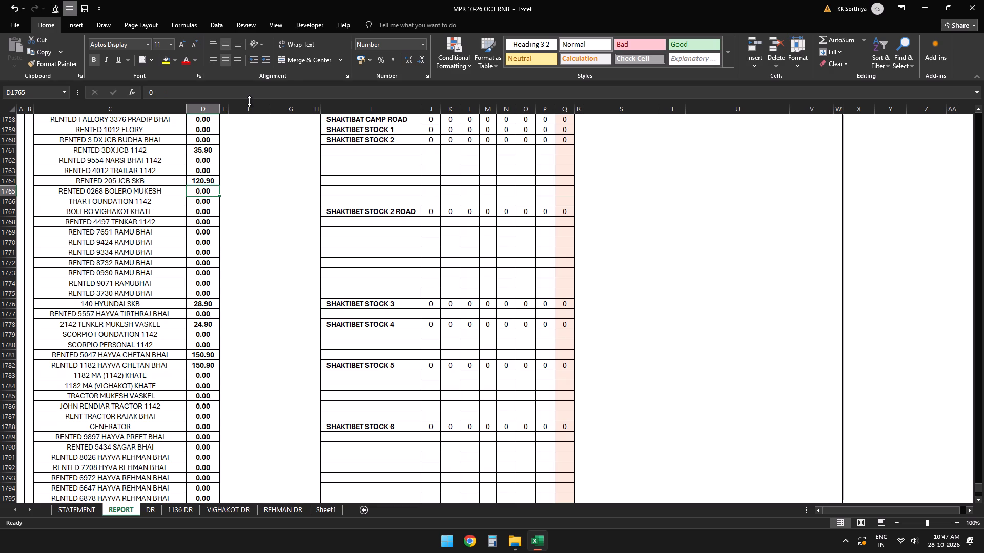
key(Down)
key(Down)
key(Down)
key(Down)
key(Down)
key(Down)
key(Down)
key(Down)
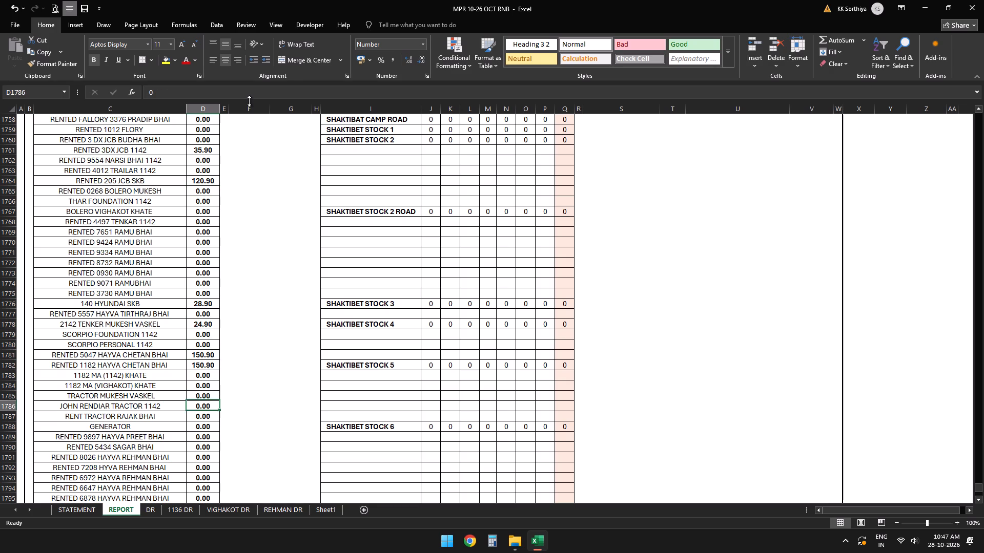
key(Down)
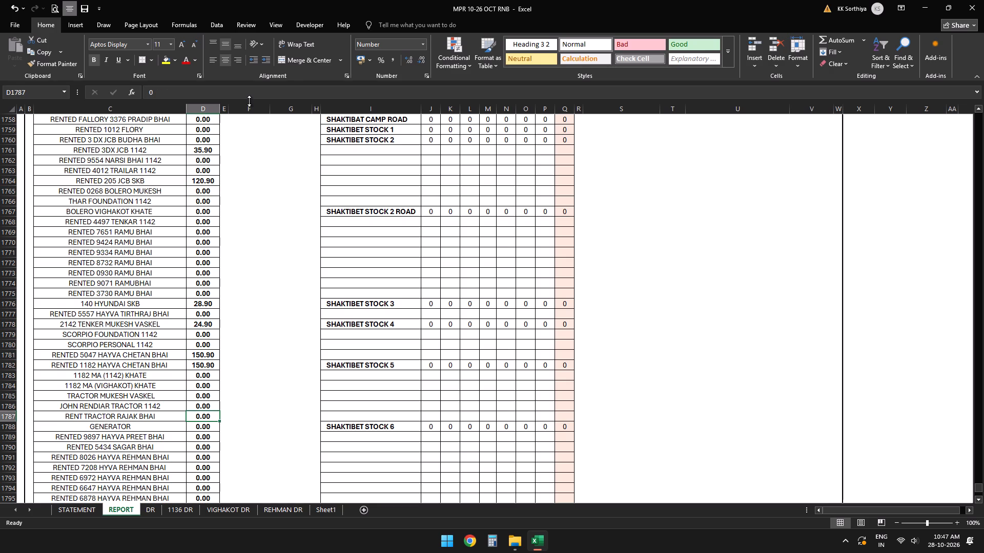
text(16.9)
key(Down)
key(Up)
Insert a blank row at row 1779, above SCORPIO FOUNDATION 1142, in the 24 October diesel usage list.
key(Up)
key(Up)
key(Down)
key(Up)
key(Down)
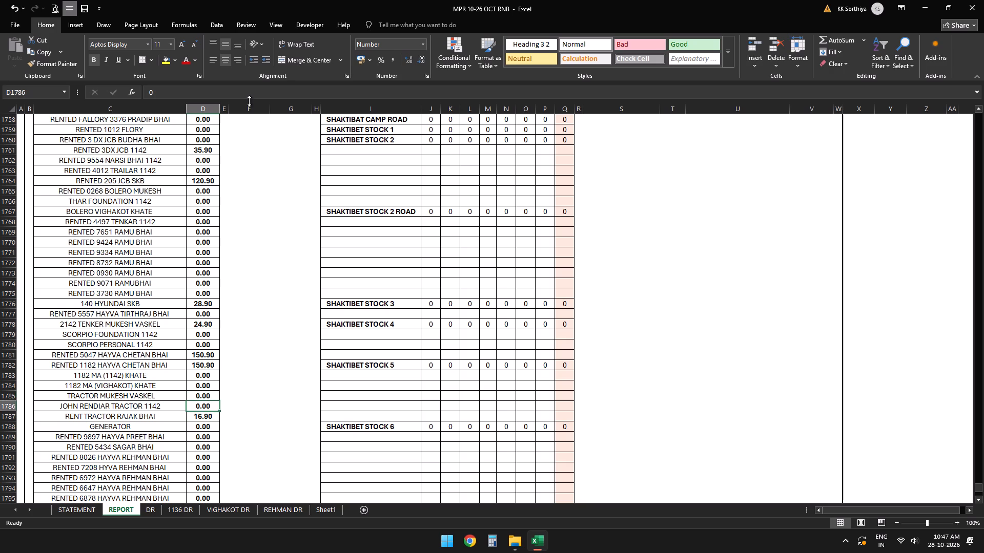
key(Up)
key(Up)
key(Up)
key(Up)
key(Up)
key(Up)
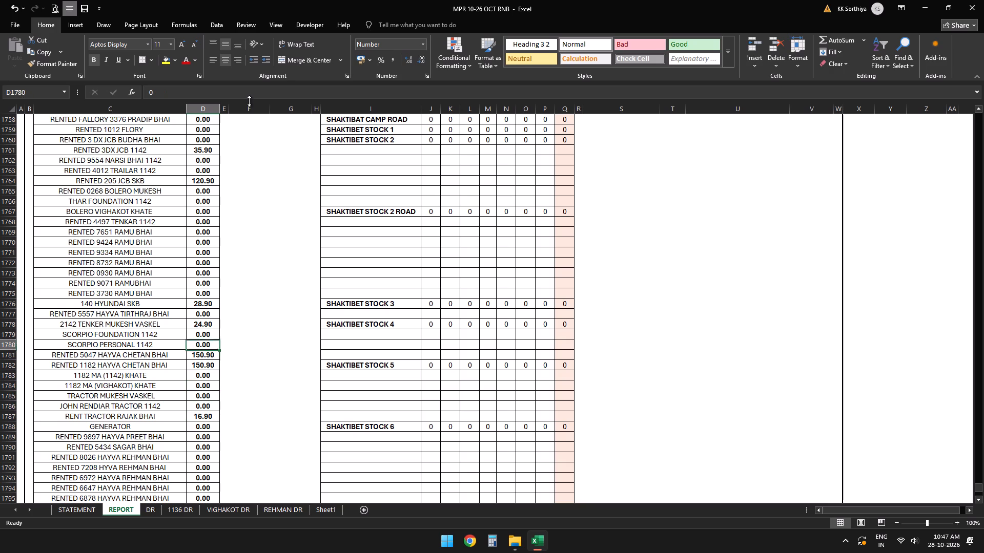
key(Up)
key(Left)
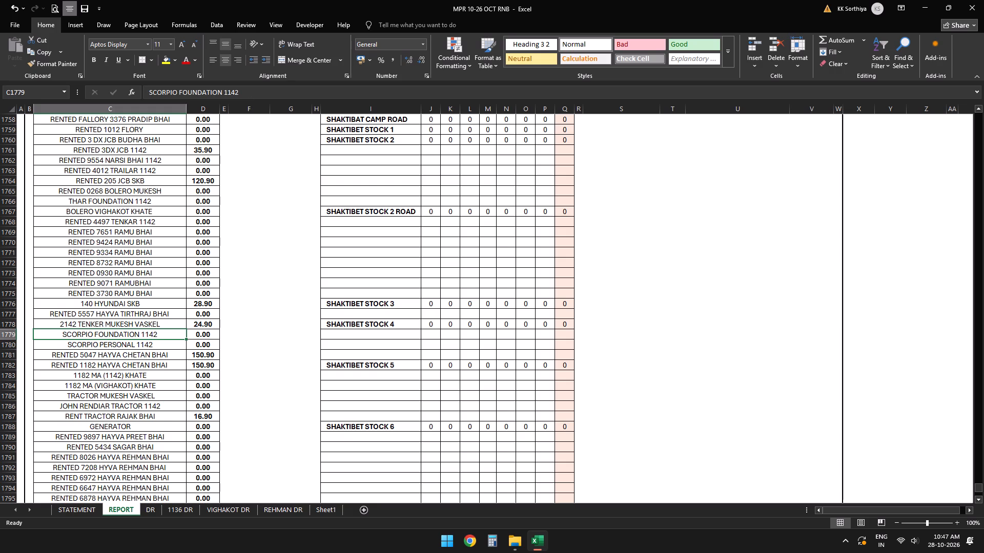
right_click(7, 333)
drag(63, 426, 58, 425)
click(67, 333)
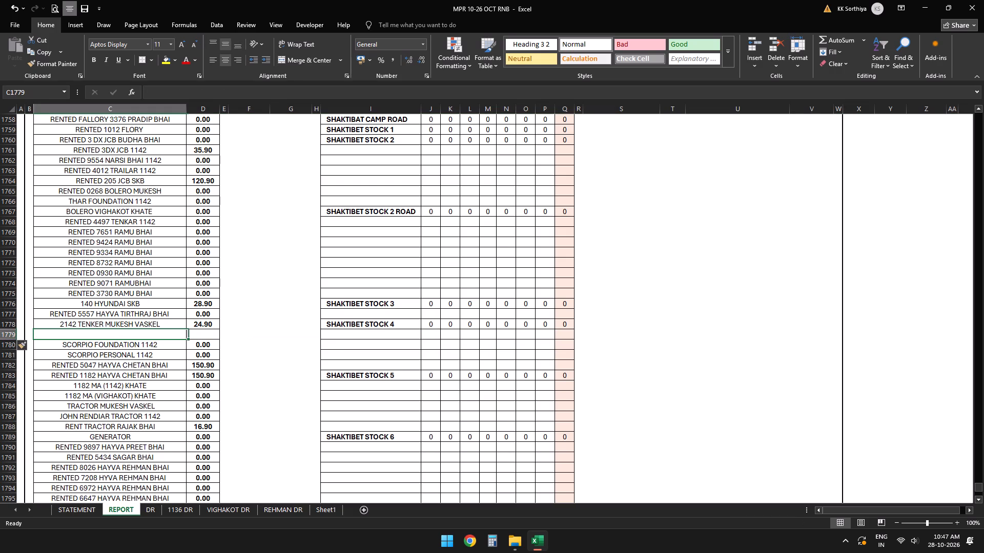
Label the new vehicle row in C1779 as 7567 WATER TENKAR 1142.
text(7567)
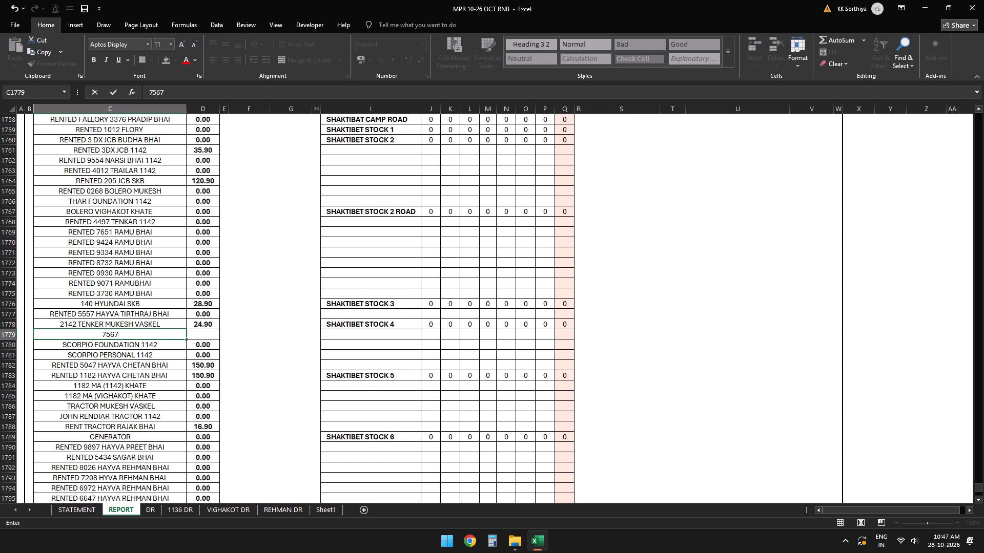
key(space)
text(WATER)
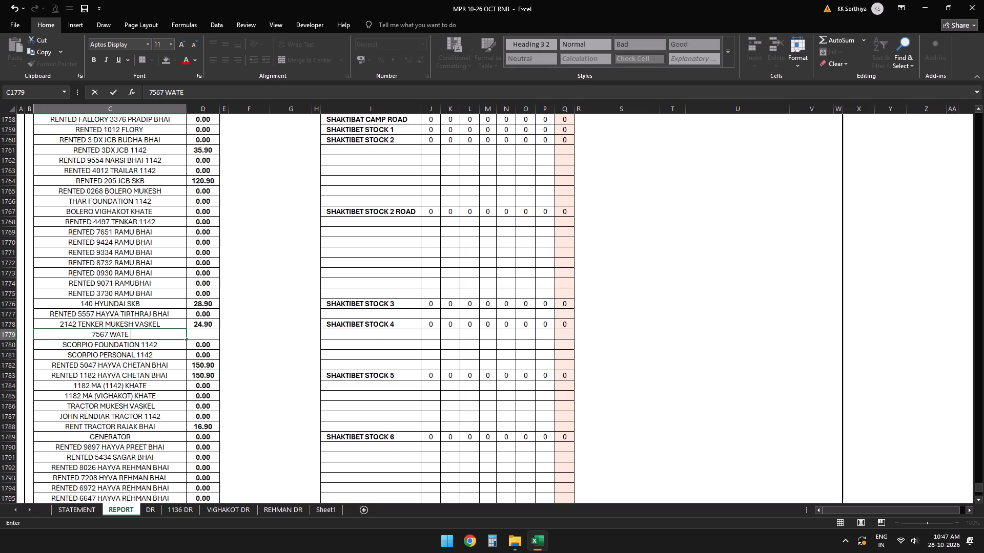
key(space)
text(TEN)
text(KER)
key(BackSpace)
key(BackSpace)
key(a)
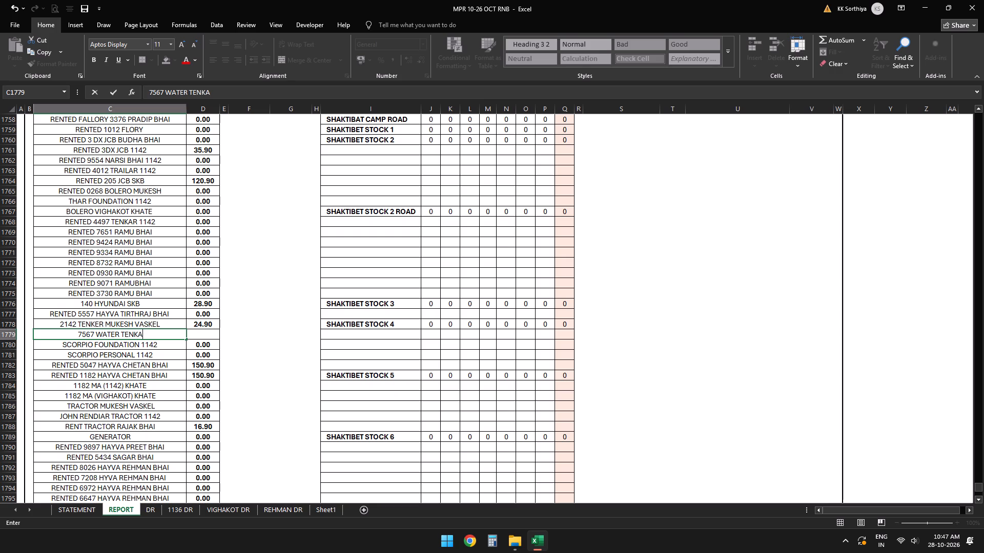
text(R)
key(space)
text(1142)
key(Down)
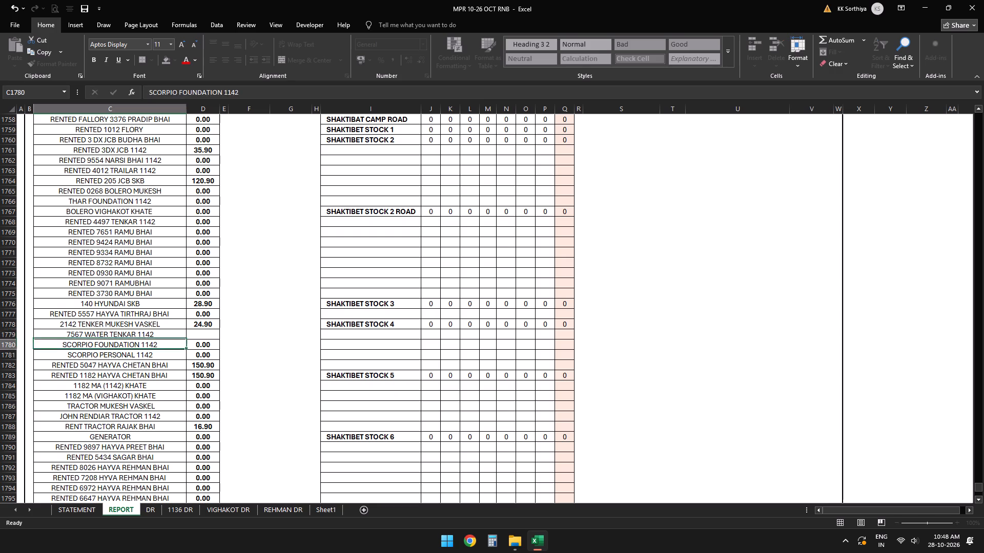
Enter 60.9 as the 24 October diesel usage for 7567 WATER TENKAR 1142 in D1779.
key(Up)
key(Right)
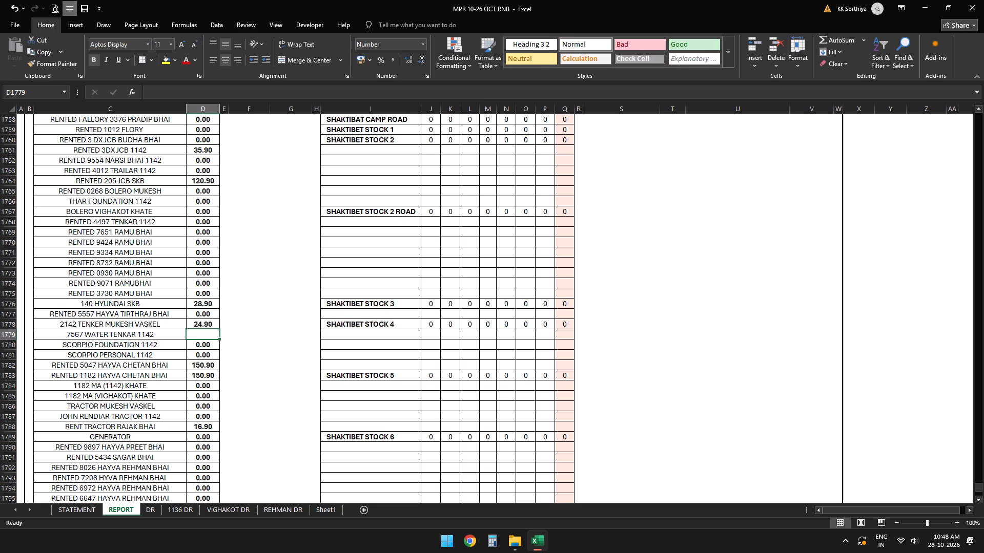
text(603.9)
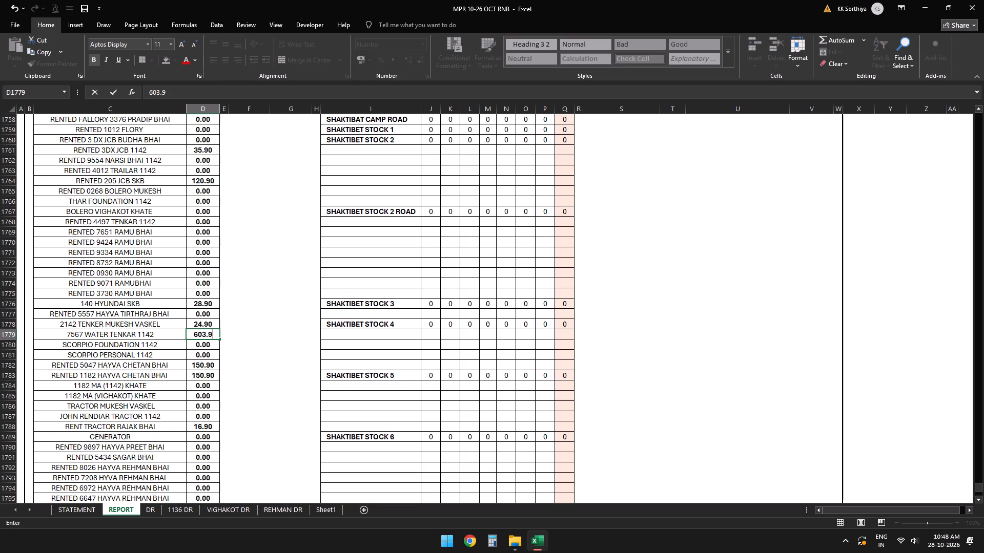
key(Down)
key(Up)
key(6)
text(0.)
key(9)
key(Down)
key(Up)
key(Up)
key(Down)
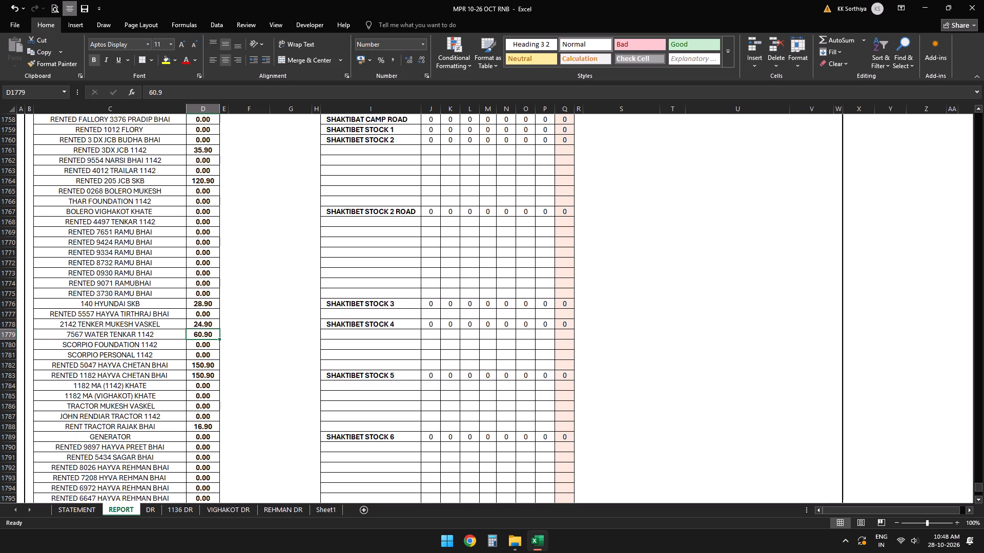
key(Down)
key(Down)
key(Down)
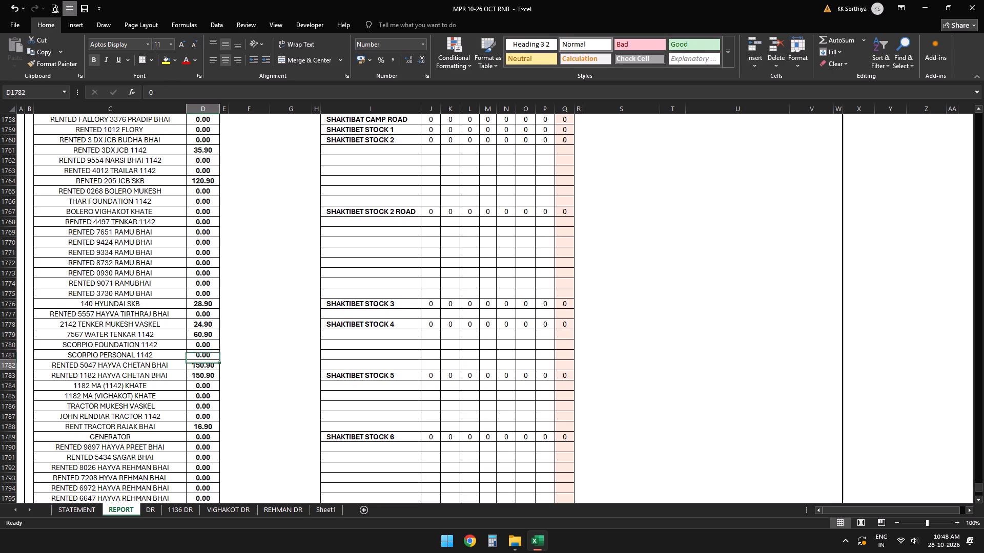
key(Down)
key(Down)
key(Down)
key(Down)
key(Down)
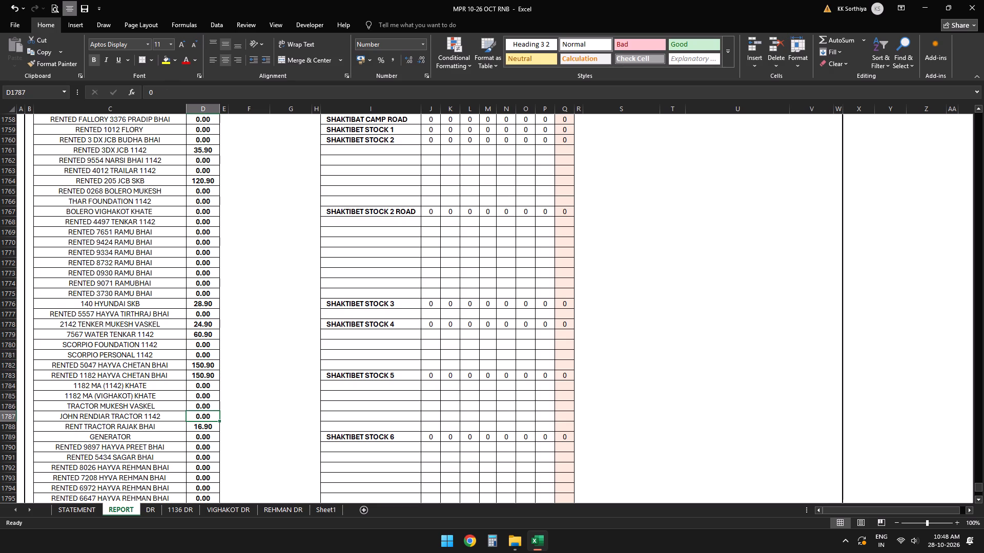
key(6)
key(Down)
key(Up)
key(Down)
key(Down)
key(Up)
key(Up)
Enter 421.9 as the 24 October diesel usage for K K S VIGHAKOT KHATE in D1799.
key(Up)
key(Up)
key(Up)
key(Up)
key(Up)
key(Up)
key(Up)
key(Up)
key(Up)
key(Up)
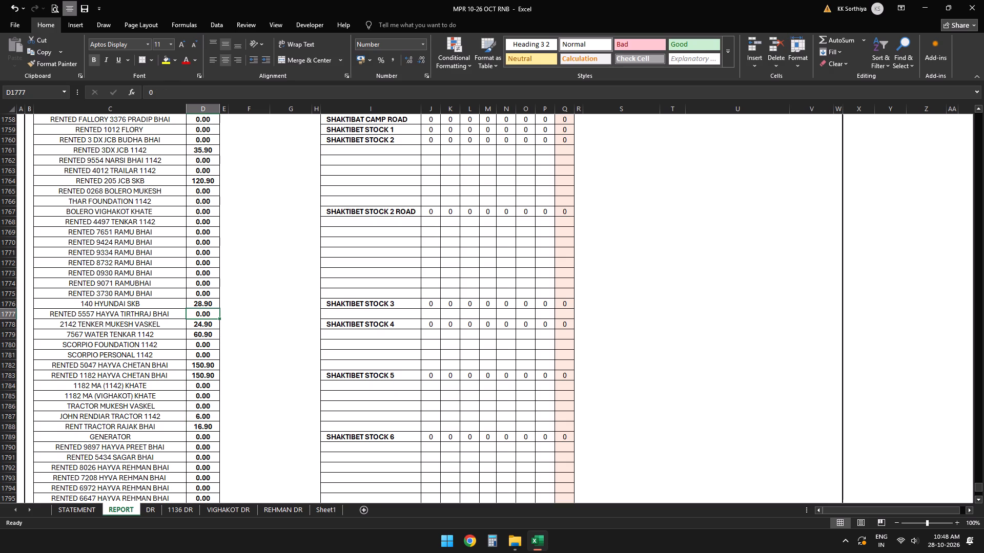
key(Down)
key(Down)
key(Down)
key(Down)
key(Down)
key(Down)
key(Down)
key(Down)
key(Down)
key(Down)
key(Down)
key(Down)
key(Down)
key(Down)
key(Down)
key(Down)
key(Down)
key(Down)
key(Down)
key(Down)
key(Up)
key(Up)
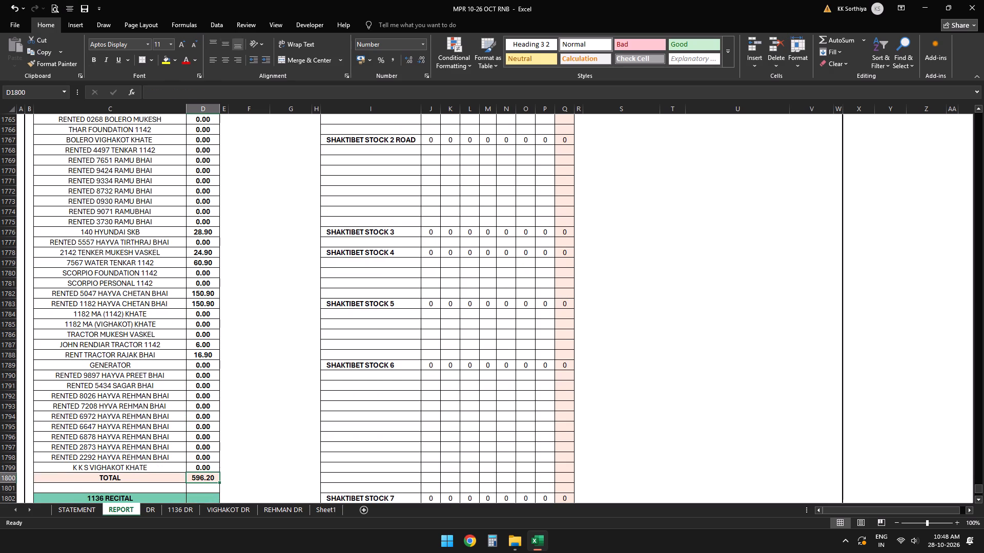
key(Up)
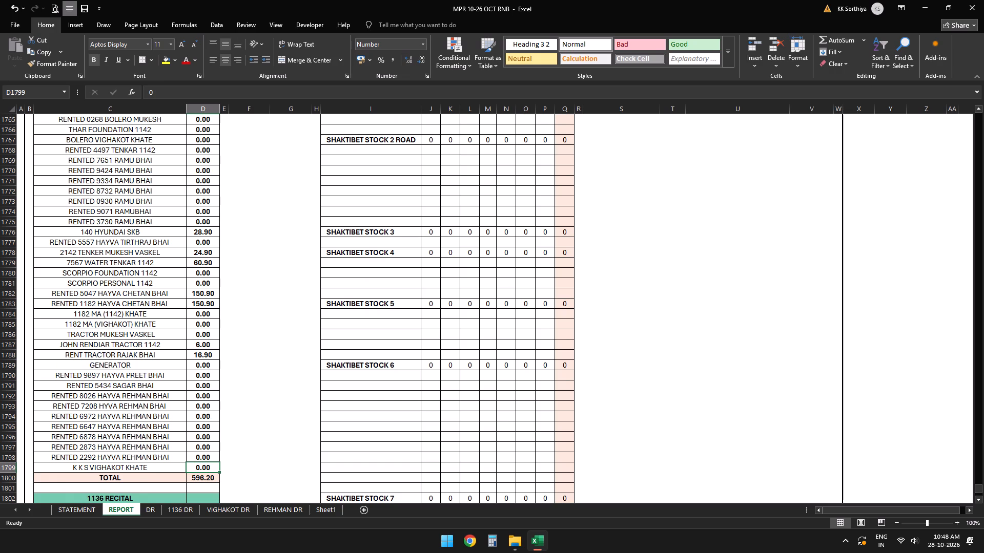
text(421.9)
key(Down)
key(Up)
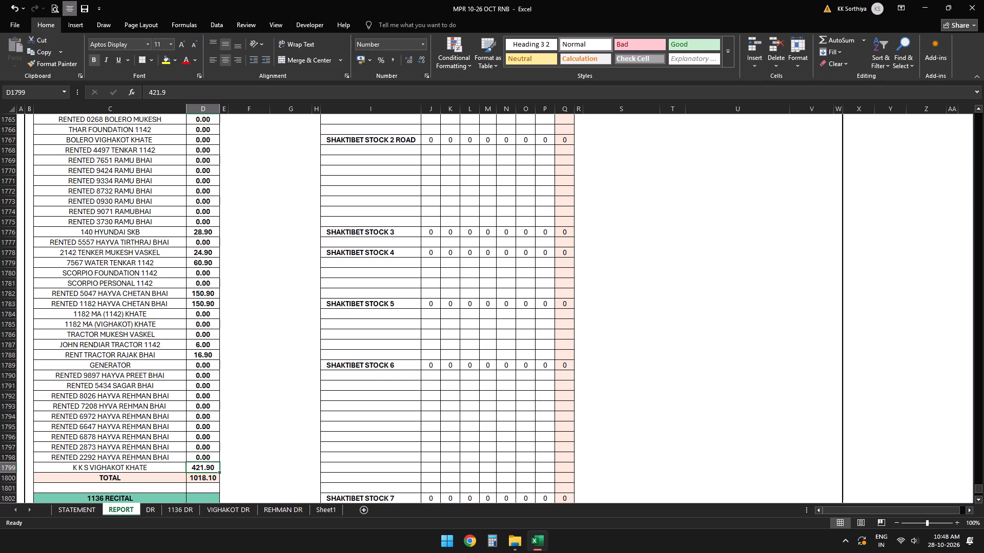
Enter 29.9 as the 24 October diesel usage for BOLERO VIGHAKOT KHATE in D1767.
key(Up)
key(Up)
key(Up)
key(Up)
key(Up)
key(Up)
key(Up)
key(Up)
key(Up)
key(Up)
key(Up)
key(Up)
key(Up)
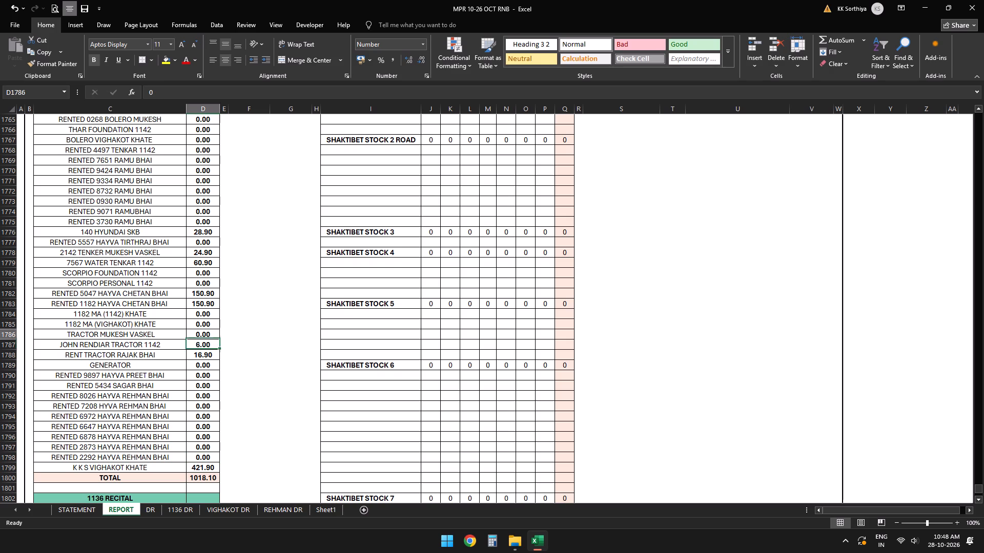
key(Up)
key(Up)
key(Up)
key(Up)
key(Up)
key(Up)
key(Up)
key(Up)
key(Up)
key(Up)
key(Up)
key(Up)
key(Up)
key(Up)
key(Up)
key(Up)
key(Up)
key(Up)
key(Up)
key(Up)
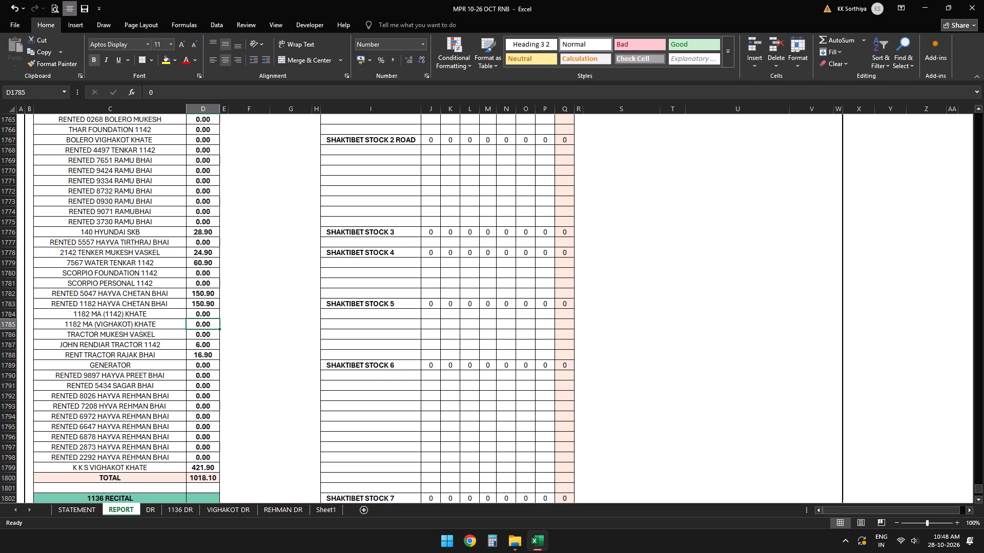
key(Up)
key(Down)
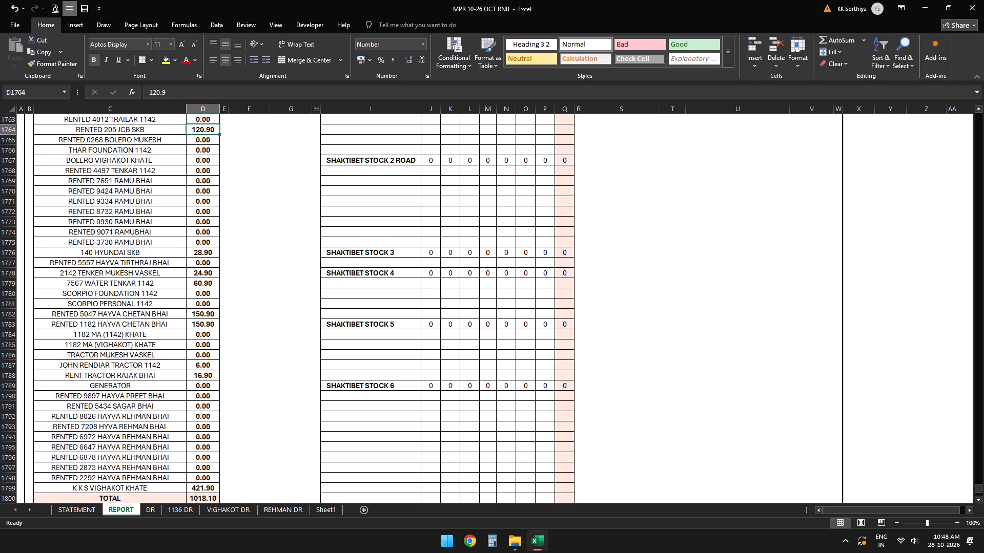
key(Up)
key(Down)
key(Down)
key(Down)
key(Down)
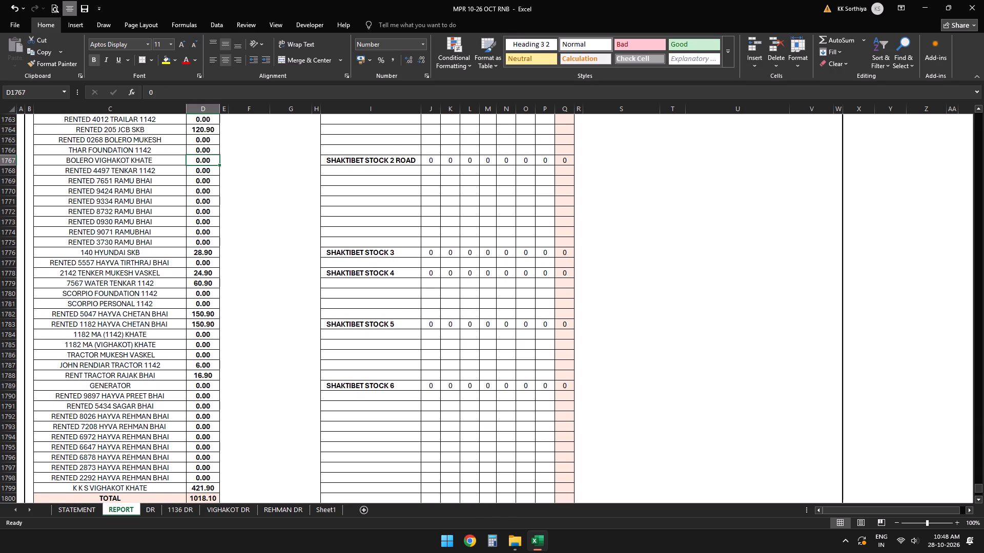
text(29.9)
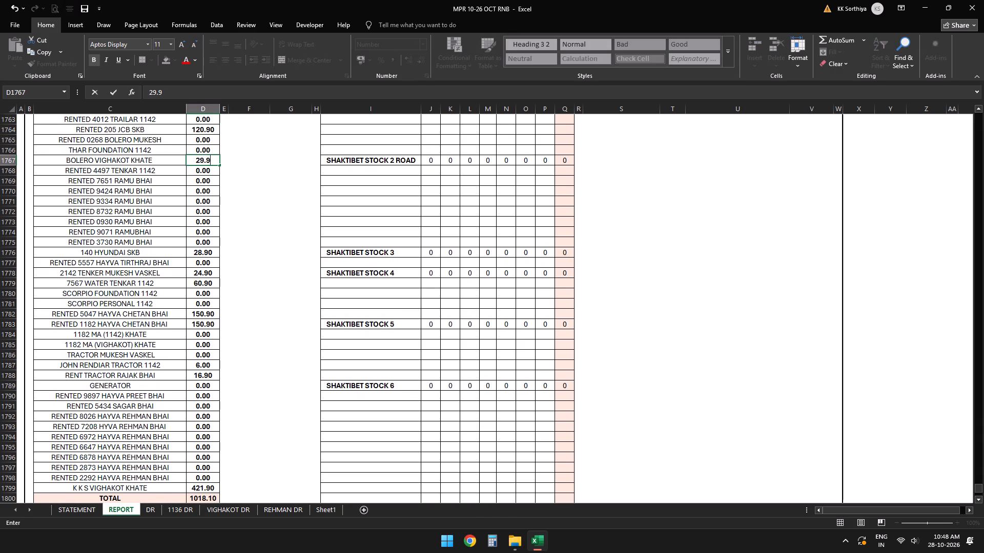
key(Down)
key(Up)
Save the workbook.
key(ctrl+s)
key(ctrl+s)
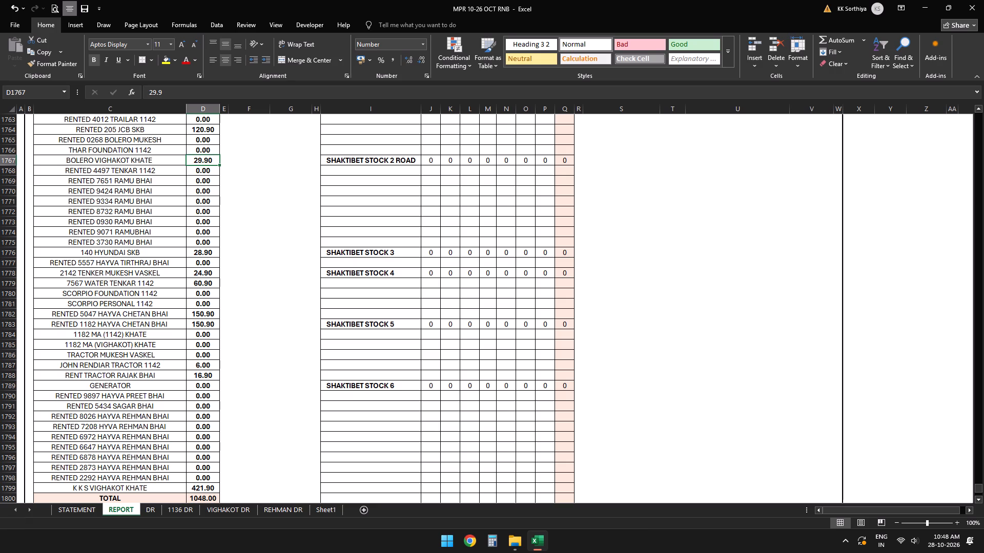
Copy the whole 24 October 2026 block, B1750:W1813, on the REPORT sheet.
scroll(298, 329, up, 4)
scroll(325, 351, down, 4)
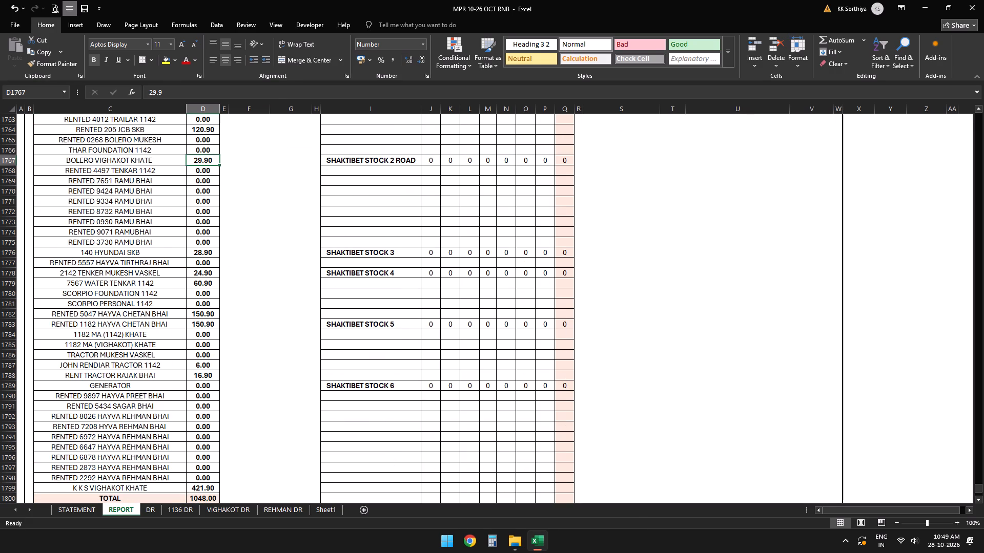
scroll(263, 254, down, 3)
scroll(253, 241, up, 8)
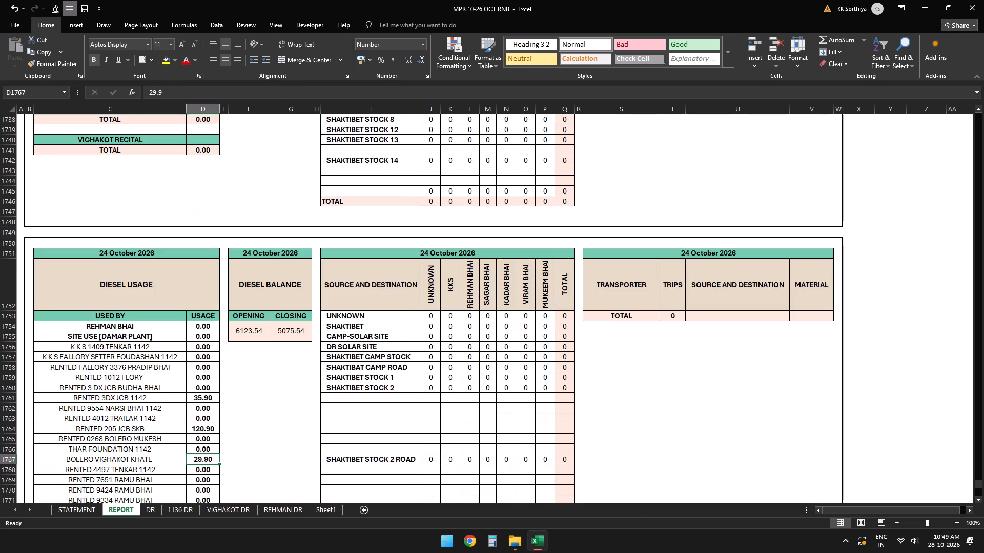
click(30, 245)
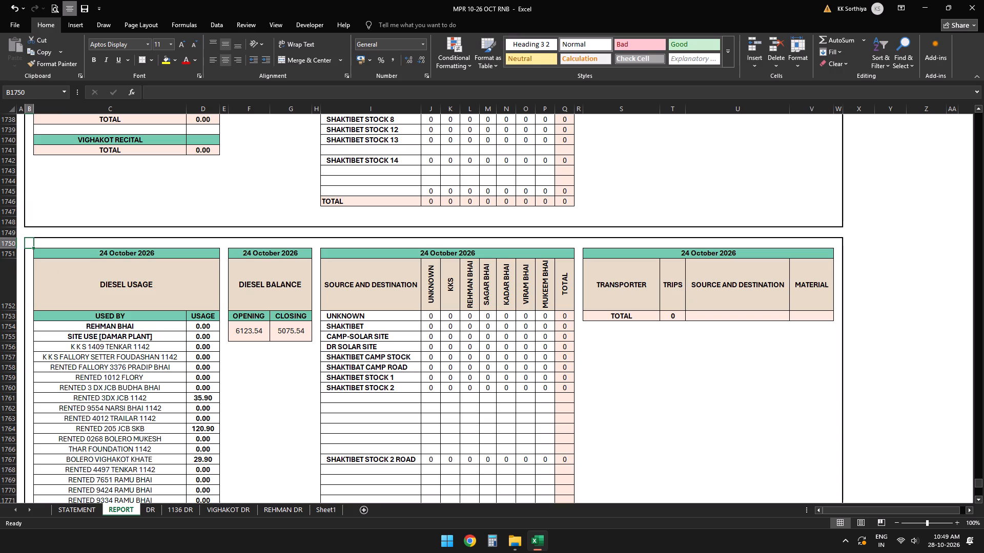
key(shift+Right)
key(shift+Right)
key(shift+Right)
key(shift+Right)
key(shift+Right)
key(shift+Right)
key(shift+Right)
key(shift+Right)
key(shift+Right)
key(shift+Right)
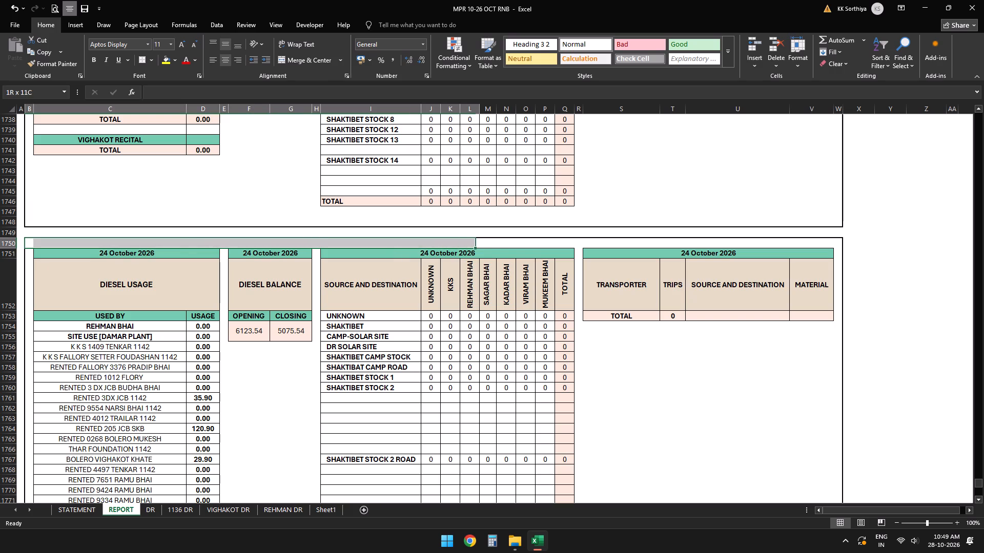
key(shift+Right)
key(shift+Right)
key(shift+Right)
key(shift+Right)
key(shift+Right)
key(shift+Right)
key(shift+Right)
key(shift+Right)
key(shift+Right)
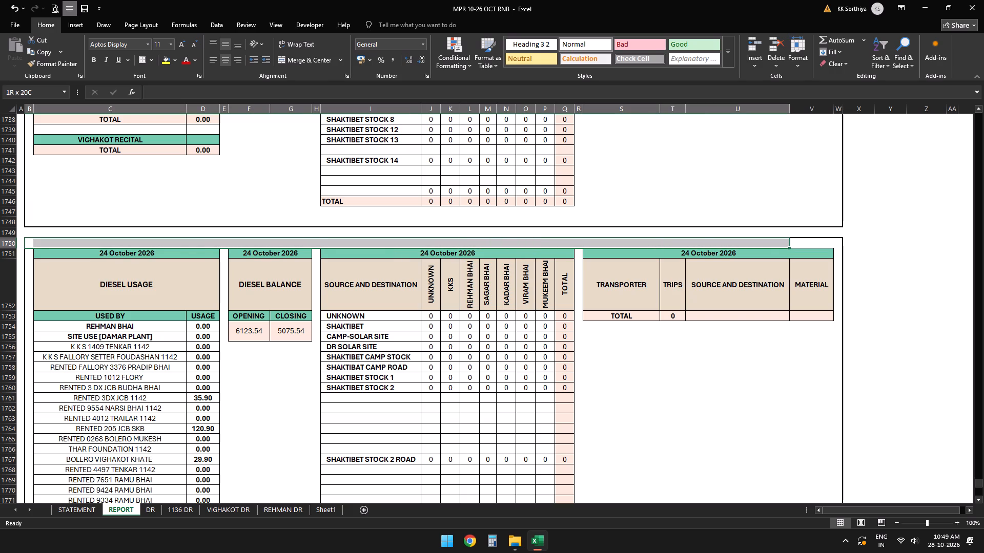
key(shift+Right)
key(shift+Right)
key(shift+Down)
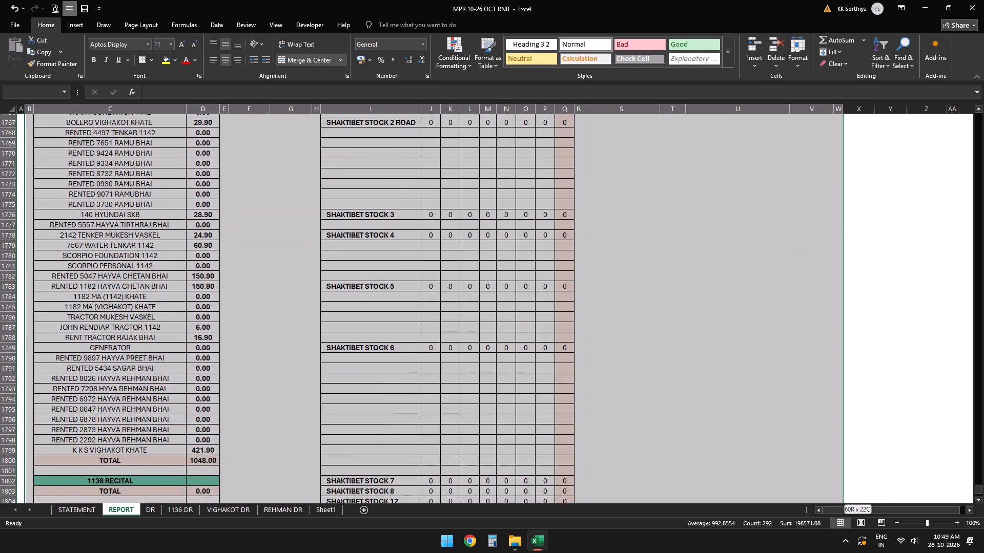
key(shift+Down)
key(shift+Down)
key(shift+Down)
key(shift+Down)
key(shift+Down)
key(shift+Up)
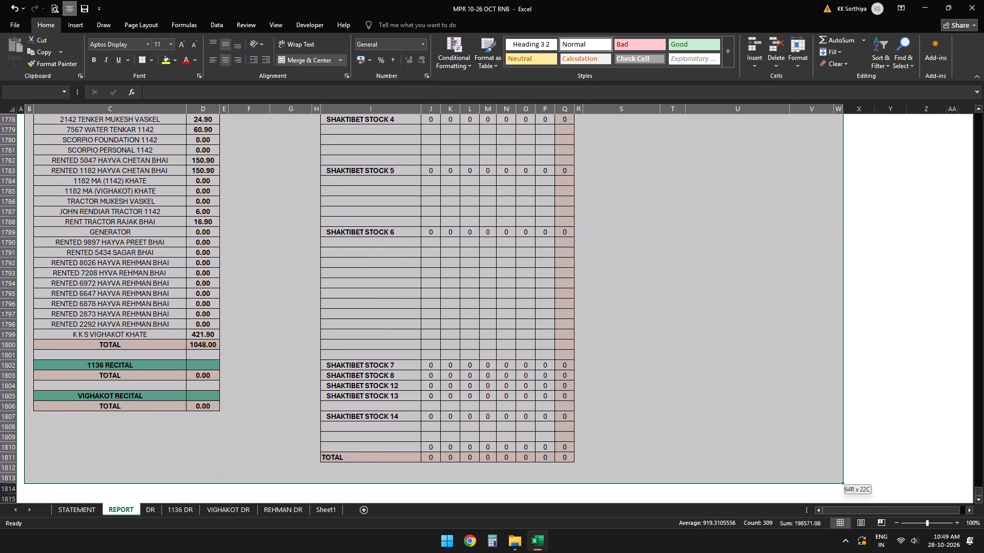
key(ctrl+c)
Paste the copied day block below the original, starting at B1815.
key(Down)
key(Down)
key(Down)
key(Down)
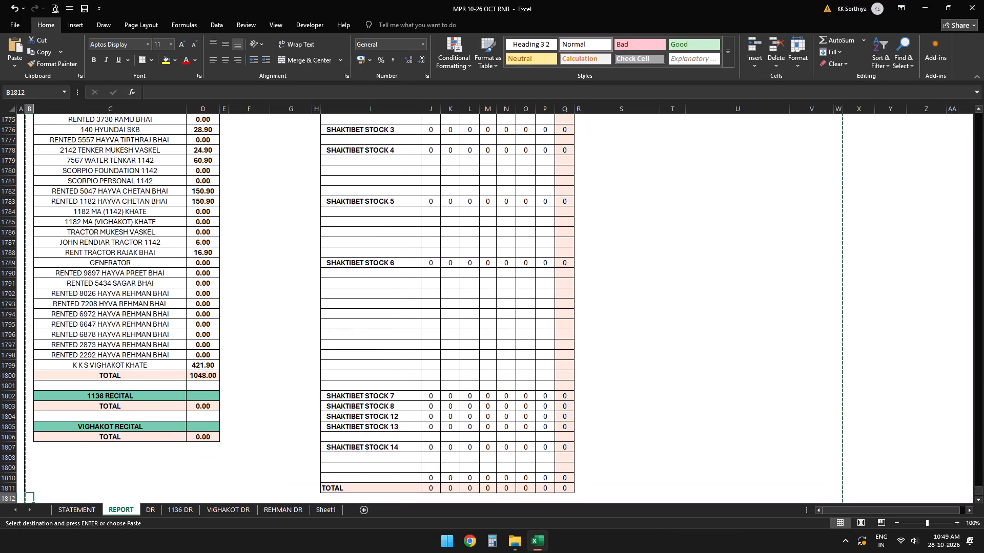
key(Down)
key(Down)
key(Down)
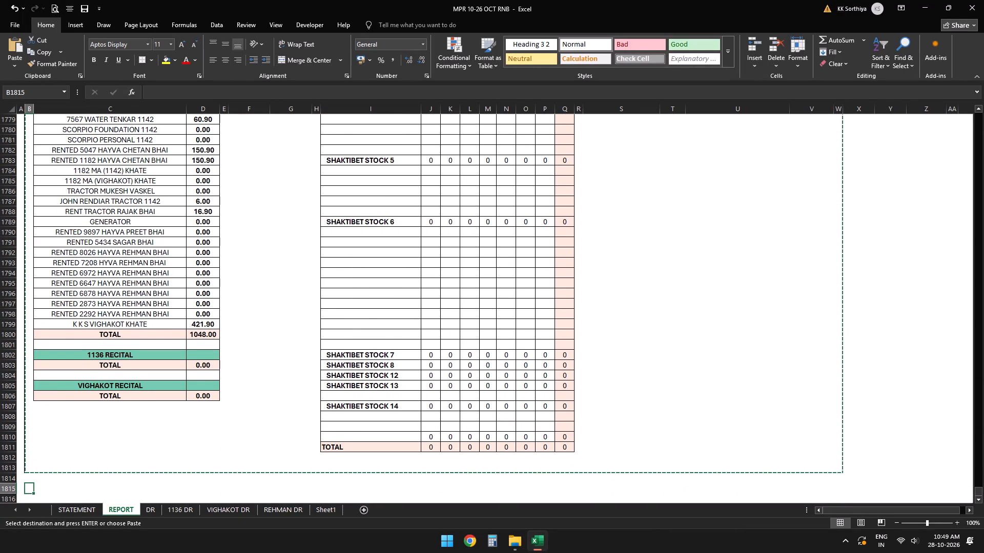
key(ctrl+v)
scroll(101, 278, down, 3)
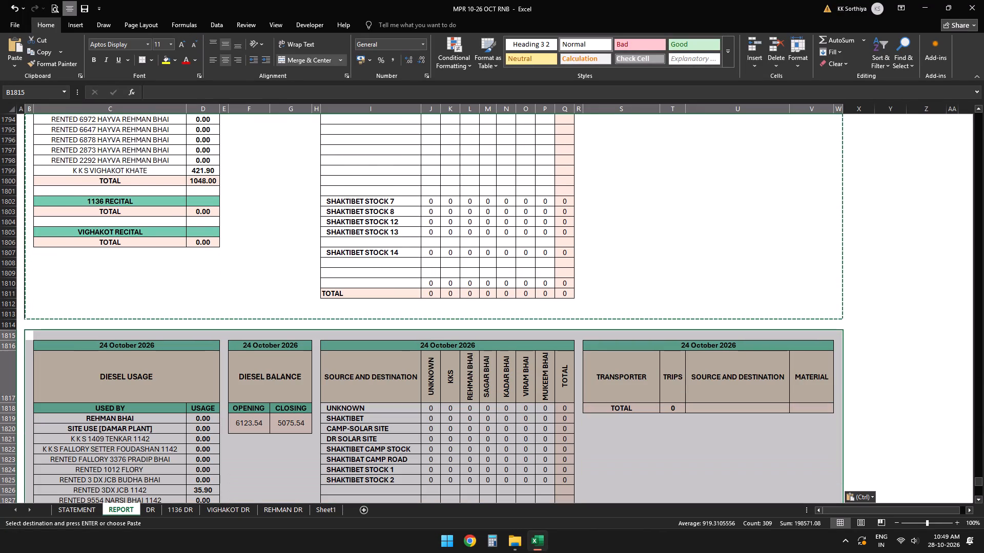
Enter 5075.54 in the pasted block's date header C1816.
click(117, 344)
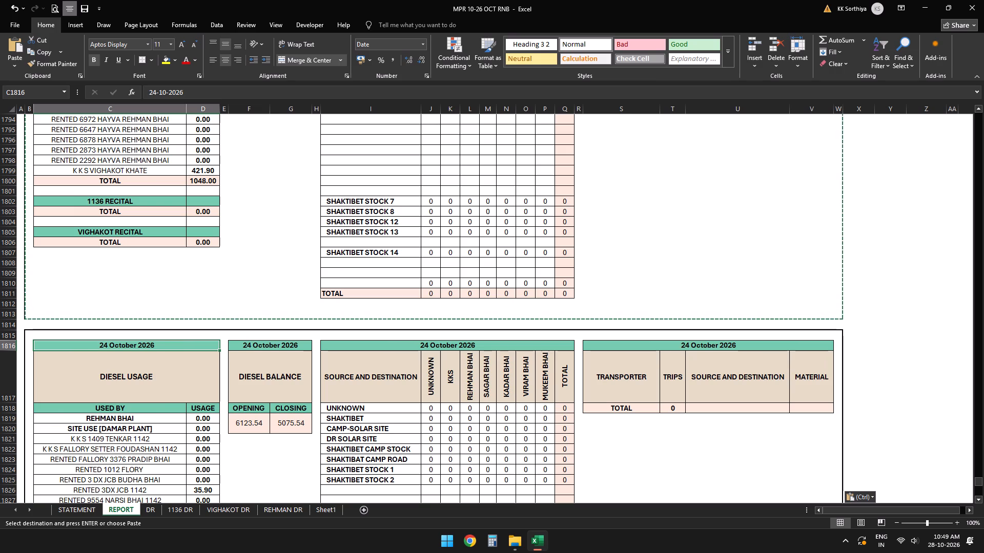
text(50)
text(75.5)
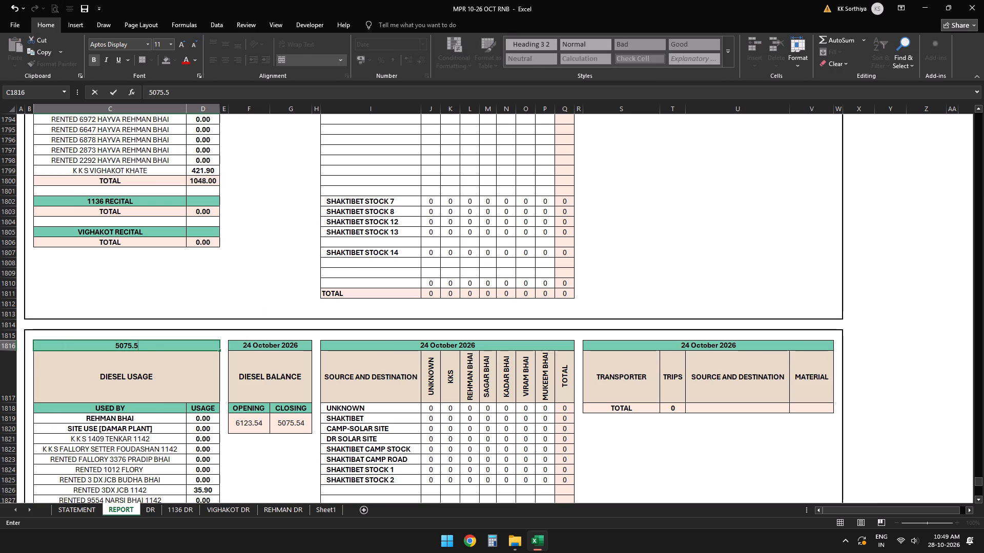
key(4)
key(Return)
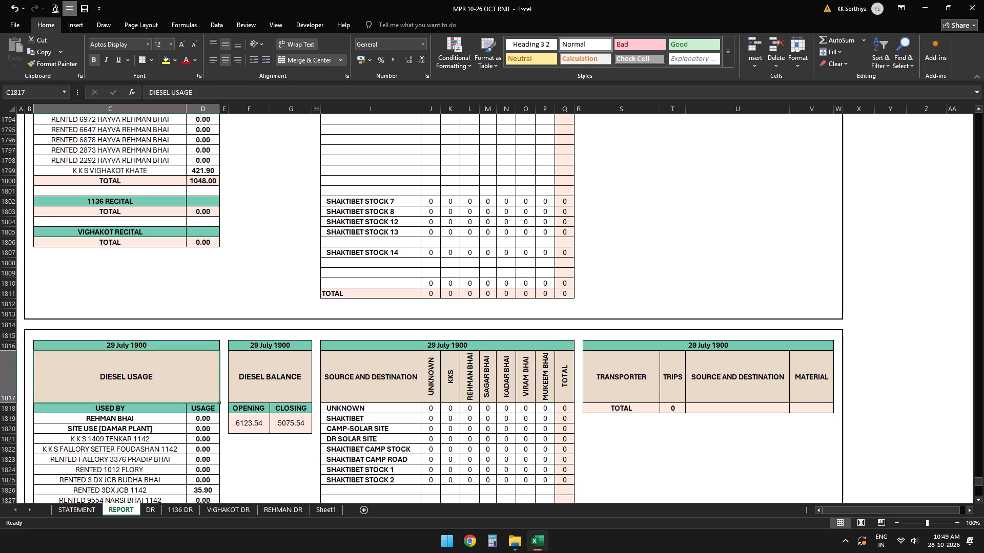
Set the pasted block's date header C1816 to 25-10.
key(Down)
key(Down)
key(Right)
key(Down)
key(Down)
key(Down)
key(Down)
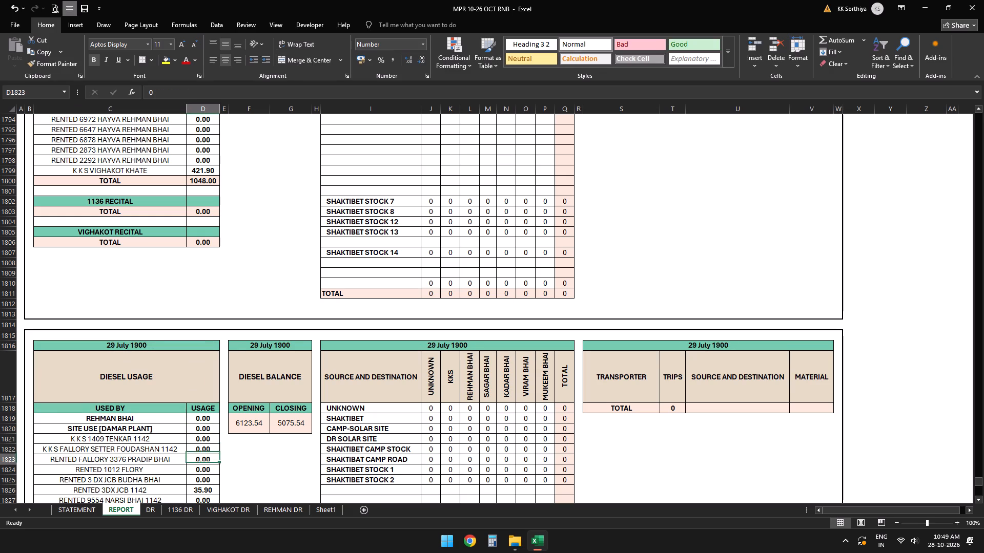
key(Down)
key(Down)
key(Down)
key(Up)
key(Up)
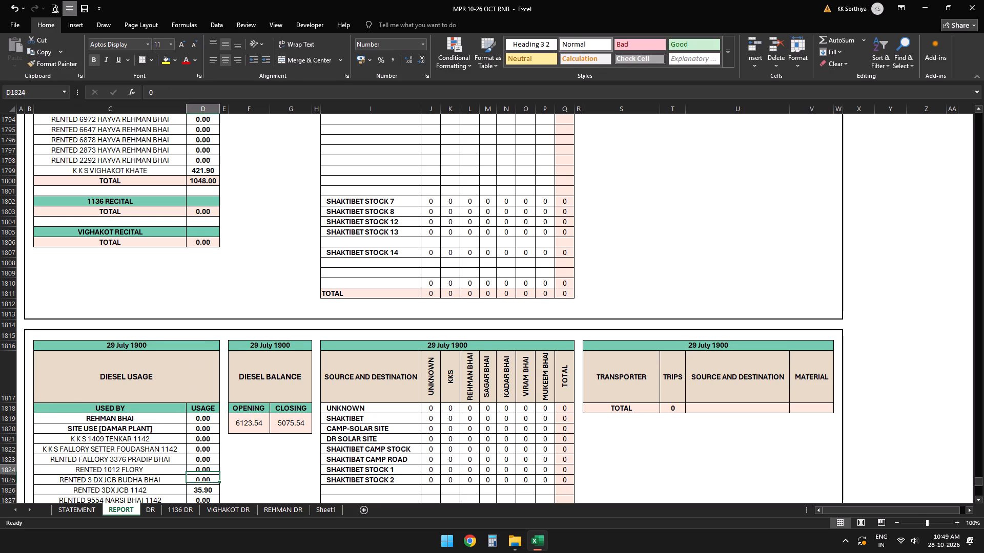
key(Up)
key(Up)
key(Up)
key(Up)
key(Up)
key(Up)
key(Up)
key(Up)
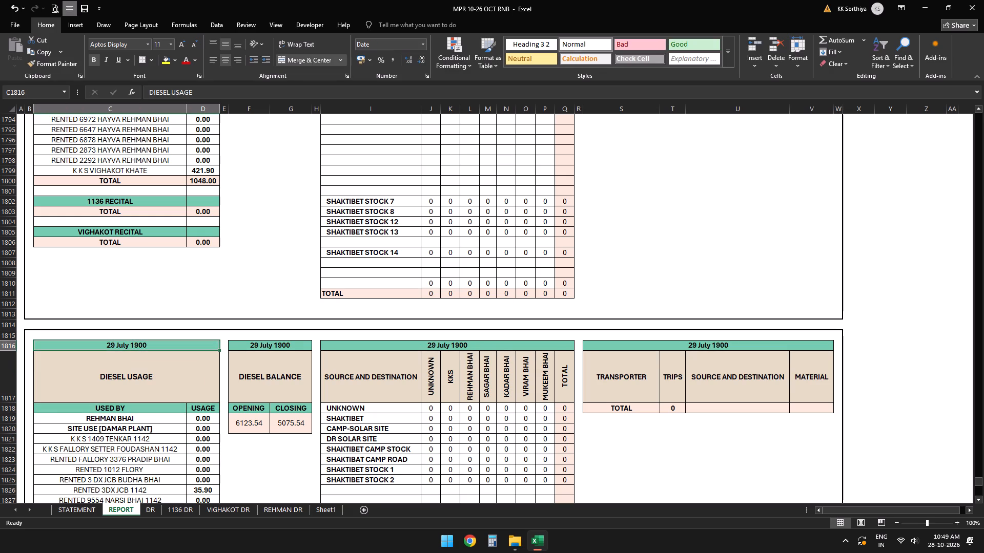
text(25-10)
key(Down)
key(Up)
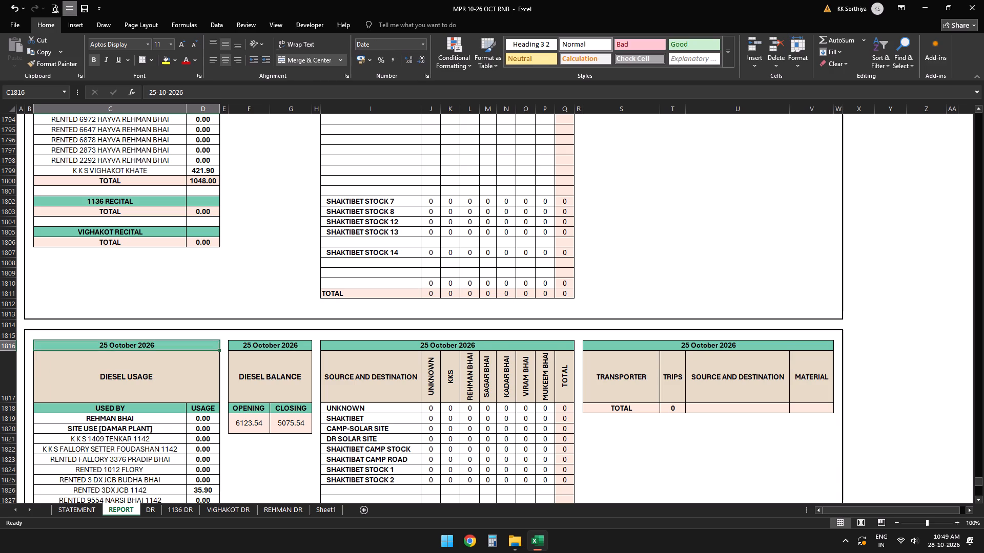
Set the 25 October opening diesel balance in F1819 to 5075.54.
scroll(167, 299, up, 9)
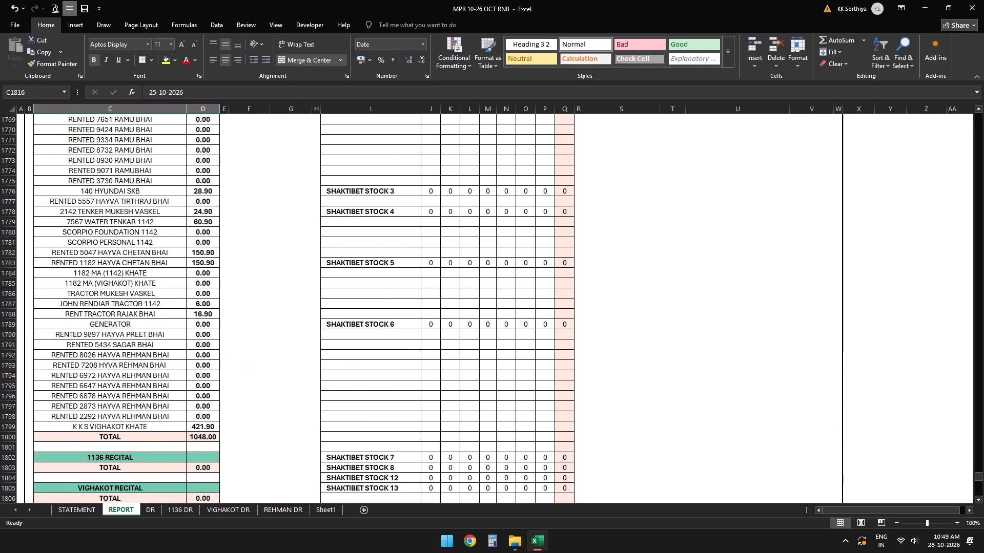
scroll(167, 299, up, 2)
scroll(162, 430, down, 9)
scroll(179, 327, down, 3)
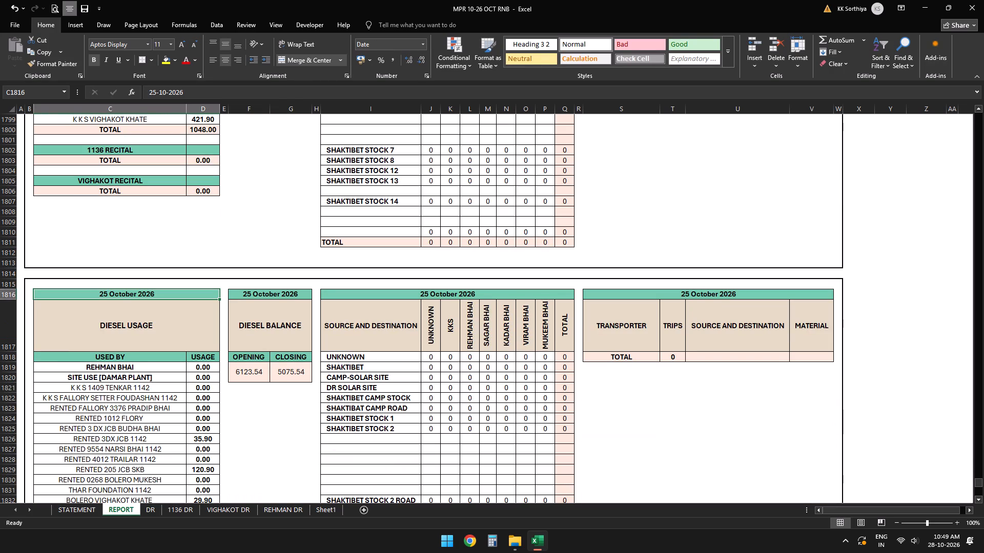
click(261, 374)
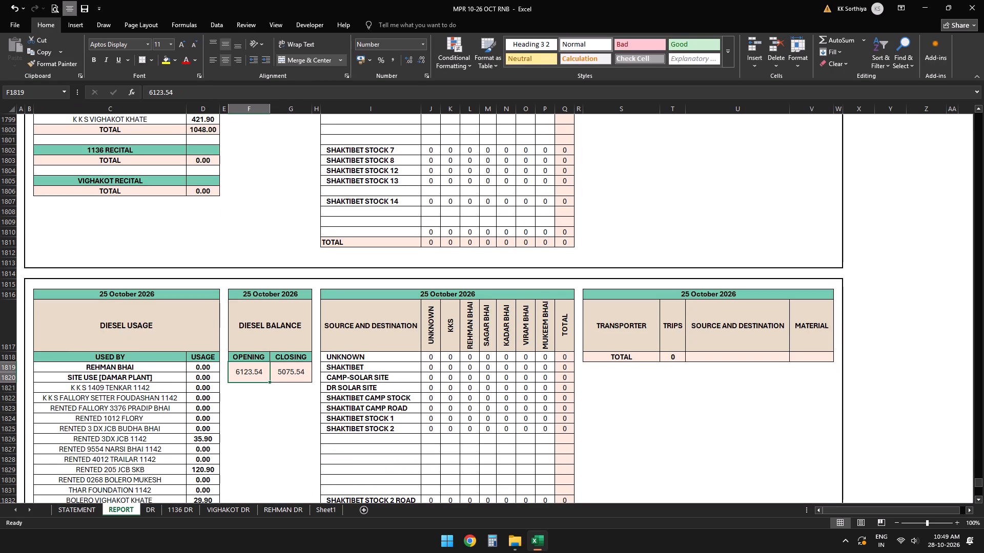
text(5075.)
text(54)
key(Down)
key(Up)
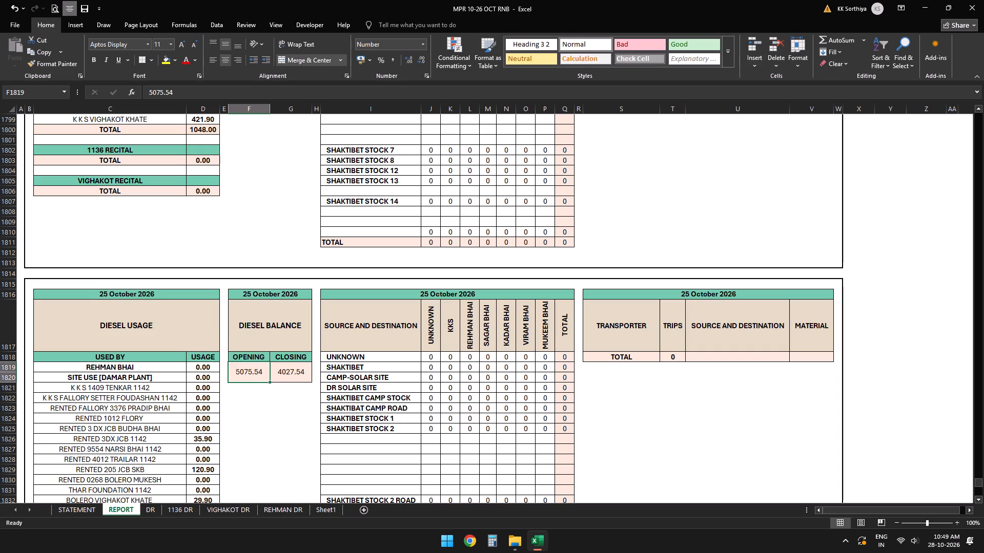
Set the 25 October usage to 0 for RENTED 3DX JCB 1142 (D1826), RENTED 205 JCB SKB (D1829) and BOLERO VIGHAKOT KHATE (D1832).
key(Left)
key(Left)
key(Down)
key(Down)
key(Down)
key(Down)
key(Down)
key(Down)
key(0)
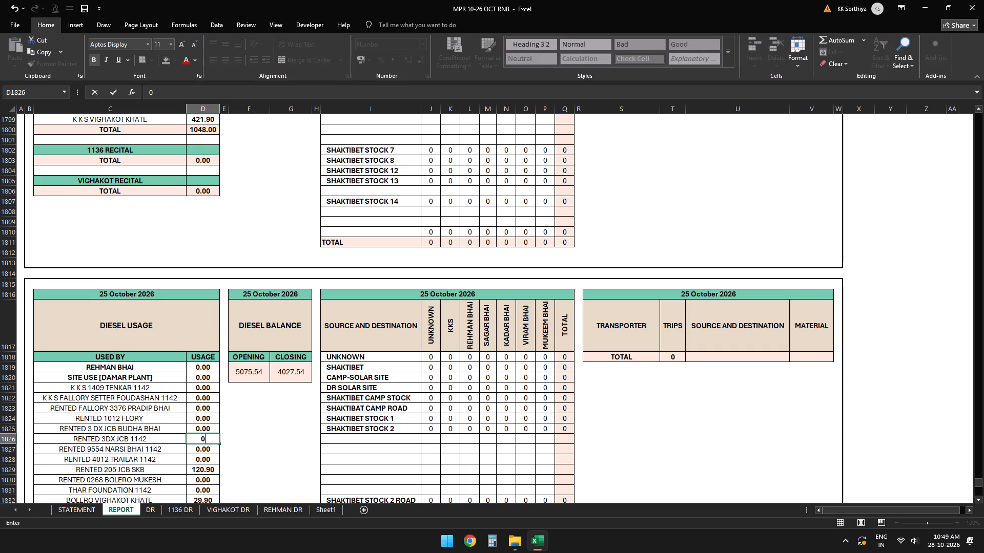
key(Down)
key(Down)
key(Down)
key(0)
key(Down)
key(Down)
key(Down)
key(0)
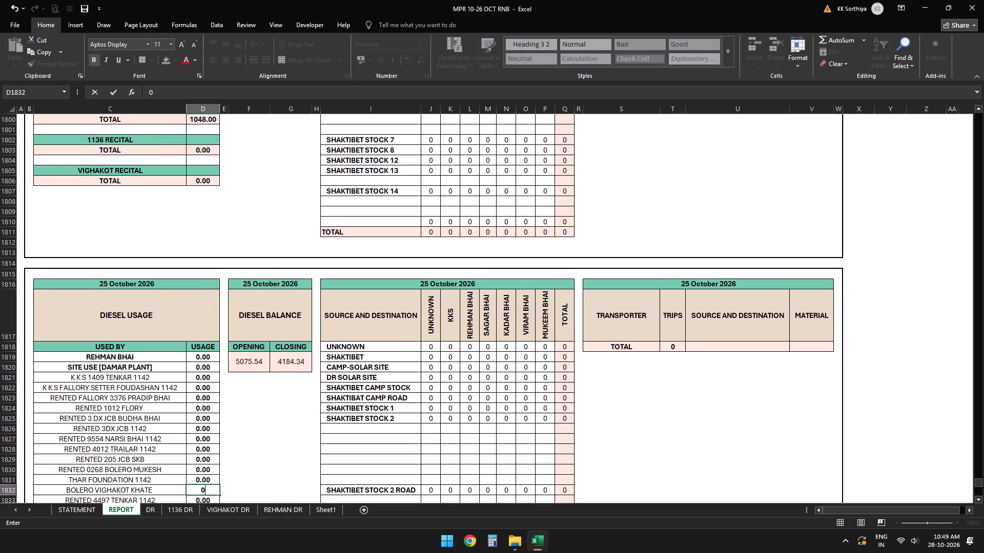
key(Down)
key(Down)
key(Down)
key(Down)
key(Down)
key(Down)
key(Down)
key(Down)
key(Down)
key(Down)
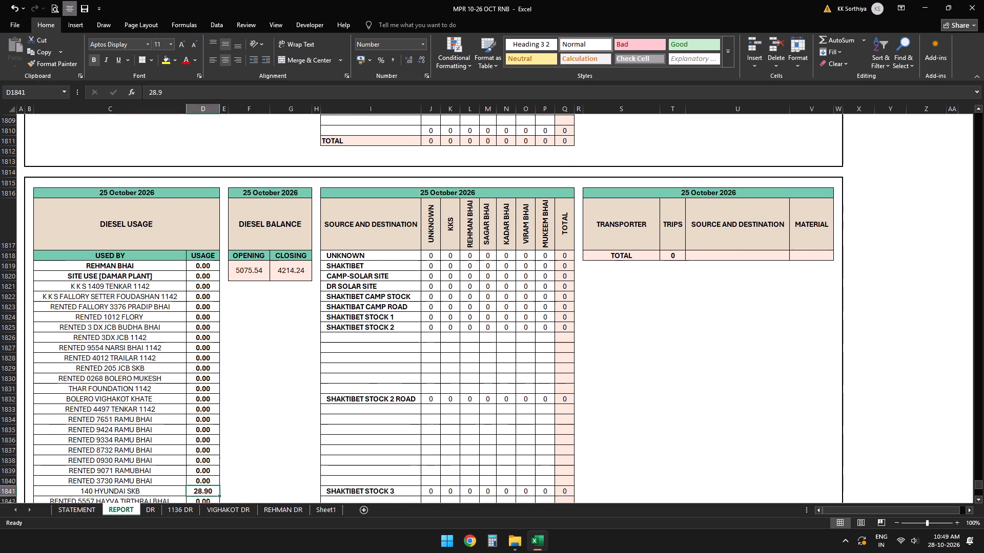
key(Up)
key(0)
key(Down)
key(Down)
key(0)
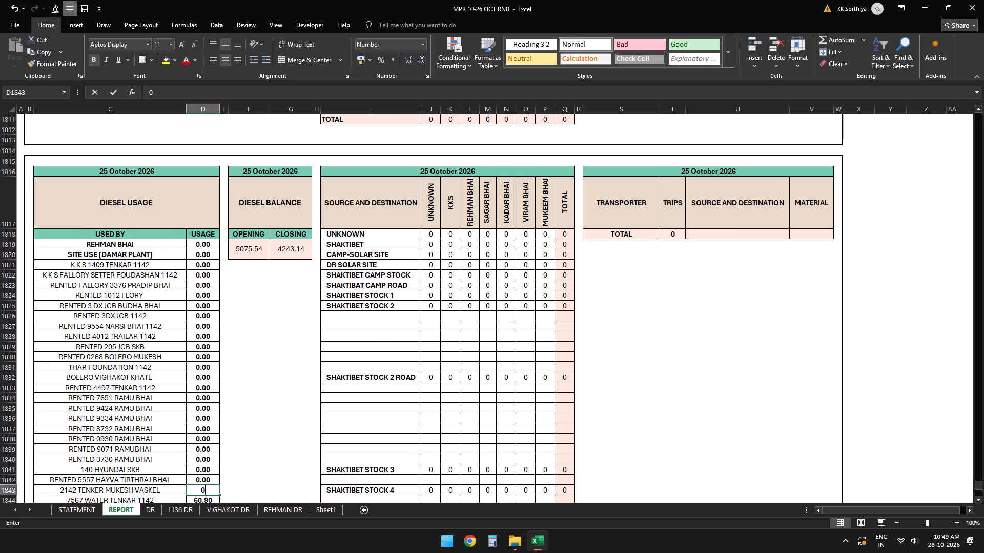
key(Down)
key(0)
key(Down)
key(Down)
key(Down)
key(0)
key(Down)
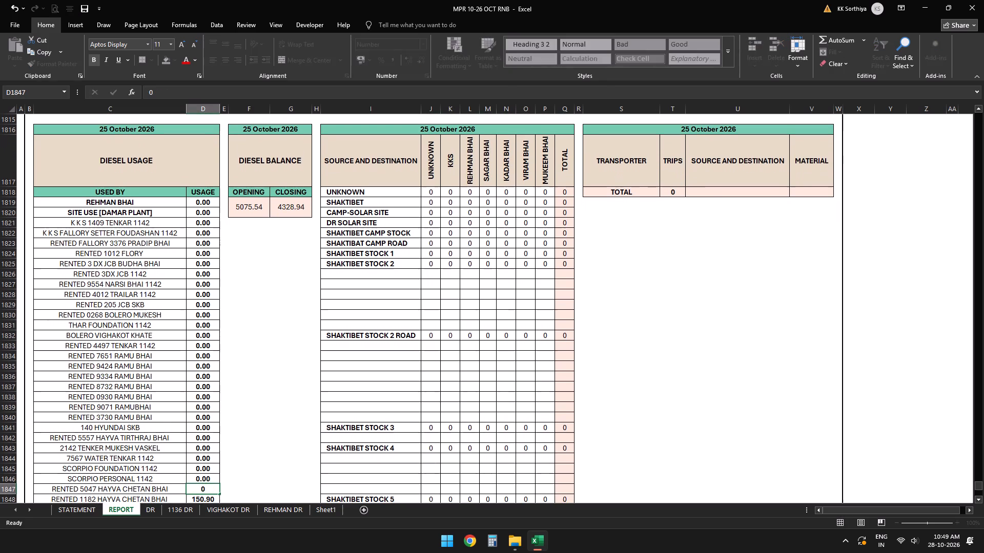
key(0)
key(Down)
Set the 25 October usage to 0 for the 1142 tractor in D1852 and the rent tractor in D1853.
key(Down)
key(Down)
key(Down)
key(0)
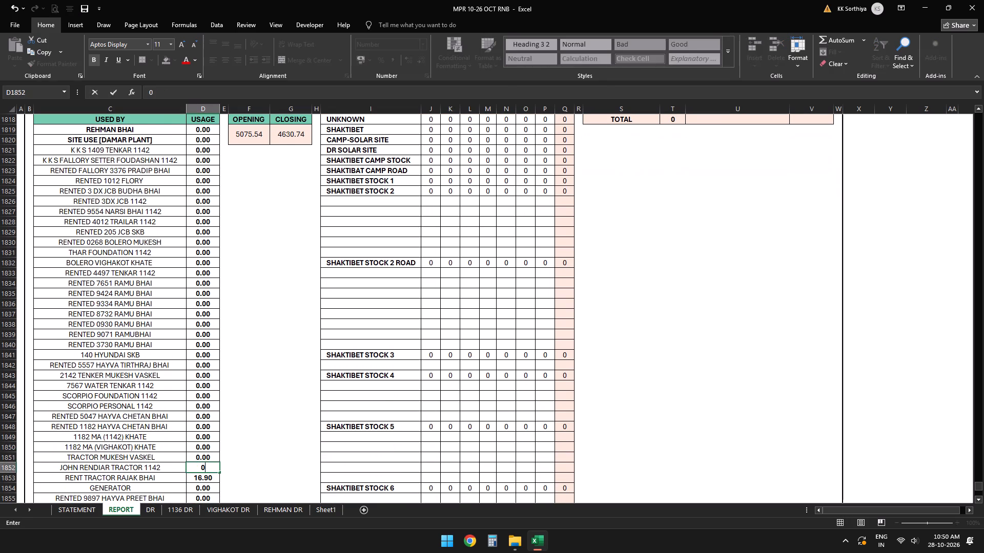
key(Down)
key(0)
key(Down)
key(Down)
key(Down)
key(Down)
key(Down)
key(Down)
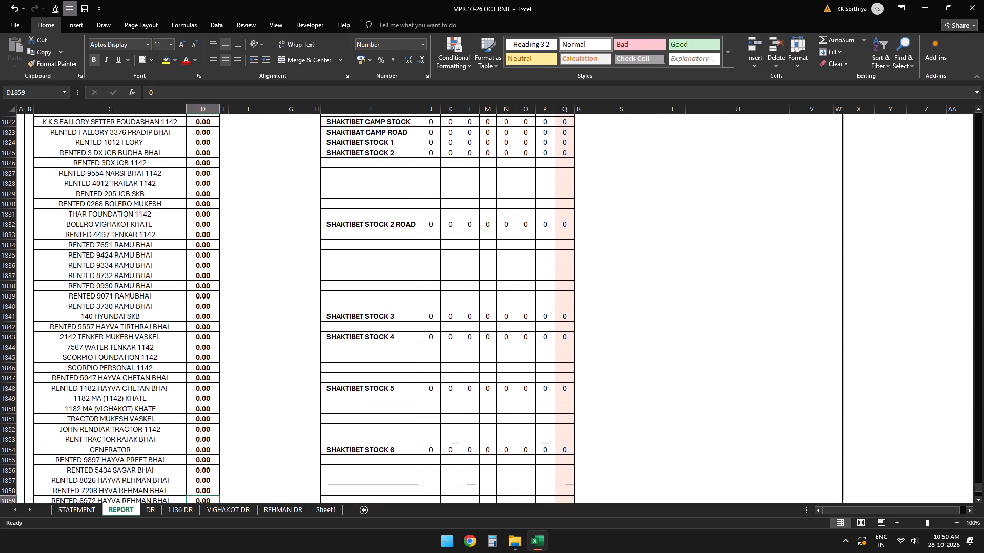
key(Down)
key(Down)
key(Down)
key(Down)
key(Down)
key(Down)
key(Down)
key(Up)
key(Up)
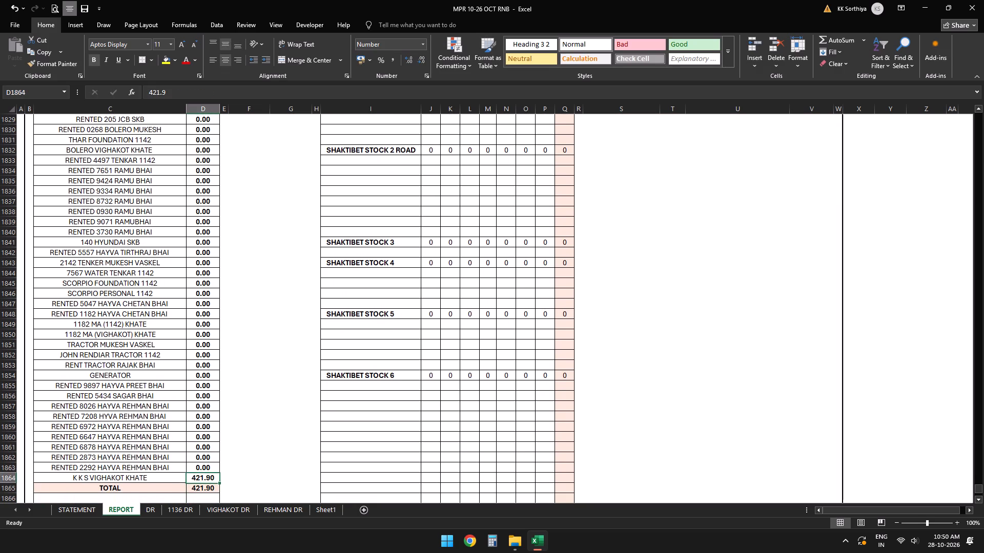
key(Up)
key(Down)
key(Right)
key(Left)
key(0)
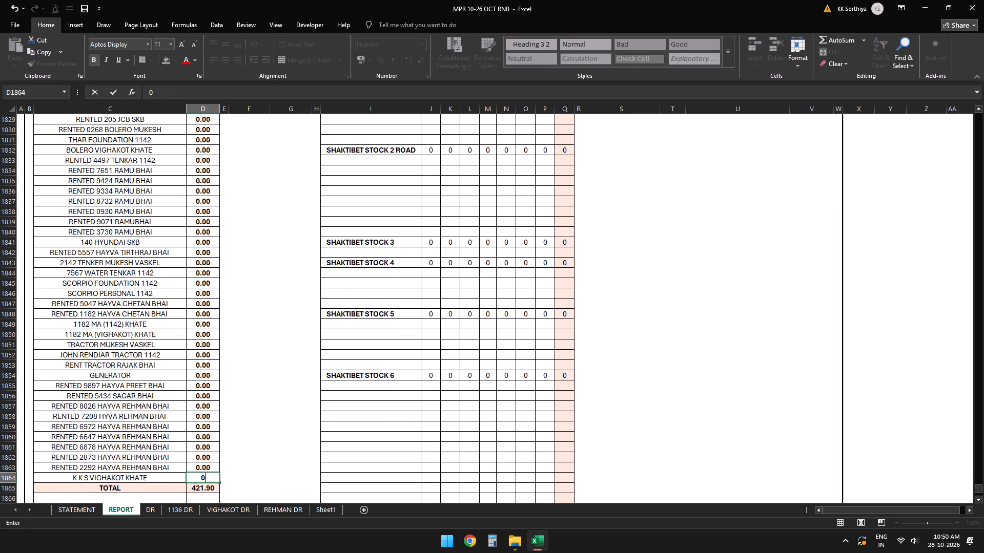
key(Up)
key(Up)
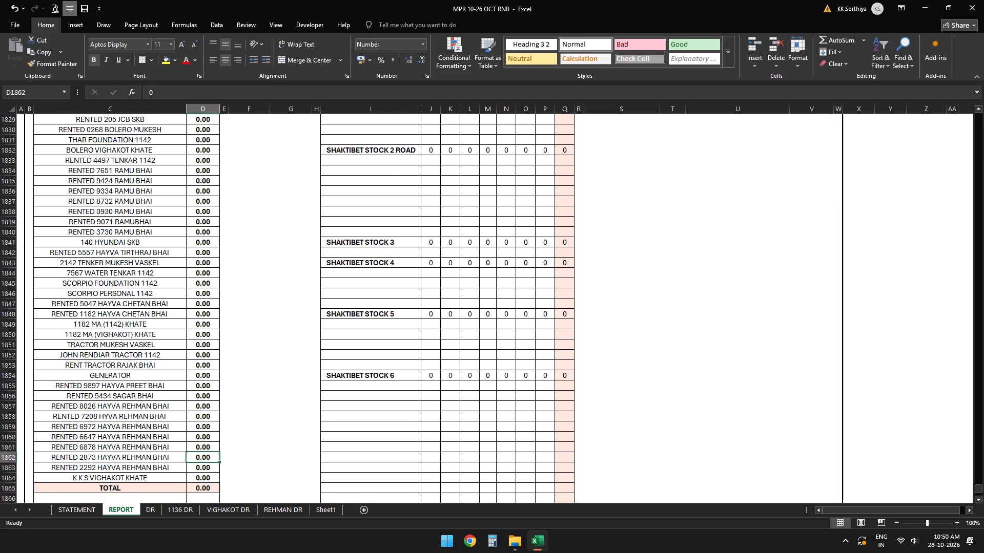
Save the workbook.
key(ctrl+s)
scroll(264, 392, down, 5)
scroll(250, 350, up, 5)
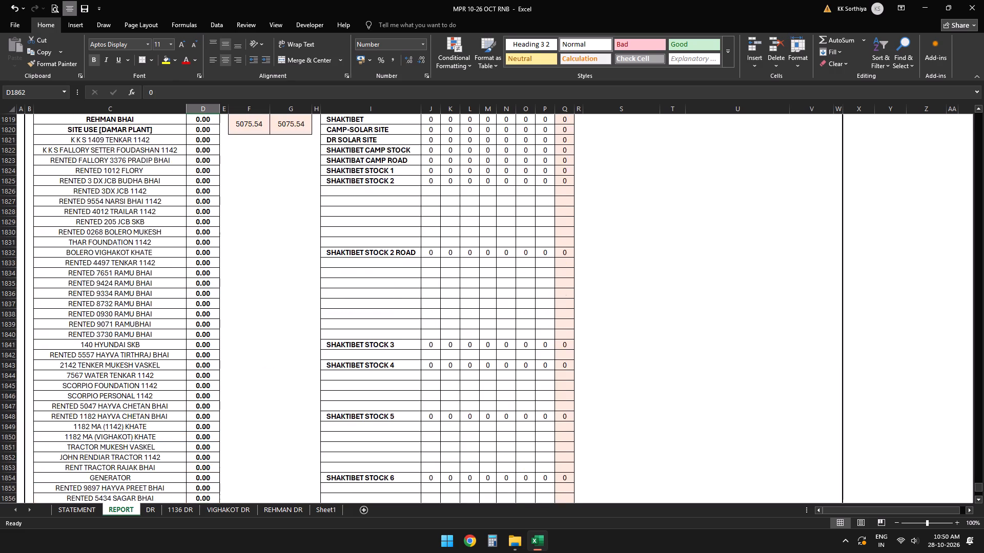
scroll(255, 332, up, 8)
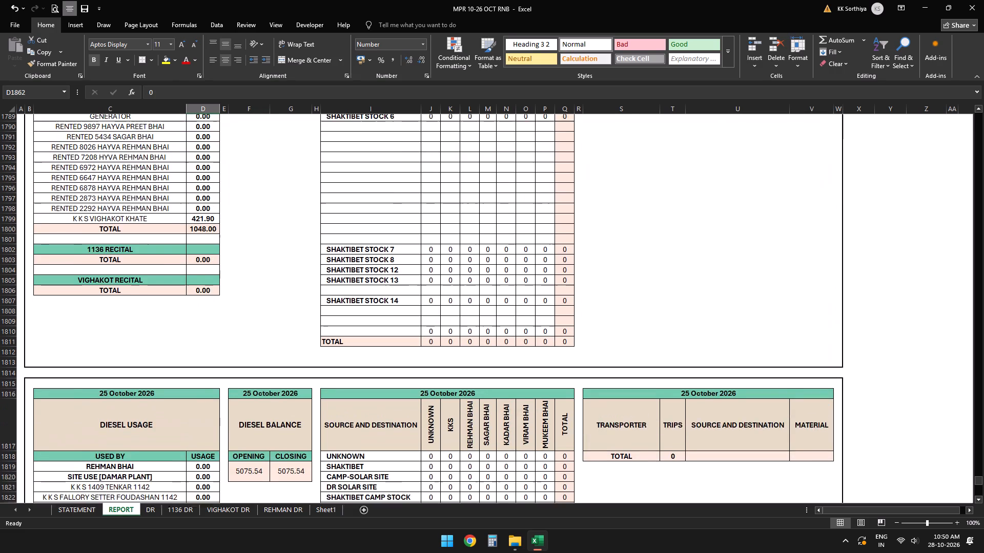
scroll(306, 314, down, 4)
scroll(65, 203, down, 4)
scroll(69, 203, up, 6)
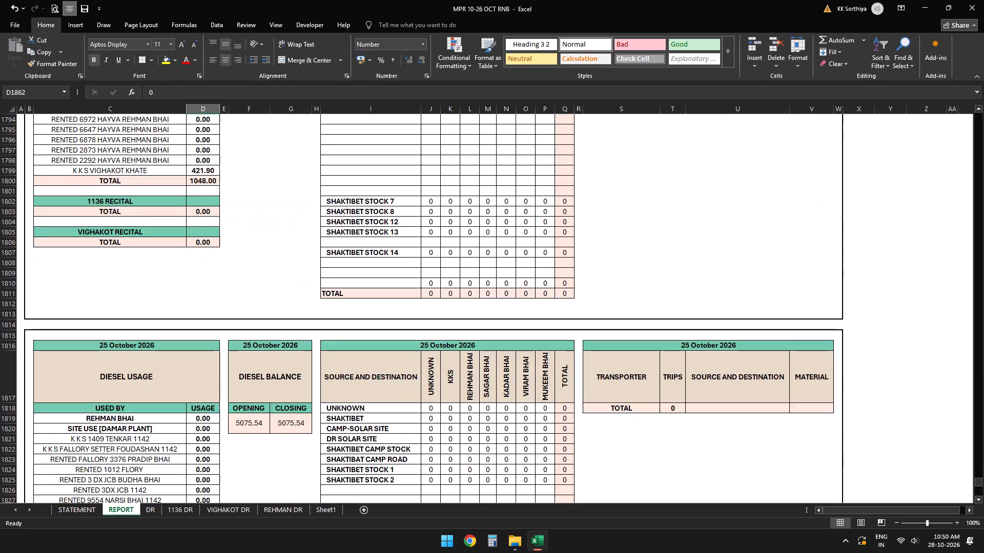
Set the 25 October diesel usage to 33.5 for the rented 0268 Bolero in D1830.
scroll(81, 196, up, 12)
scroll(48, 510, down, 8)
scroll(235, 365, down, 2)
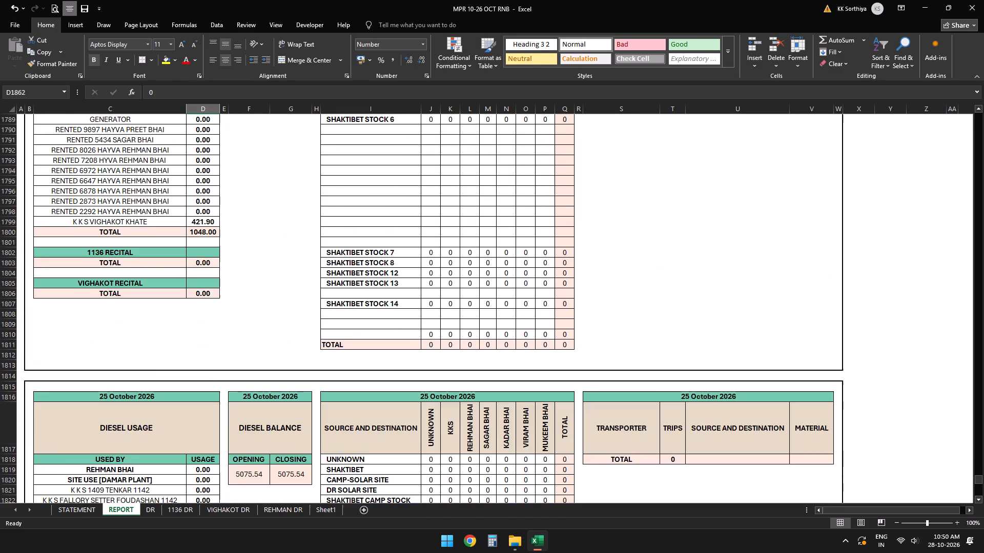
scroll(216, 337, down, 3)
click(204, 348)
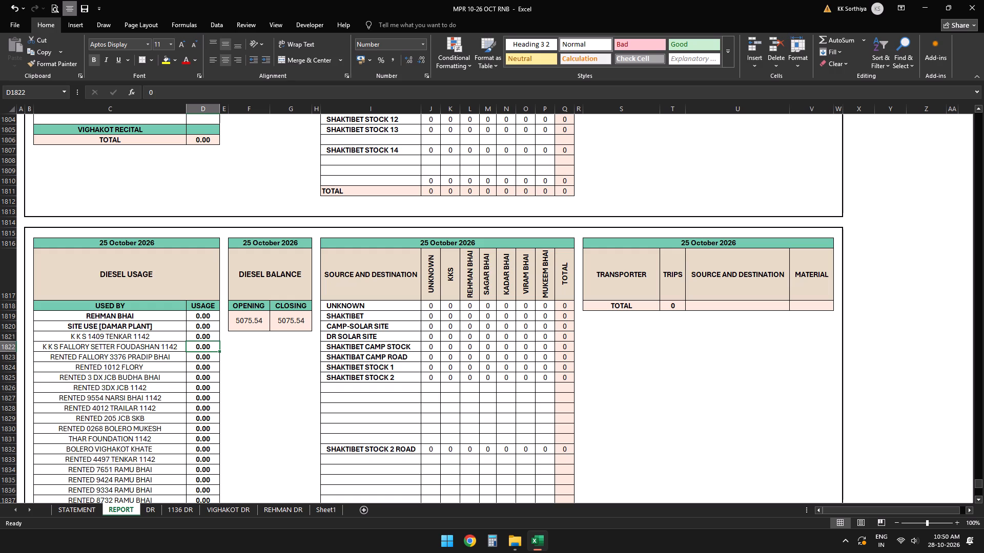
key(Up)
key(Up)
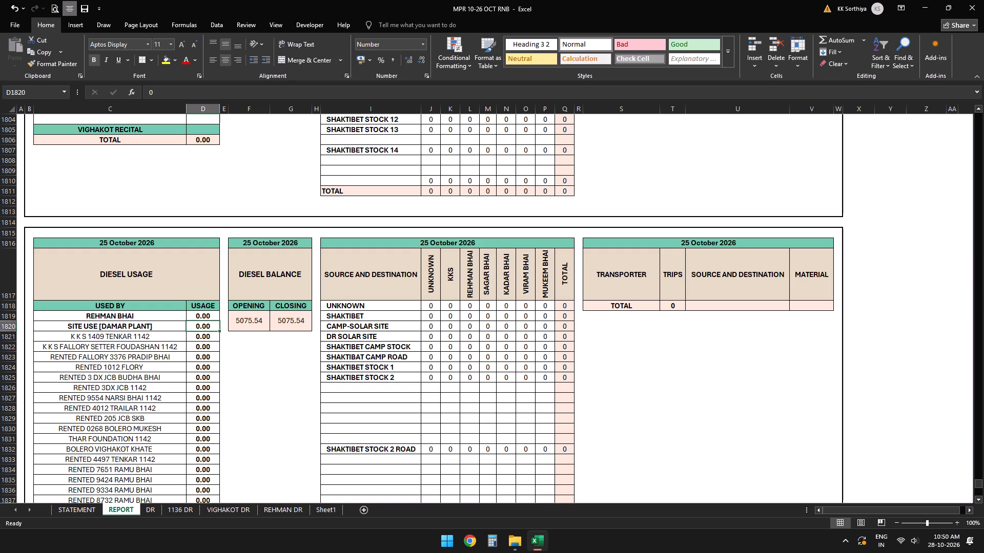
key(Down)
key(Down)
key(Down)
key(Down)
key(Down)
key(Down)
key(Down)
key(Down)
key(Down)
key(Down)
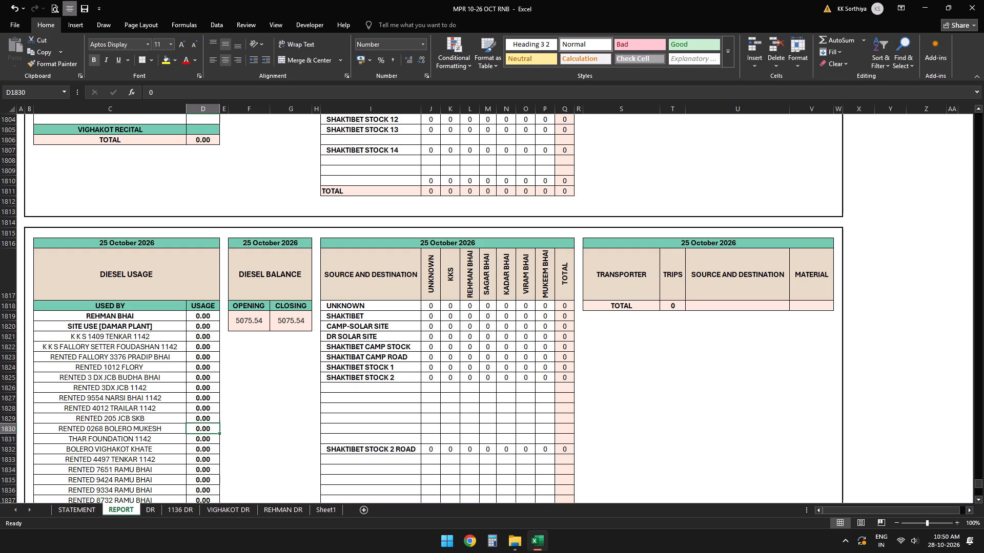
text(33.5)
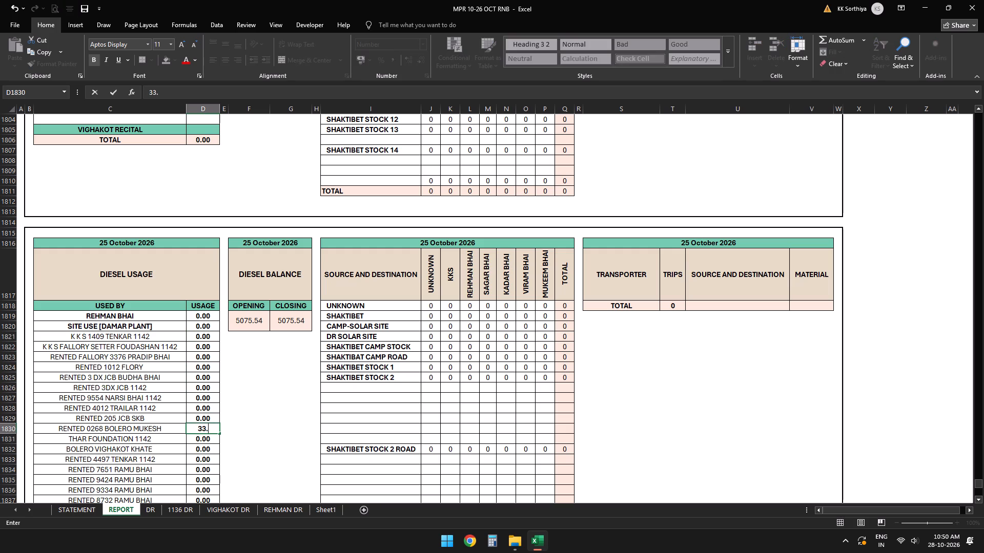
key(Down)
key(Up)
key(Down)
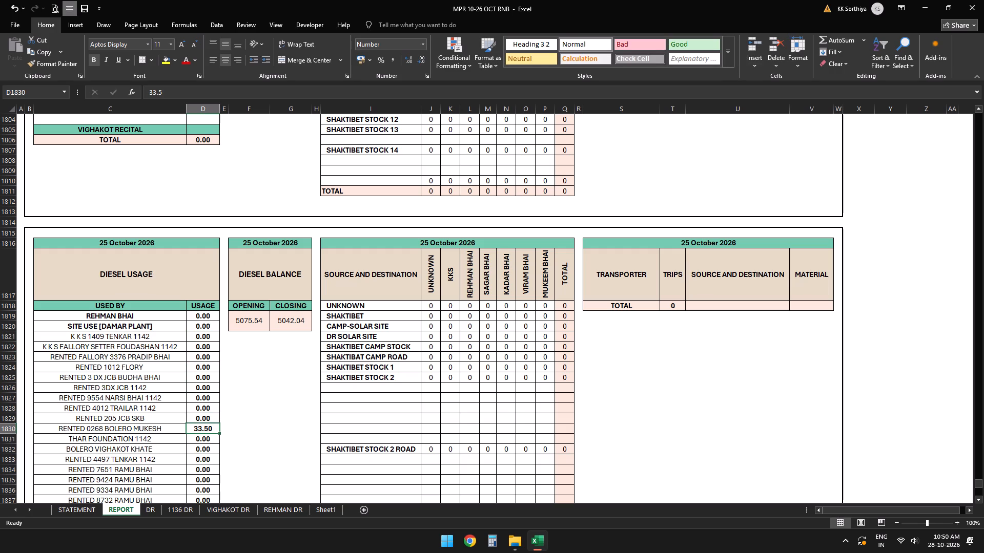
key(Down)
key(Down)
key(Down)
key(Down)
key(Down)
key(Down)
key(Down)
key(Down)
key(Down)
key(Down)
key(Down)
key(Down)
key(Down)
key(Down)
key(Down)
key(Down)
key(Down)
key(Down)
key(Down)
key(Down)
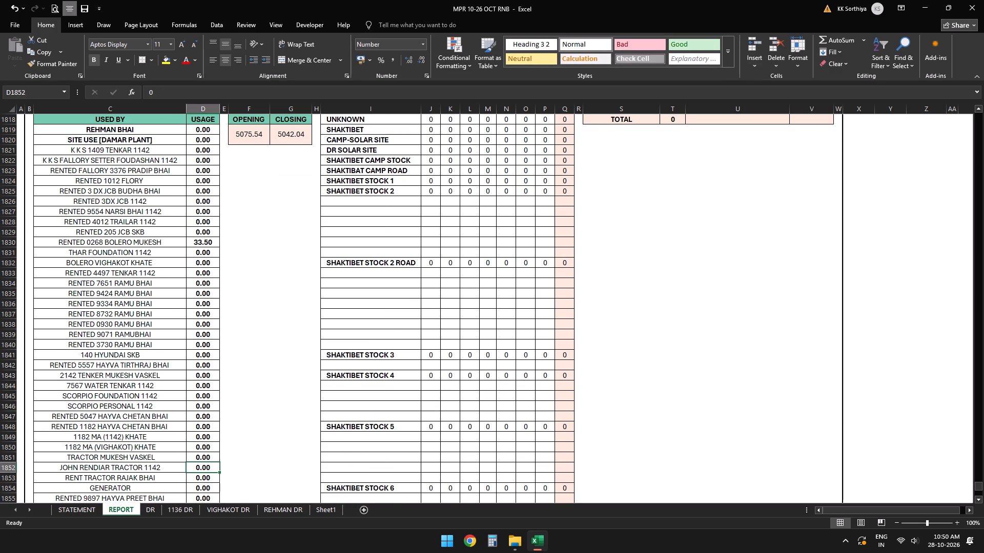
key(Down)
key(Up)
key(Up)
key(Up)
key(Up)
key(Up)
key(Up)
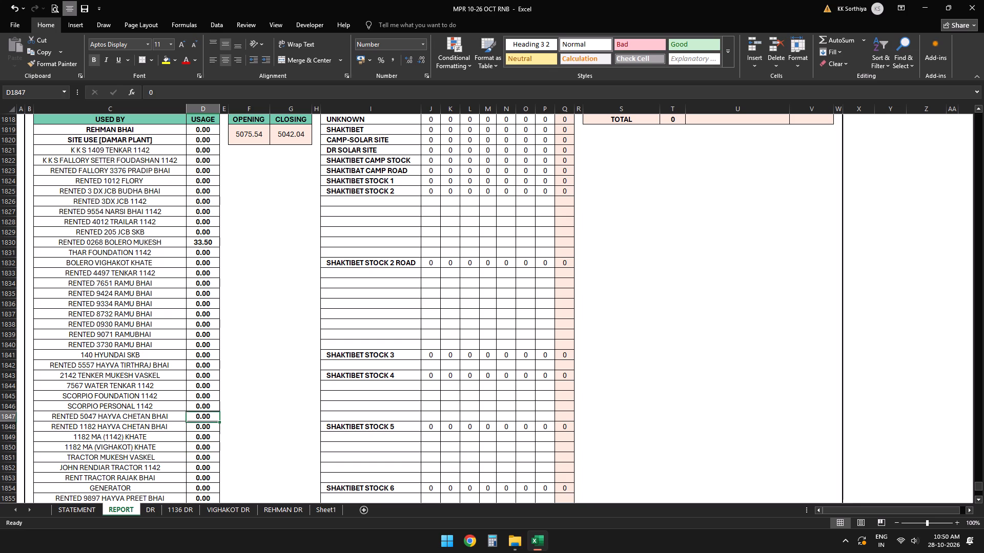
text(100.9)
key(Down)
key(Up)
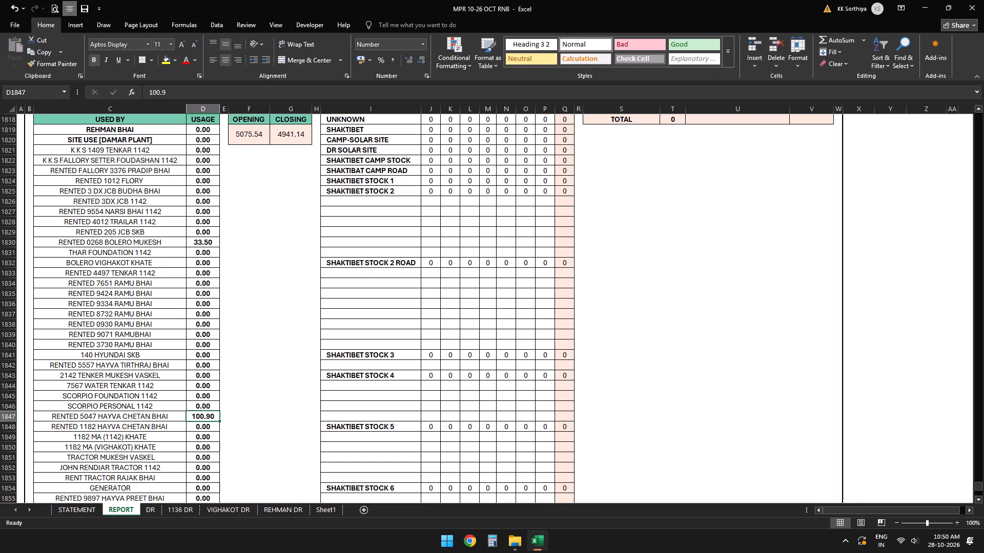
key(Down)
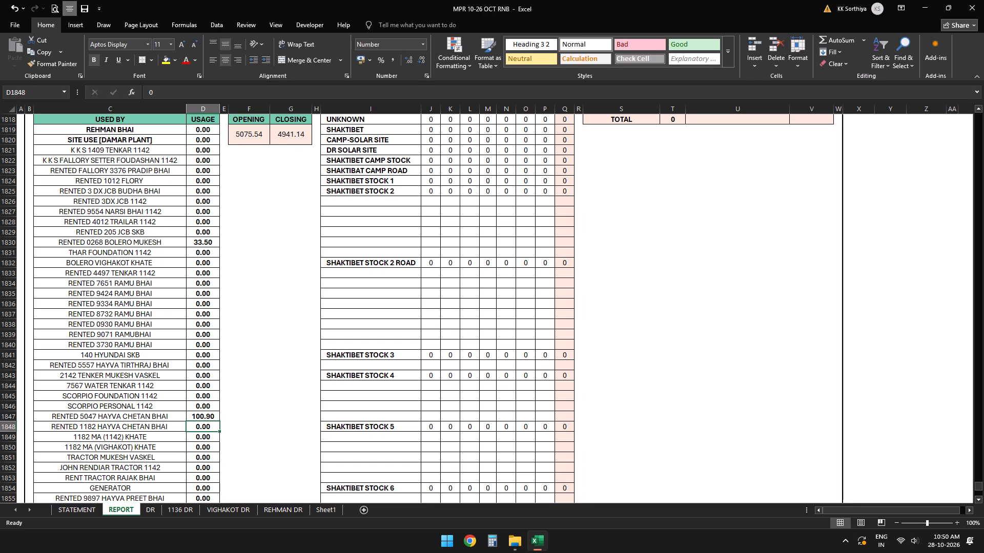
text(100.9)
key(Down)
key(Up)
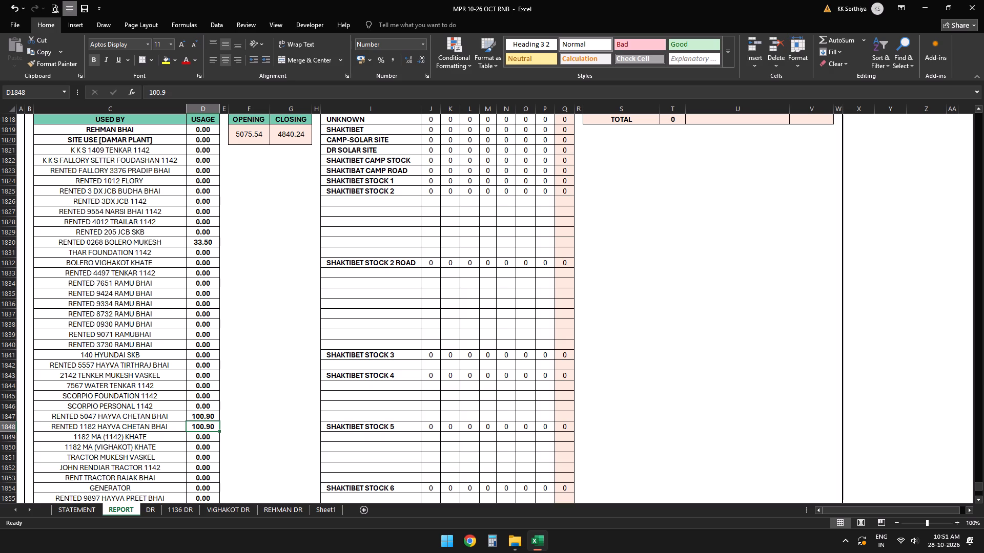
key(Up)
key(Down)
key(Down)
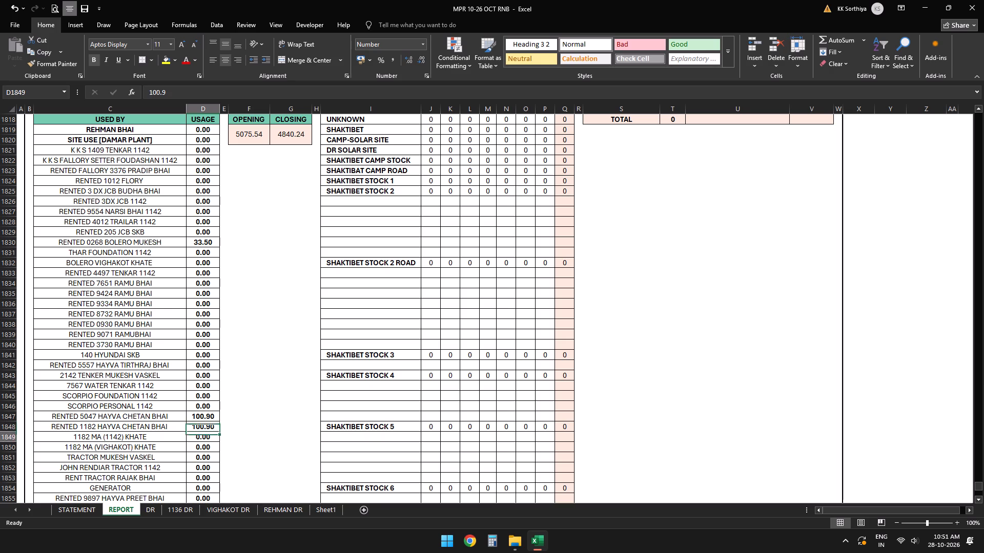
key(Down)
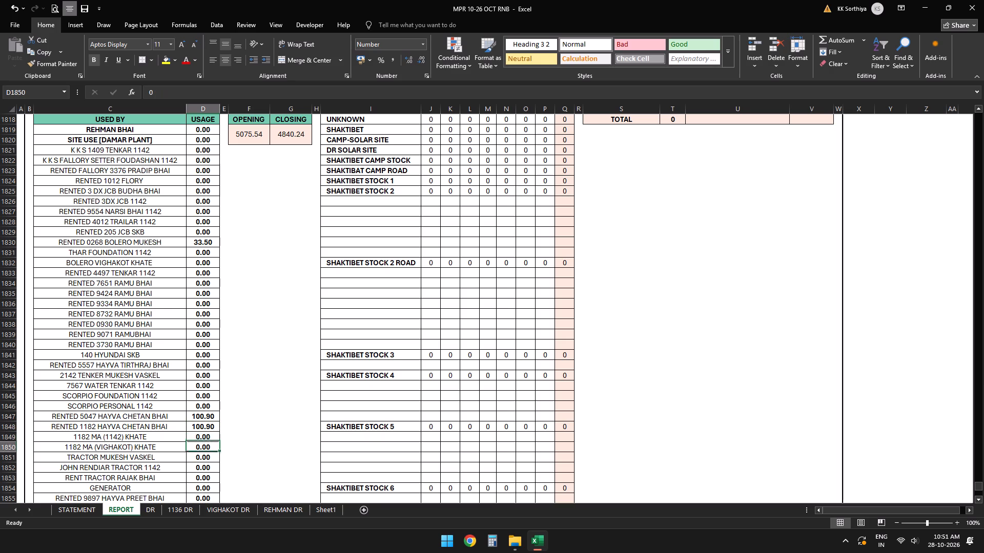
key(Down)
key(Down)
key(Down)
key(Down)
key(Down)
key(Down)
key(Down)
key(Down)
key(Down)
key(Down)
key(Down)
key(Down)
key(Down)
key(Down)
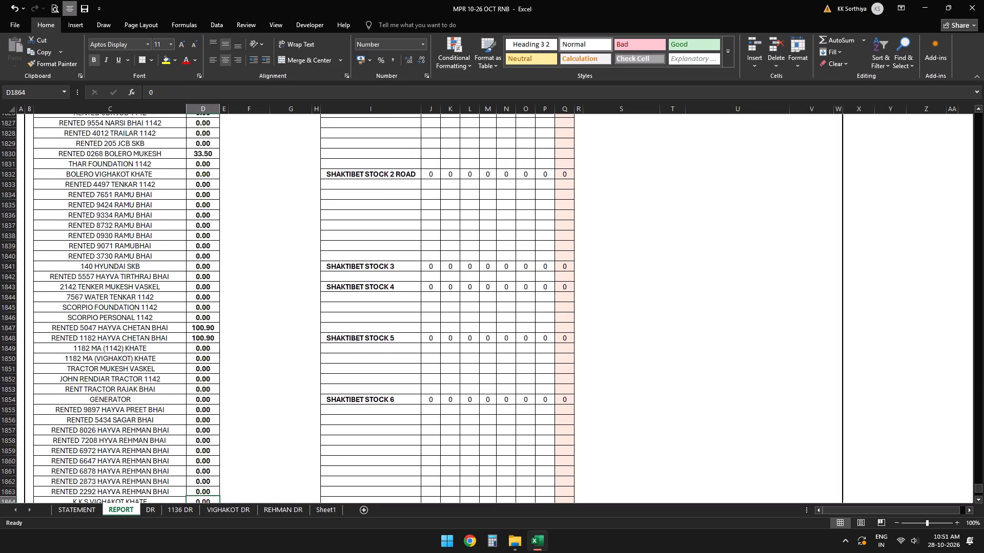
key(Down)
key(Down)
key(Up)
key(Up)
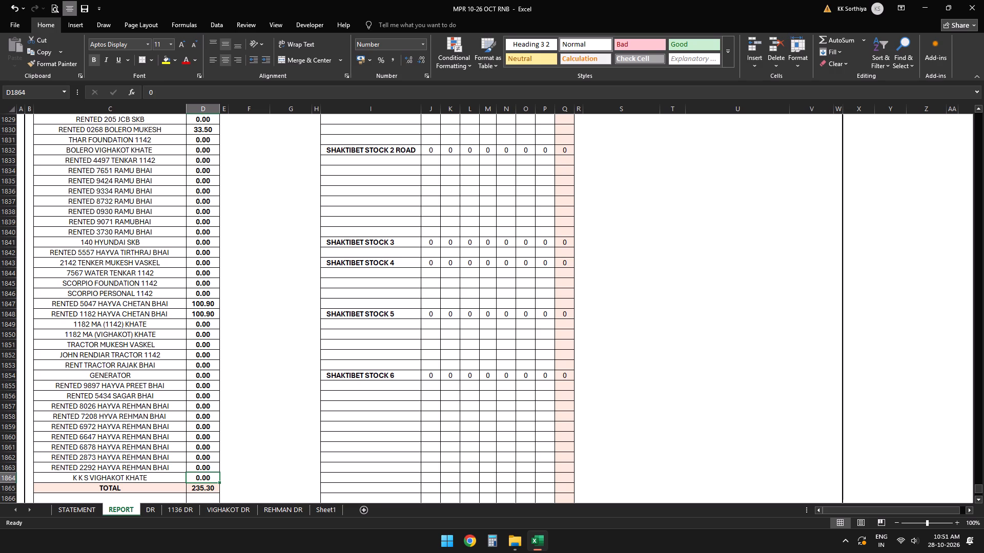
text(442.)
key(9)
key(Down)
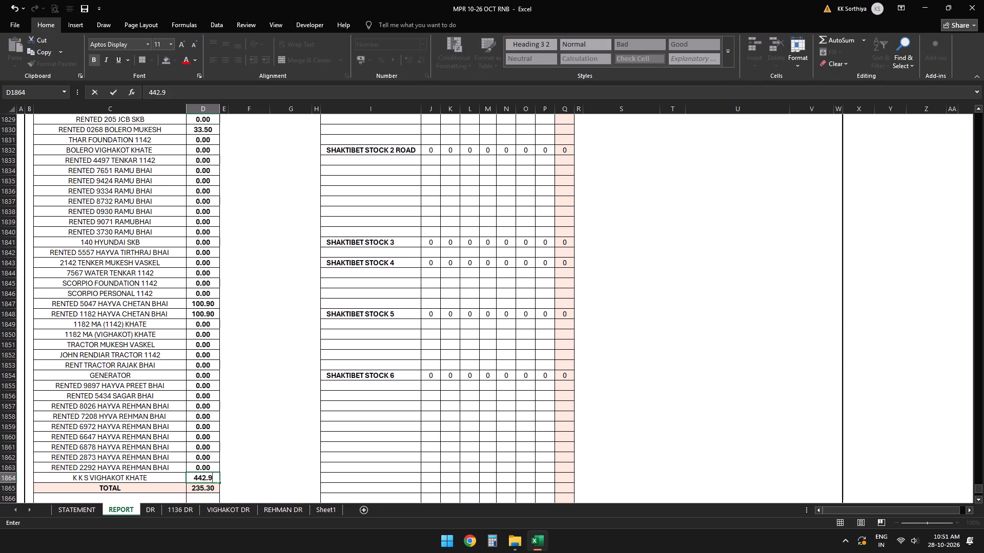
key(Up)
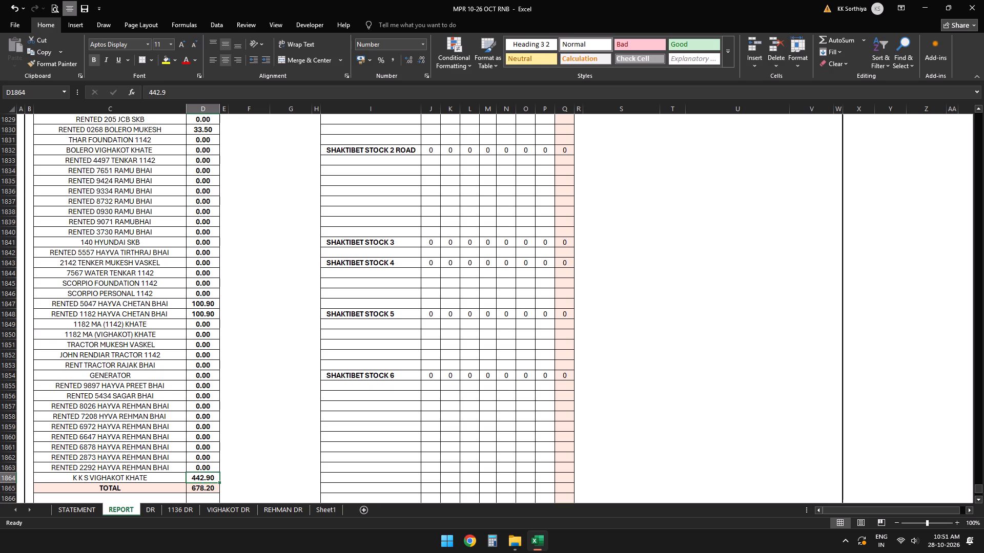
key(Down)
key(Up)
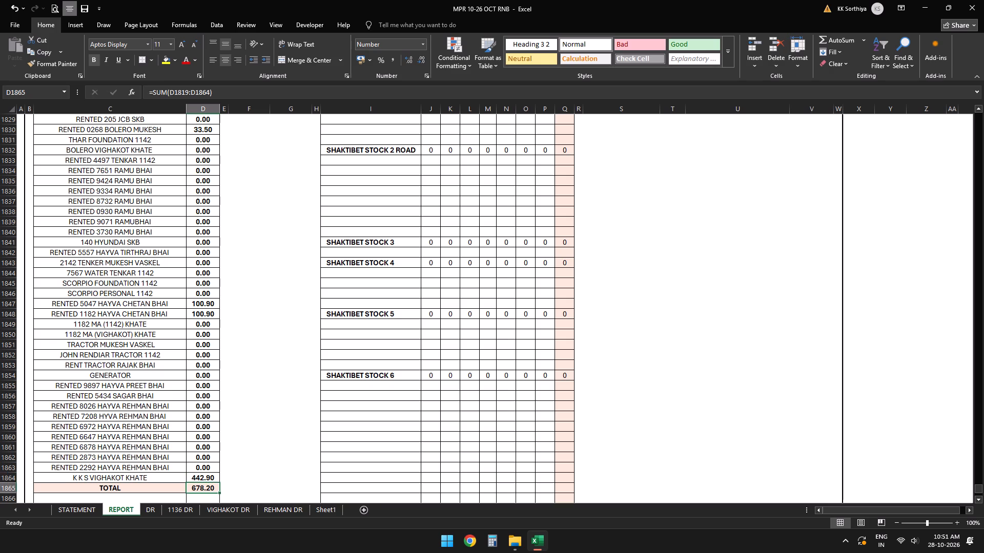
Save the workbook.
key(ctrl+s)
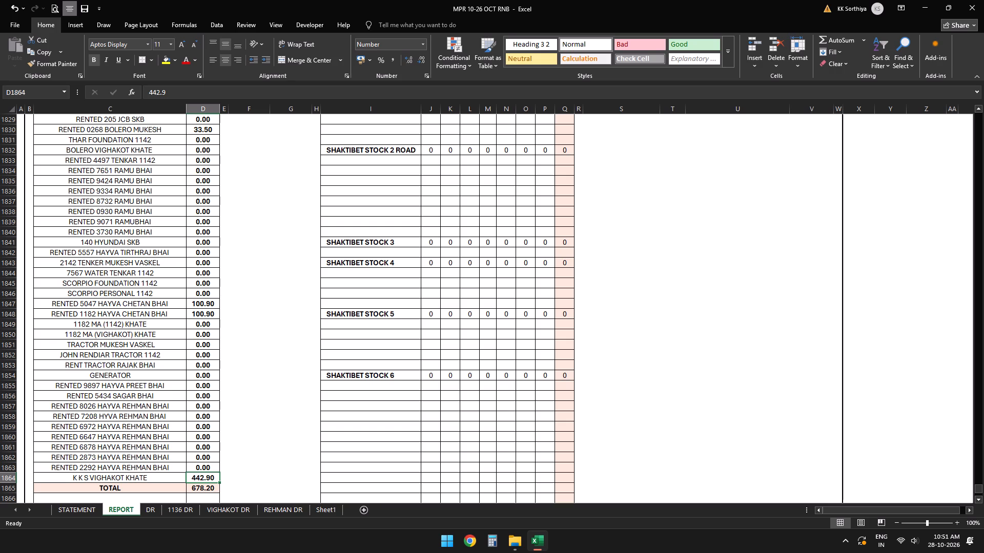
Check the 25 October diesel usage rows from K K S VIGHAKOT KHATE back up to the rent tractor.
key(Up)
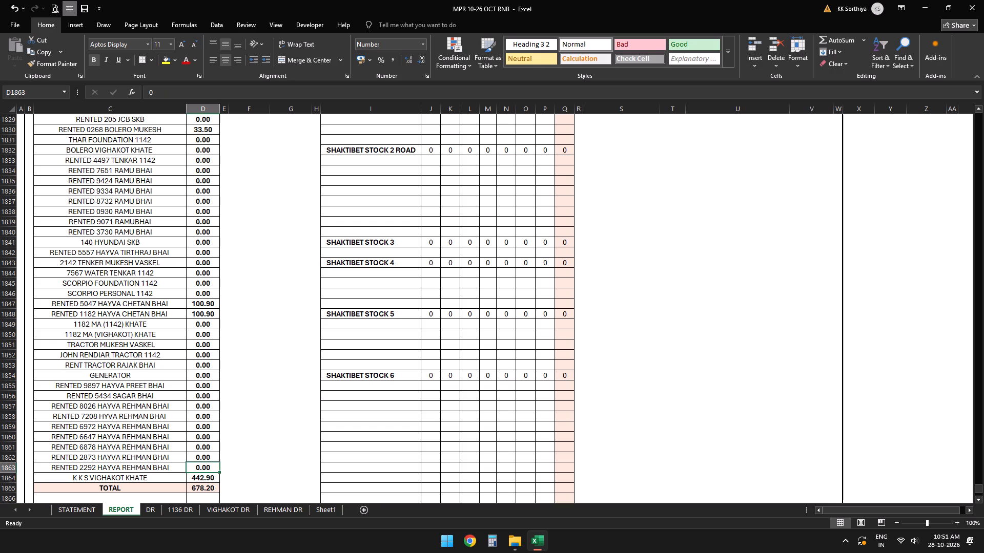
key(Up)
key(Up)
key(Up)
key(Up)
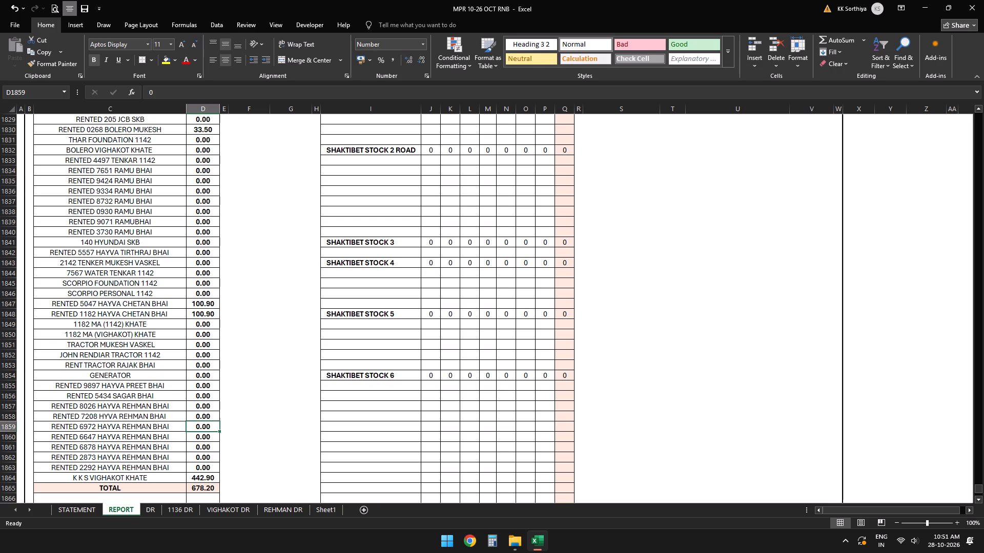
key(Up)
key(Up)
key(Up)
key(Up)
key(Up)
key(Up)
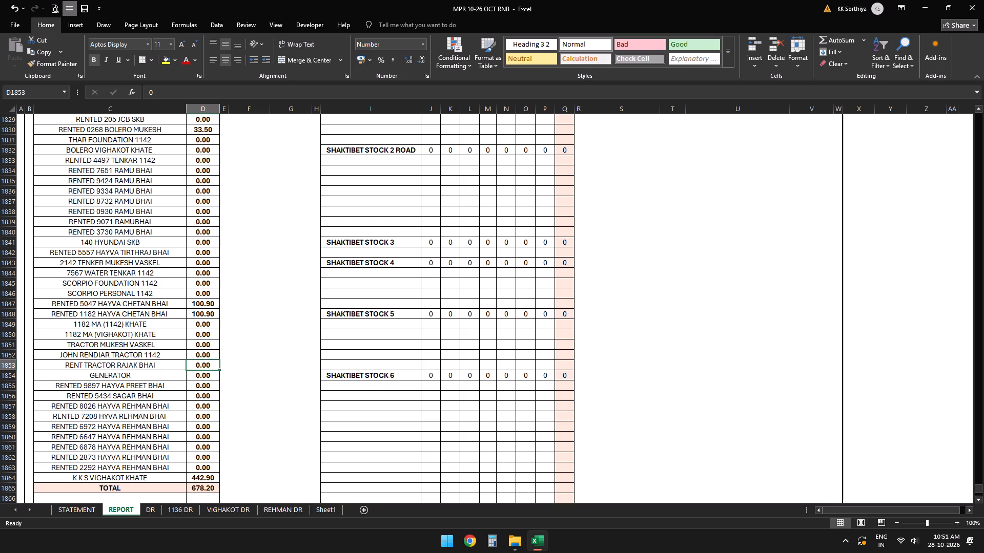
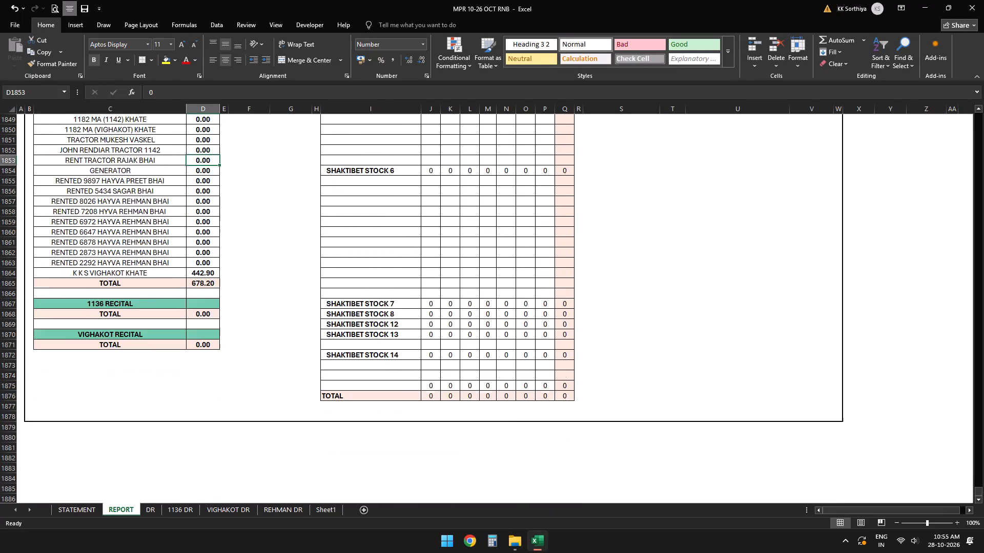
Review the 25 October diesel usage block on REPORT, from the diesel balance at its top down to the usage total.
scroll(164, 387, up, 9)
scroll(157, 361, down, 1)
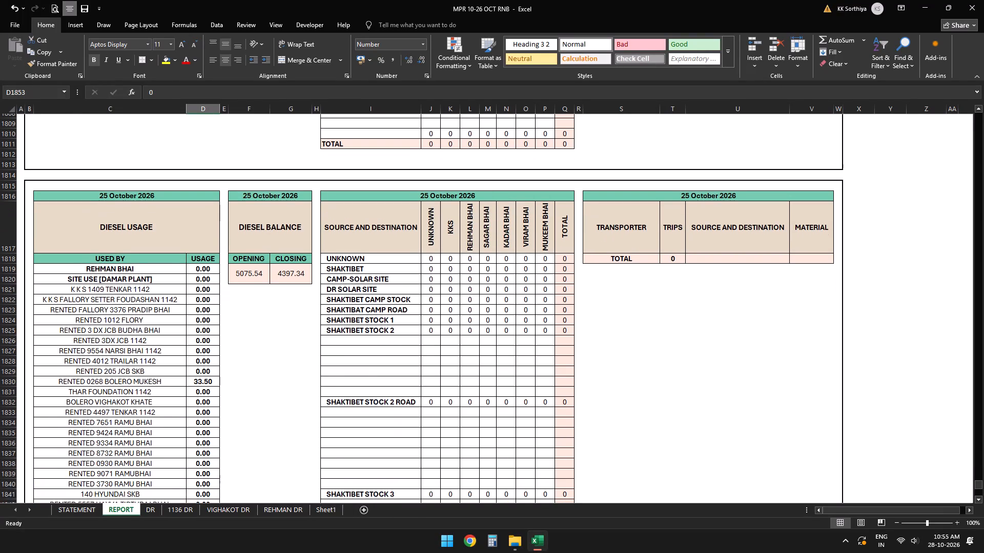
scroll(157, 361, down, 6)
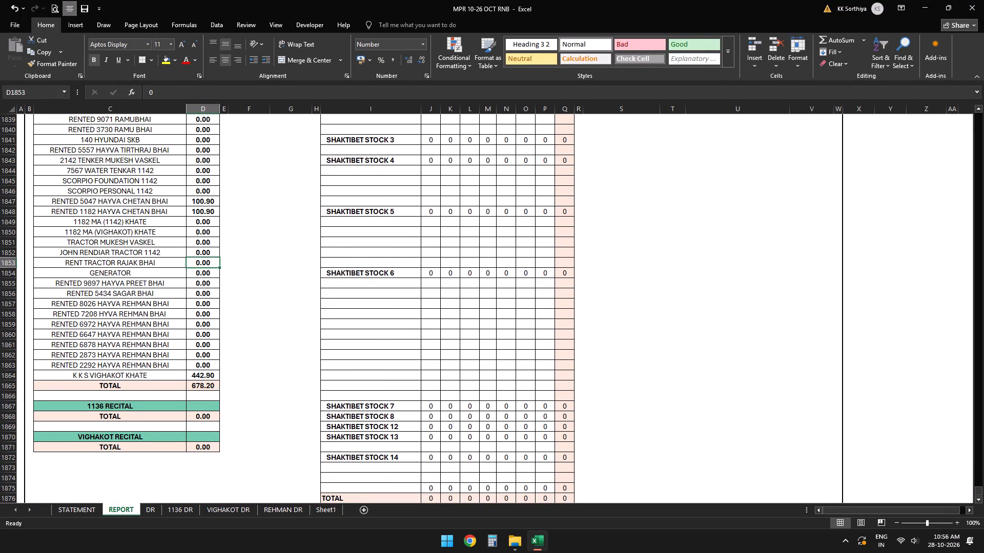
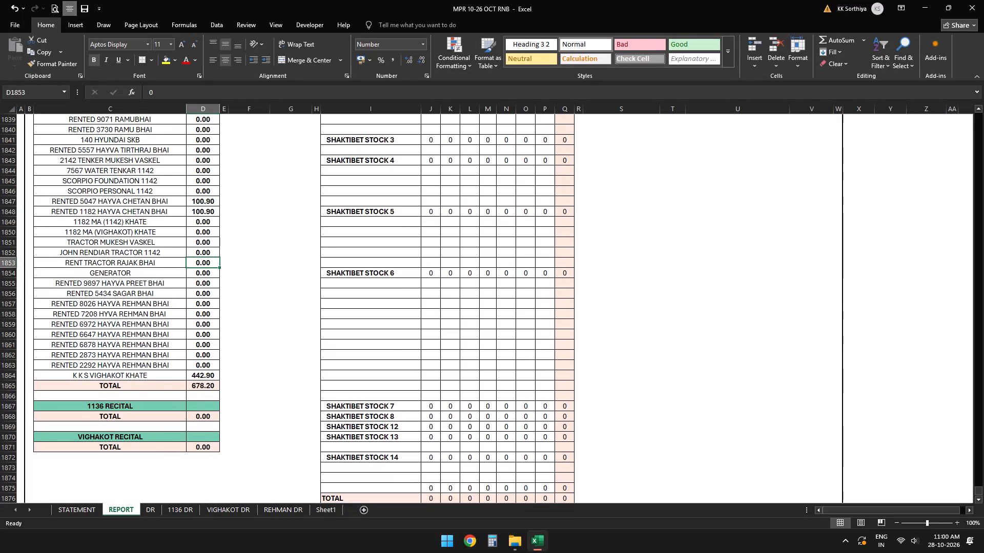
Look through the 25 October diesel usage list on REPORT for entries that still need figures.
scroll(114, 433, up, 7)
scroll(121, 412, down, 1)
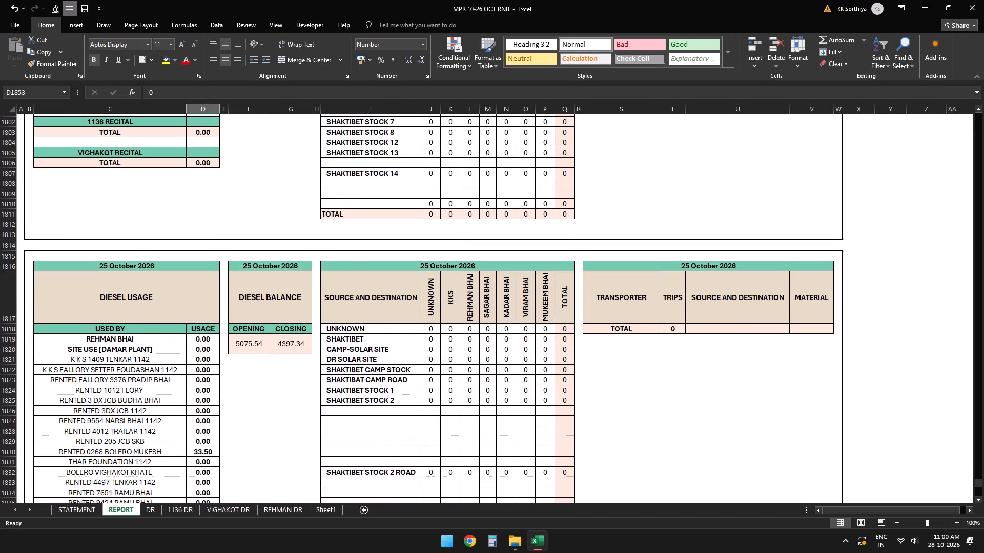
scroll(121, 412, down, 5)
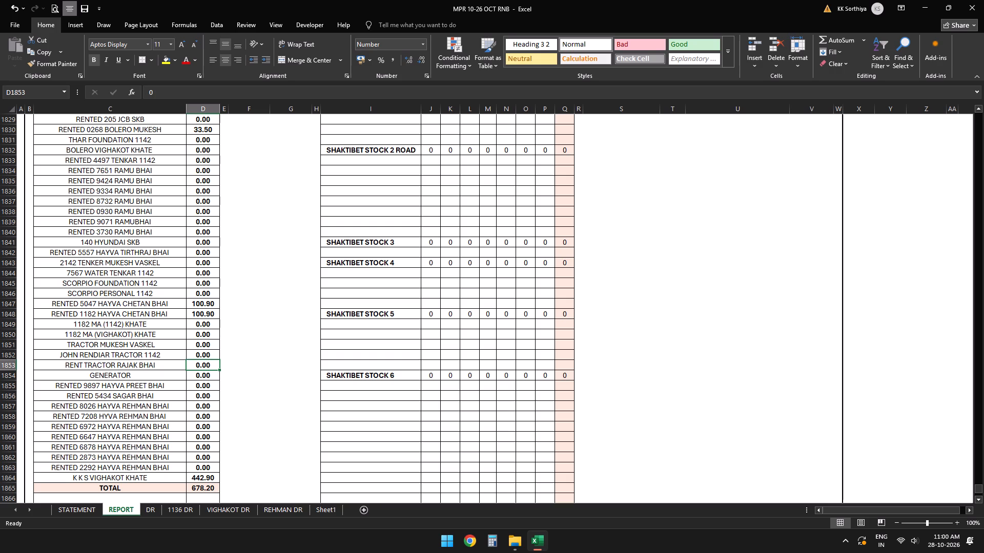
scroll(347, 464, up, 2)
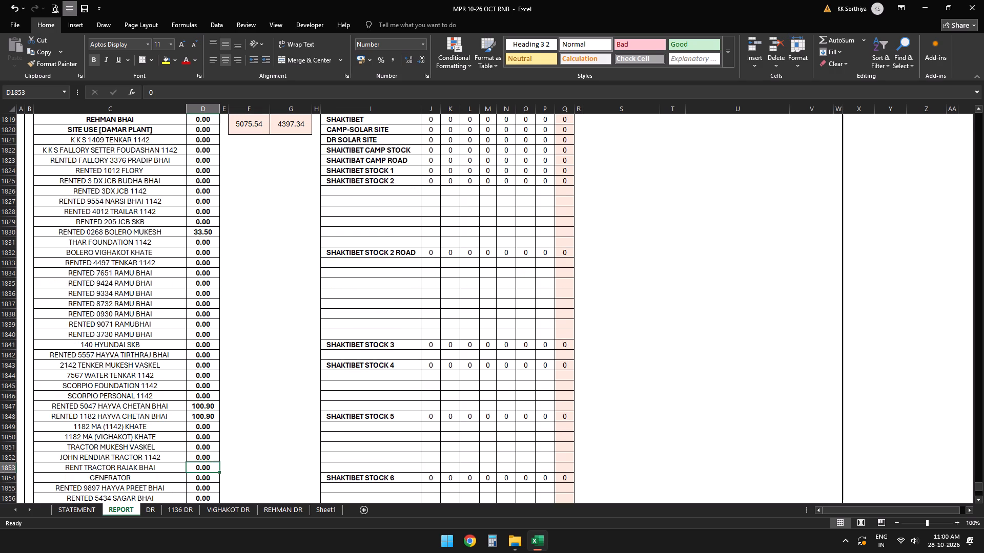
scroll(224, 406, down, 1)
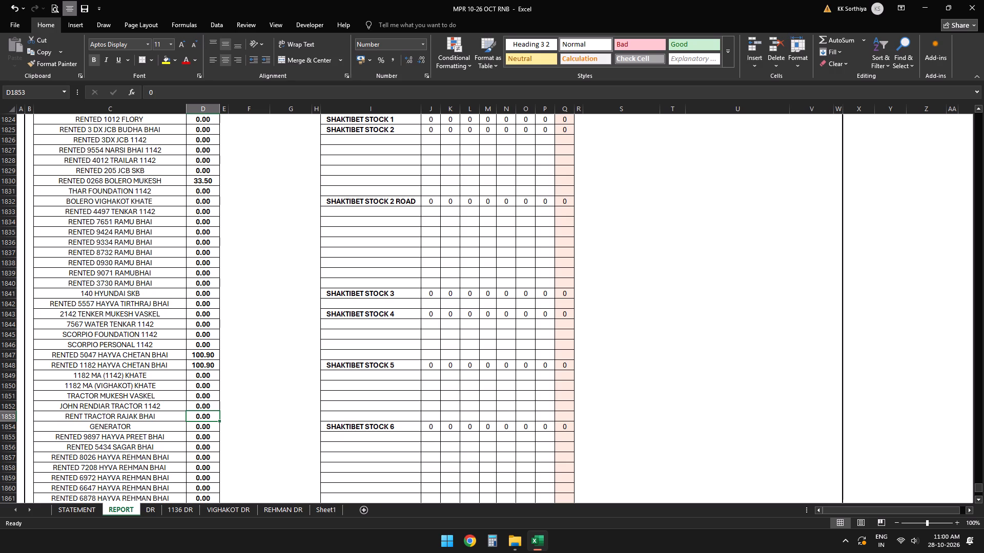
scroll(209, 360, down, 2)
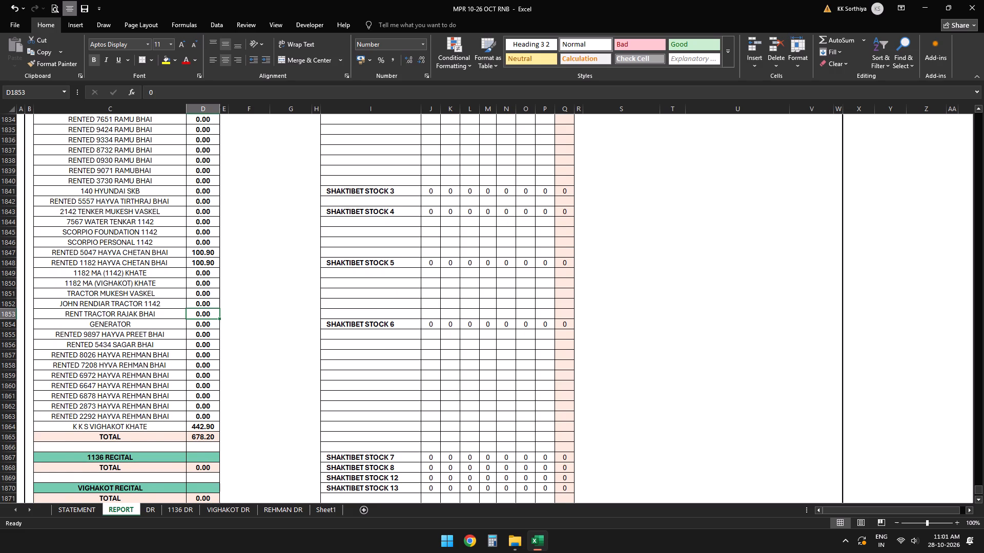
Enter 120.9 as the 25 October diesel usage for RENTED 205 JCB SKB.
scroll(209, 342, up, 4)
click(206, 316)
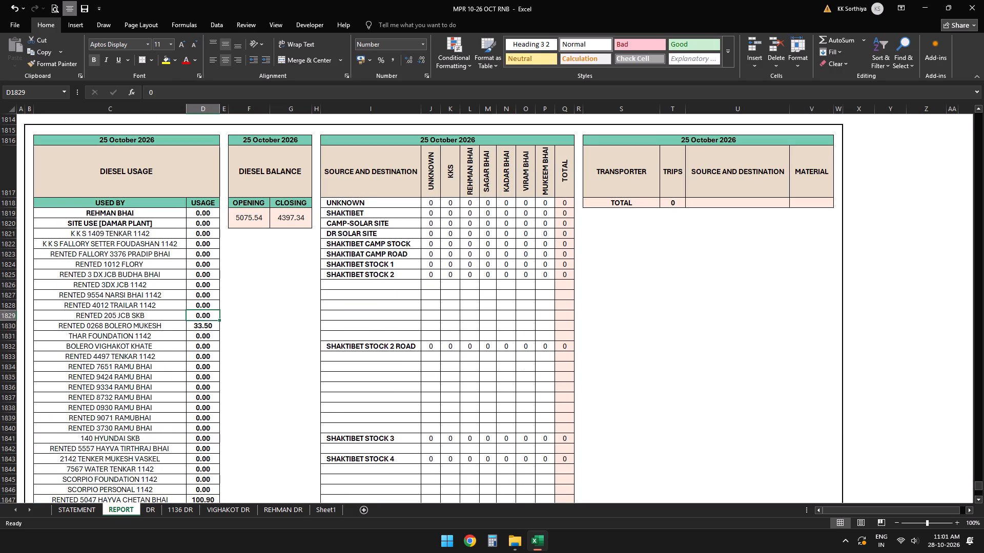
text(120.)
key(9)
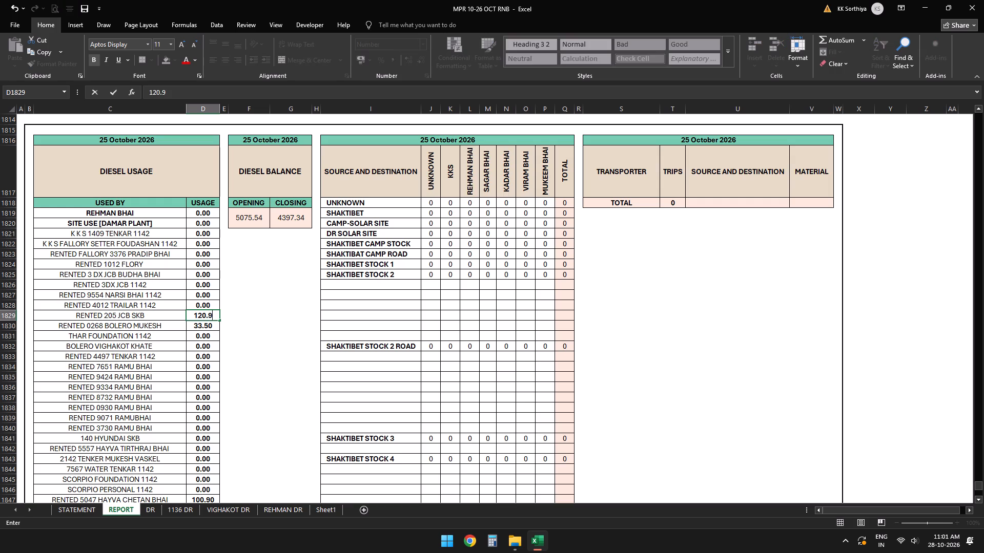
key(Down)
key(Up)
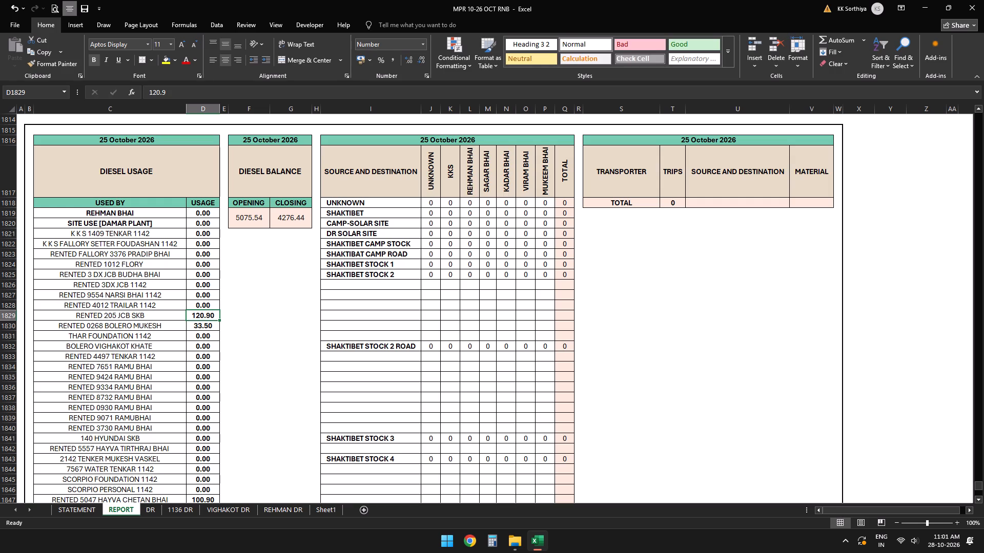
key(Up)
key(Up)
key(Up)
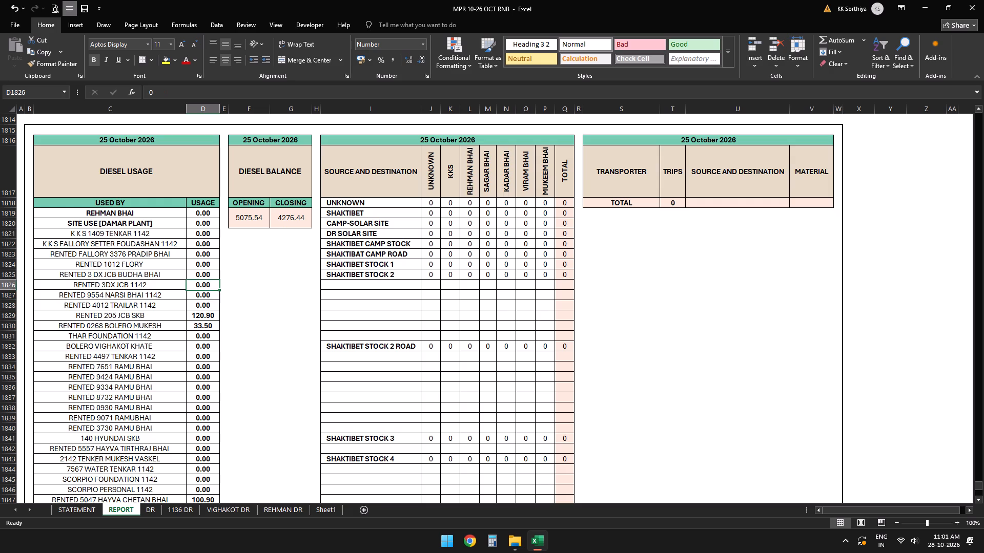
key(Down)
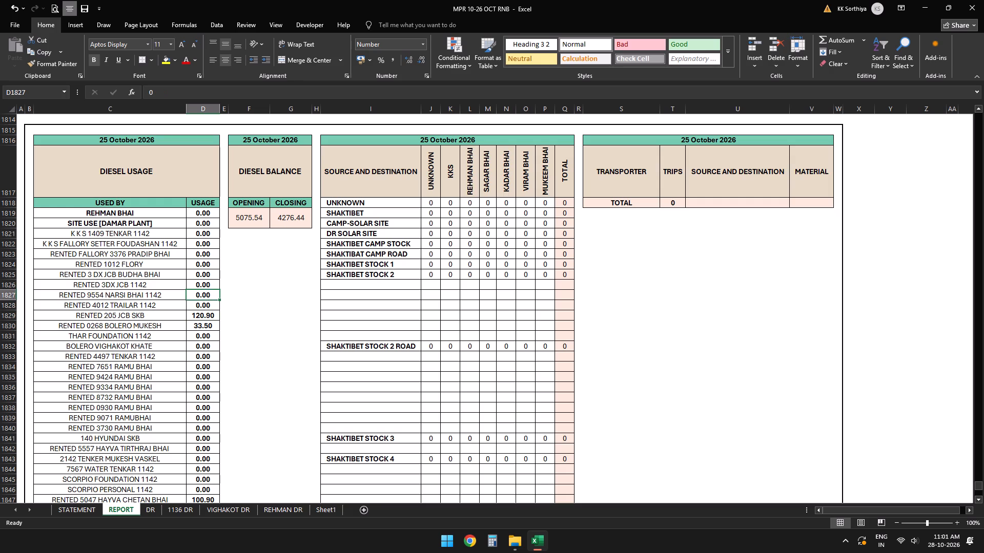
right_drag(305, 299, 385, 272)
click(194, 294)
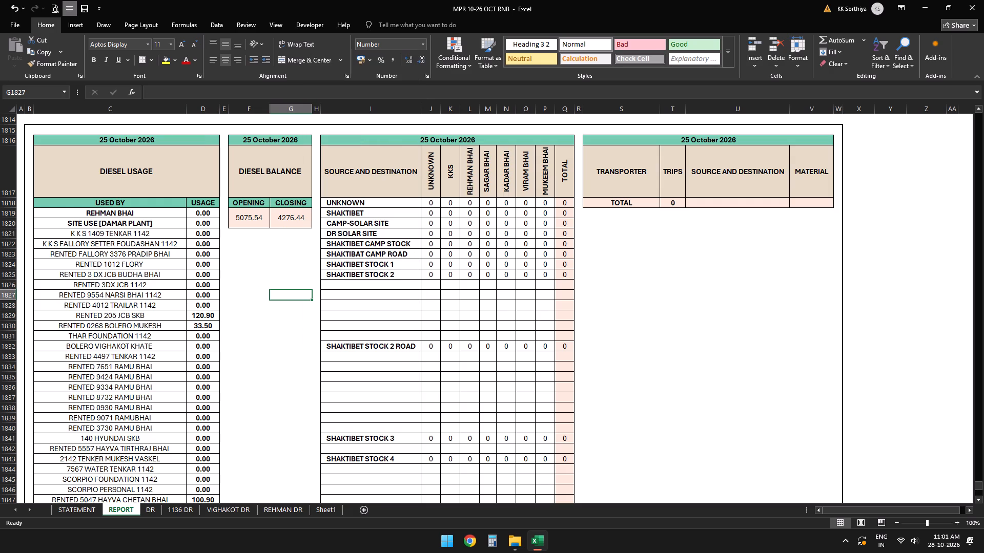
click(133, 292)
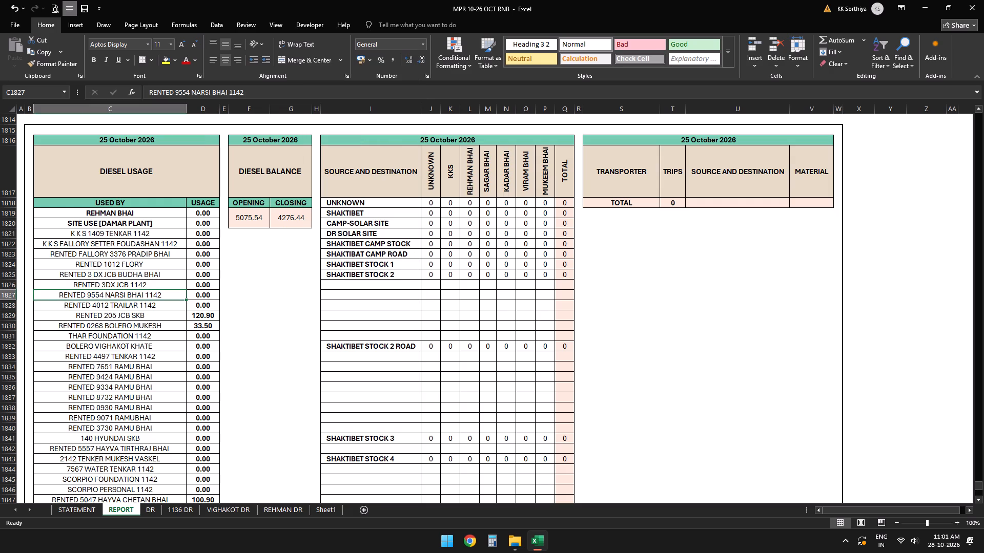
click(188, 90)
key(BackSpace)
key(BackSpace)
key(BackSpace)
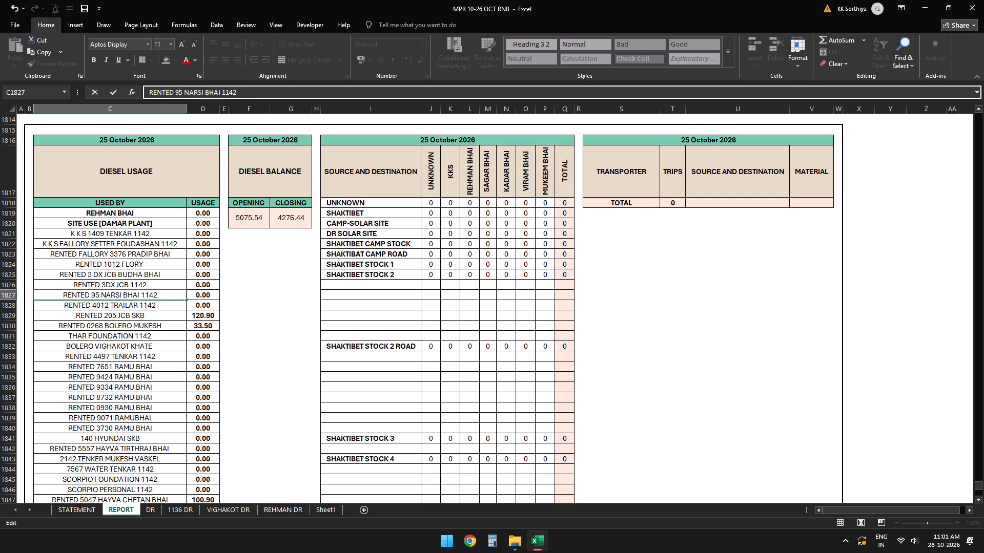
key(BackSpace)
text(98)
text(68)
key(Right)
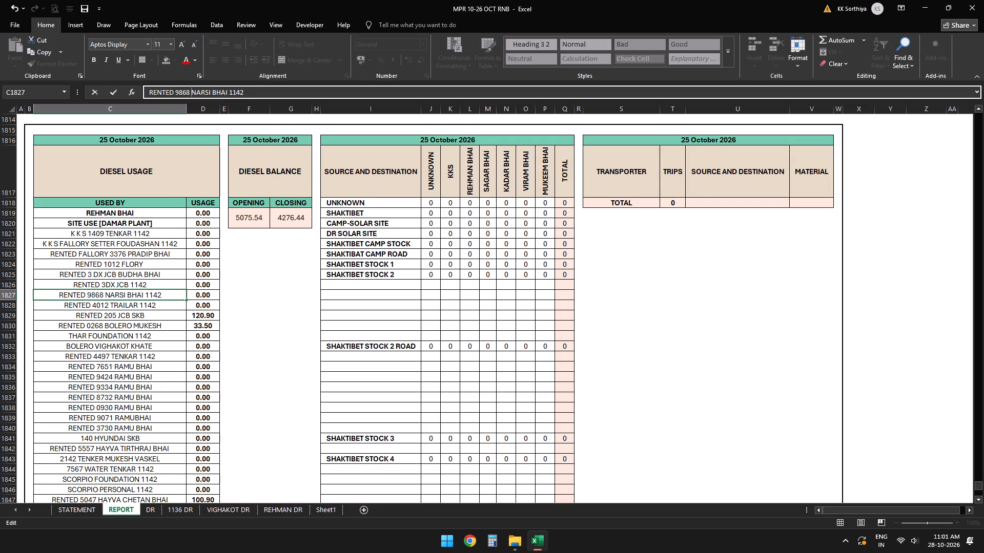
key(Return)
key(Up)
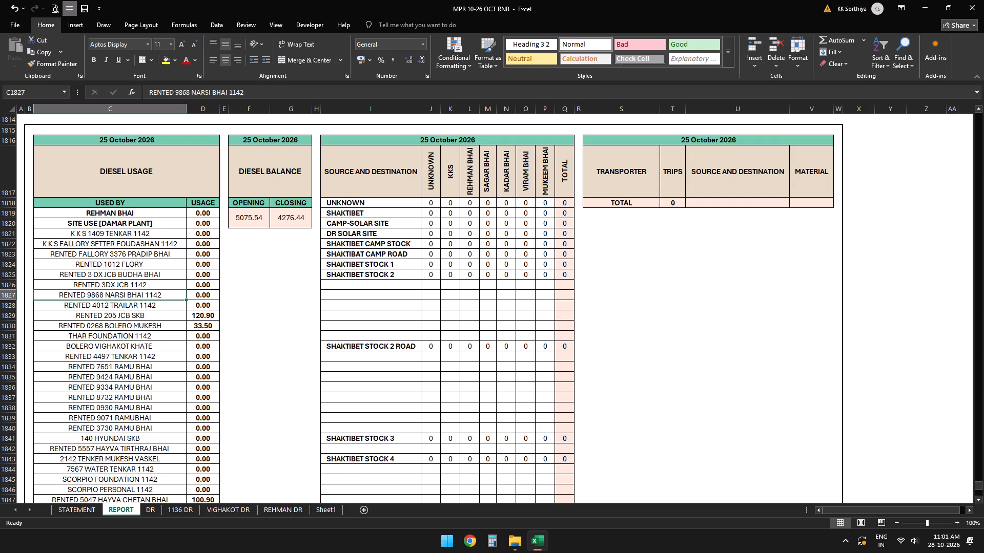
click(362, 88)
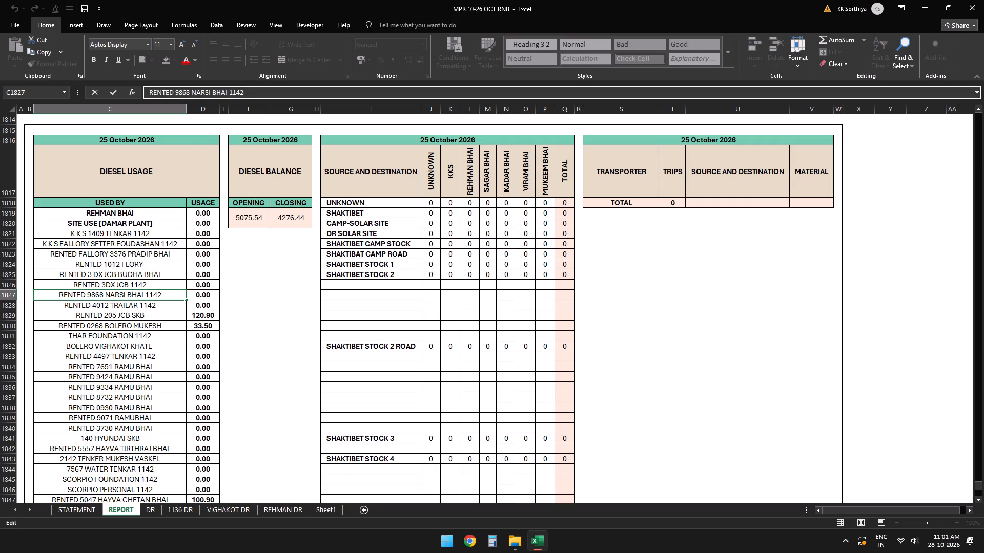
key(BackSpace)
key(BackSpace)
key(BackSpace)
key(BackSpace)
key(Return)
key(Up)
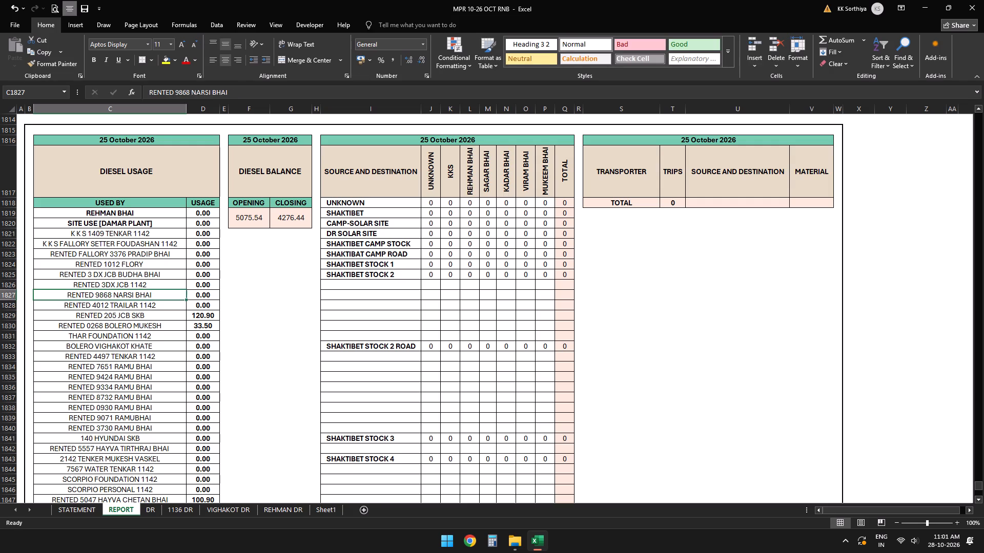
Enter 50 as the 25 October diesel usage for RENTED 9868 NARSI BHAI.
key(Right)
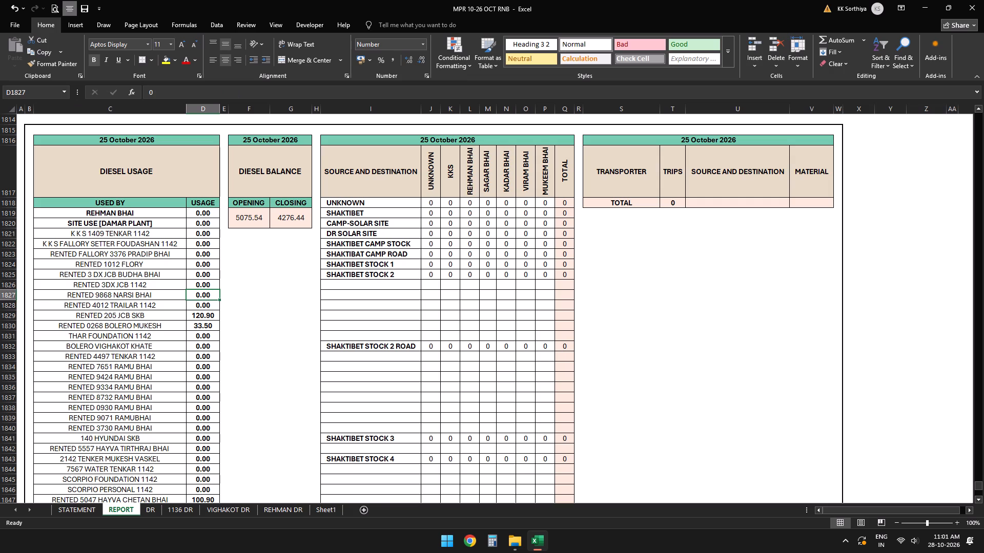
text(50)
key(Down)
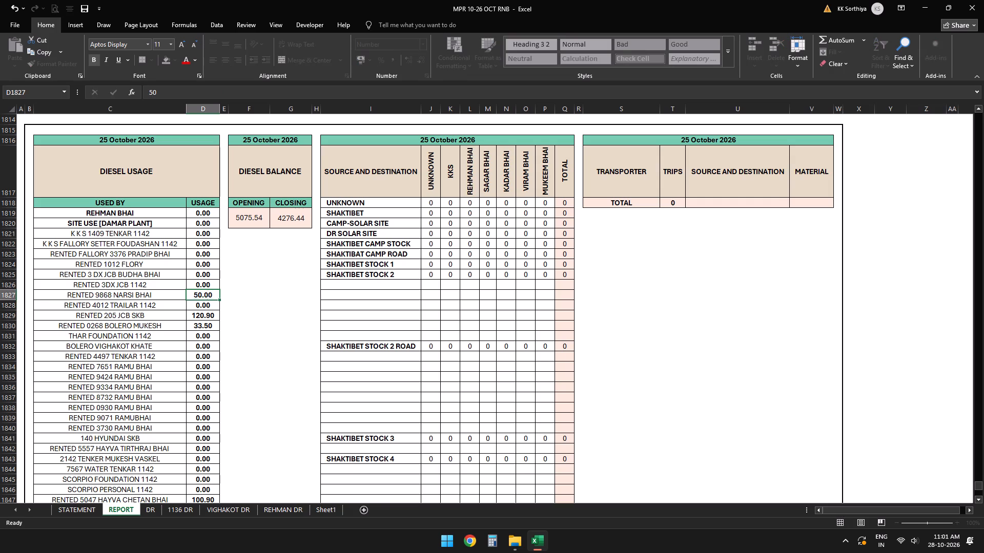
key(Up)
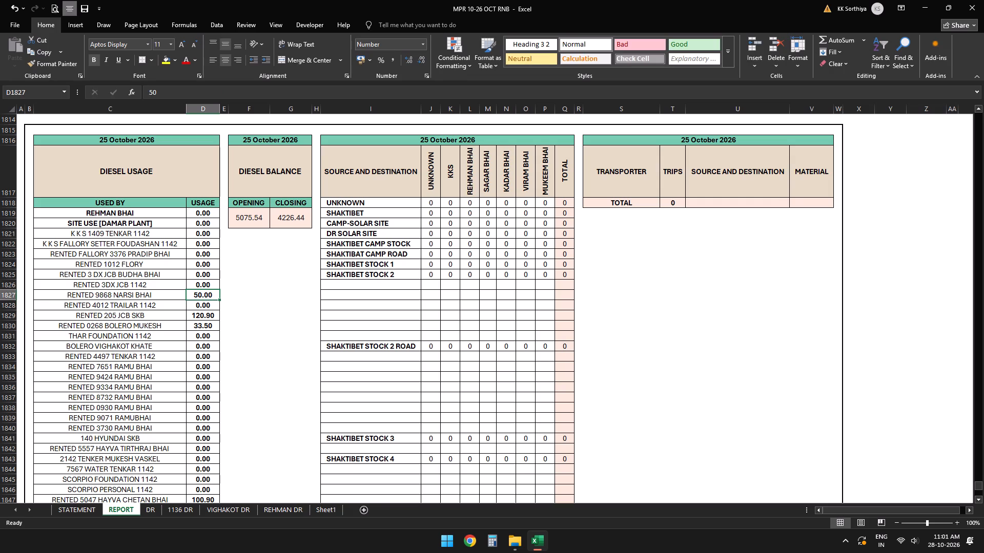
Enter 20.9 as the 25 October diesel usage for RENT TRACTOR RAJAK BHAI.
key(Down)
key(Down)
key(Down)
key(Down)
key(Down)
key(Down)
key(Down)
key(Down)
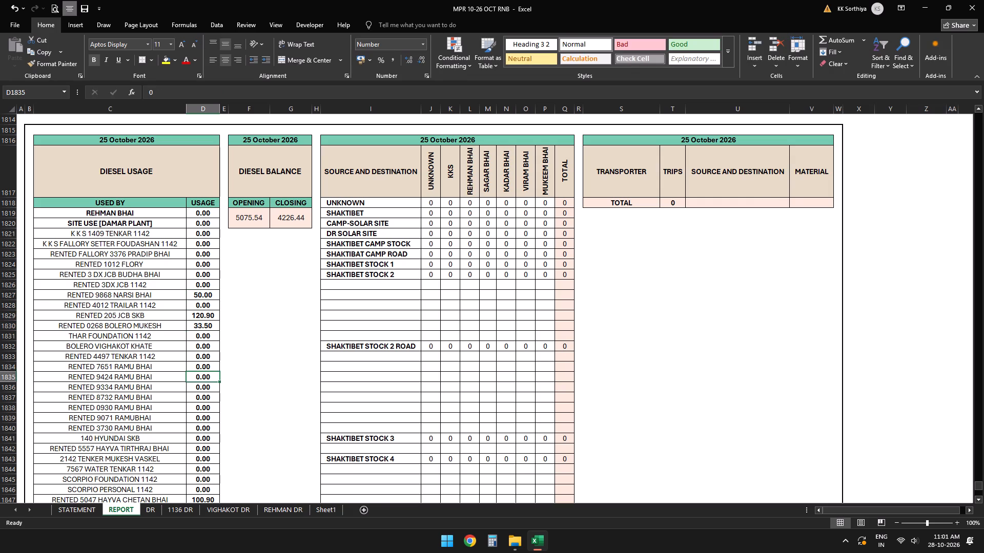
key(Down)
key(Down)
key(Down)
key(Down)
key(Down)
key(Down)
key(Down)
key(Down)
key(Down)
key(Down)
key(Down)
key(Down)
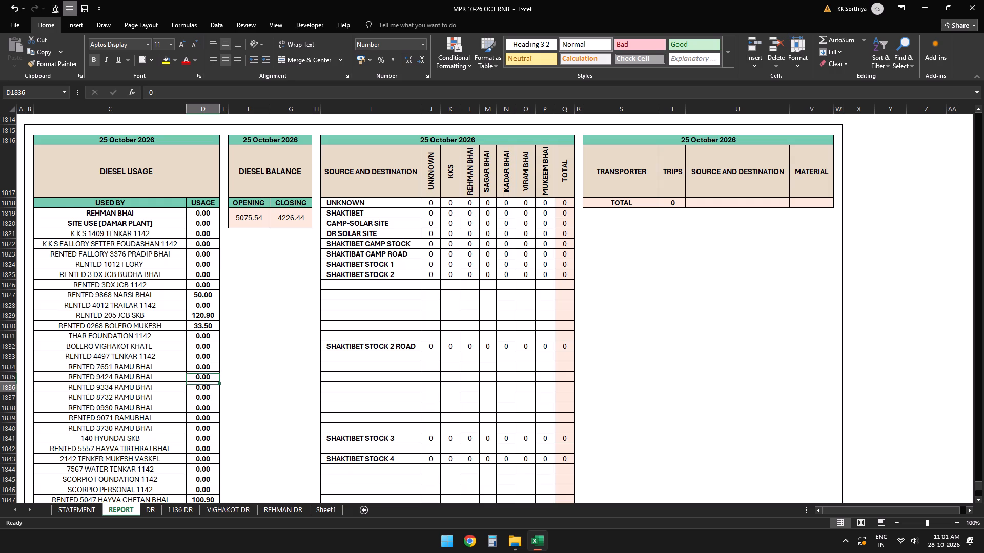
key(Down)
key(Down)
key(Down)
key(Down)
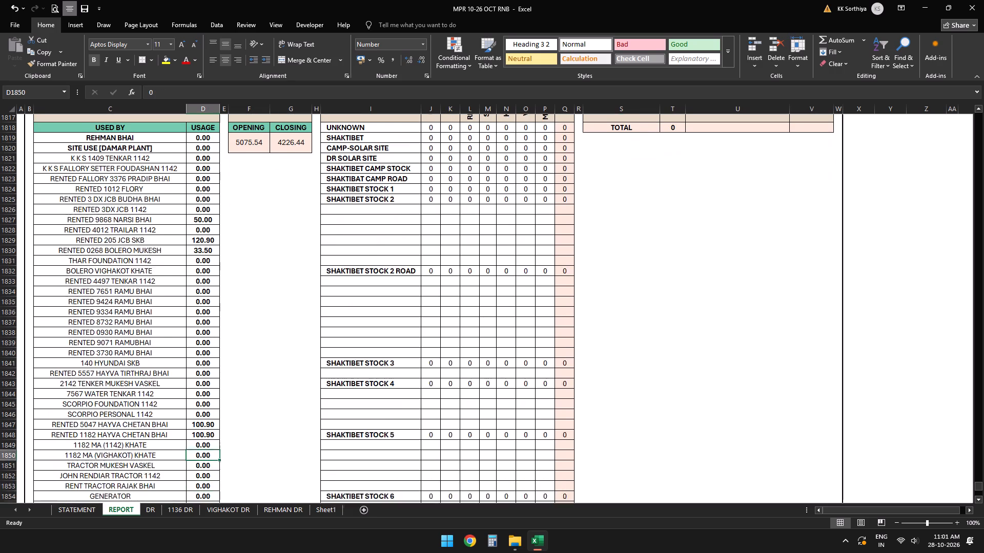
key(Down)
key(Down)
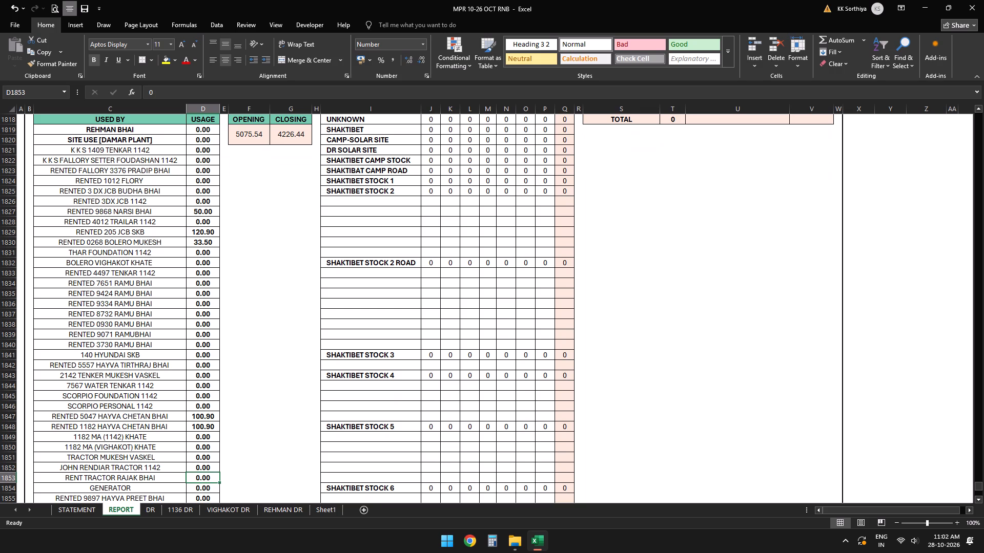
text(20.9)
key(Down)
key(Up)
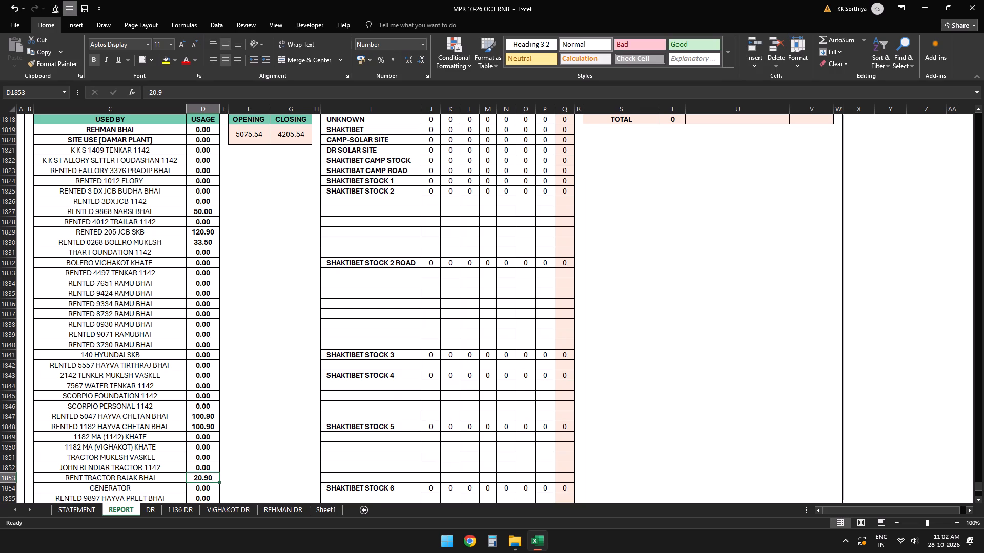
key(Down)
key(Down)
key(Up)
key(Up)
key(Up)
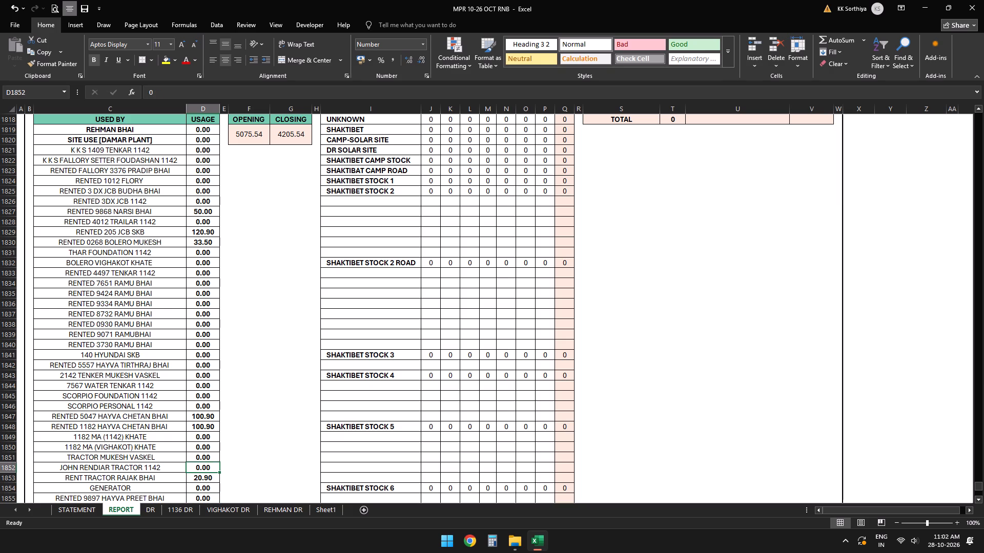
text(10.9)
key(Down)
key(Up)
Enter 32.9 as the 25 October diesel usage for RENTED 3DX JCB 1142.
key(Up)
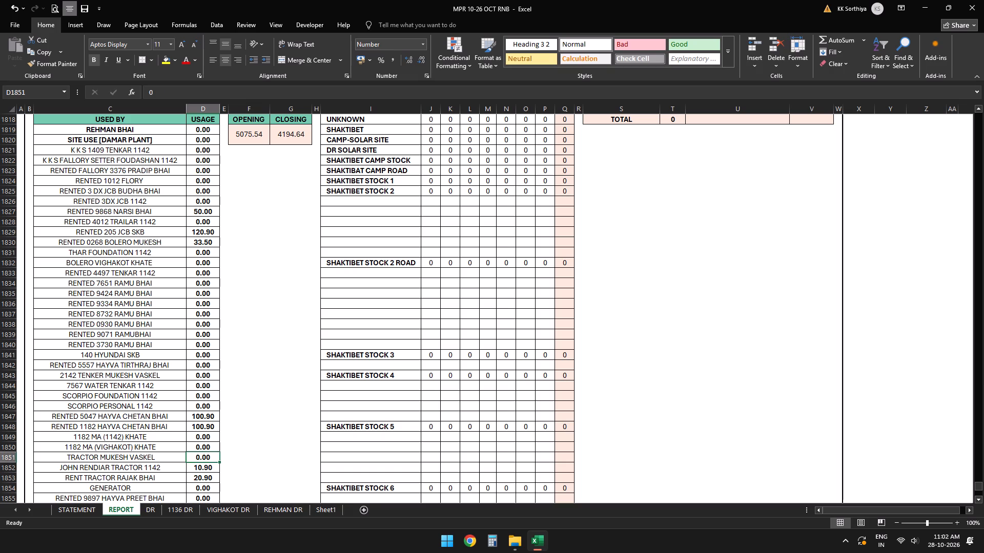
key(Down)
key(Up)
key(Up)
key(Up)
key(Up)
key(Up)
key(Up)
key(Up)
key(Up)
key(Up)
key(Up)
key(Up)
key(Up)
key(Up)
key(Up)
key(Up)
key(Up)
key(Up)
key(Up)
key(Up)
key(Up)
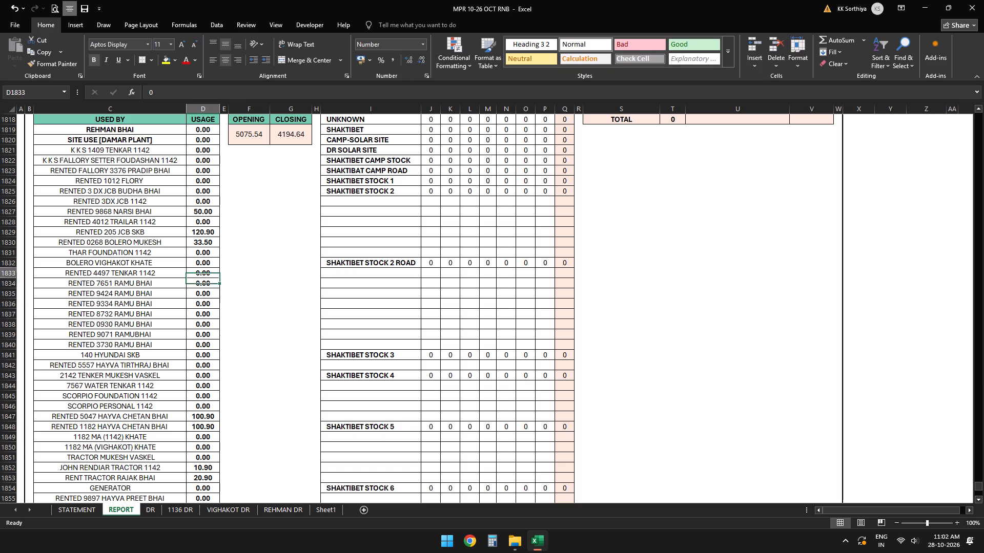
key(Up)
key(Up)
key(Up)
key(Up)
key(Up)
key(Up)
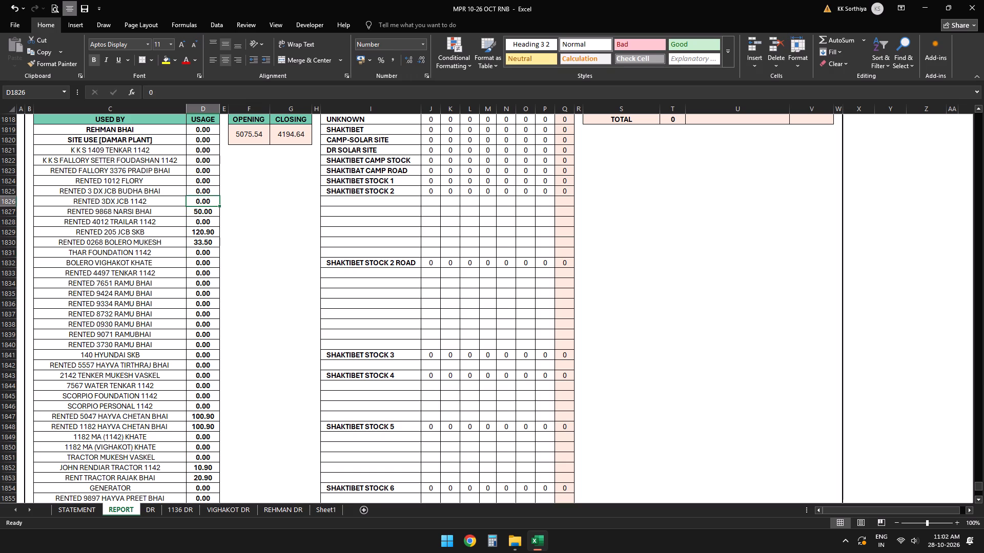
key(2)
key(BackSpace)
text(32.)
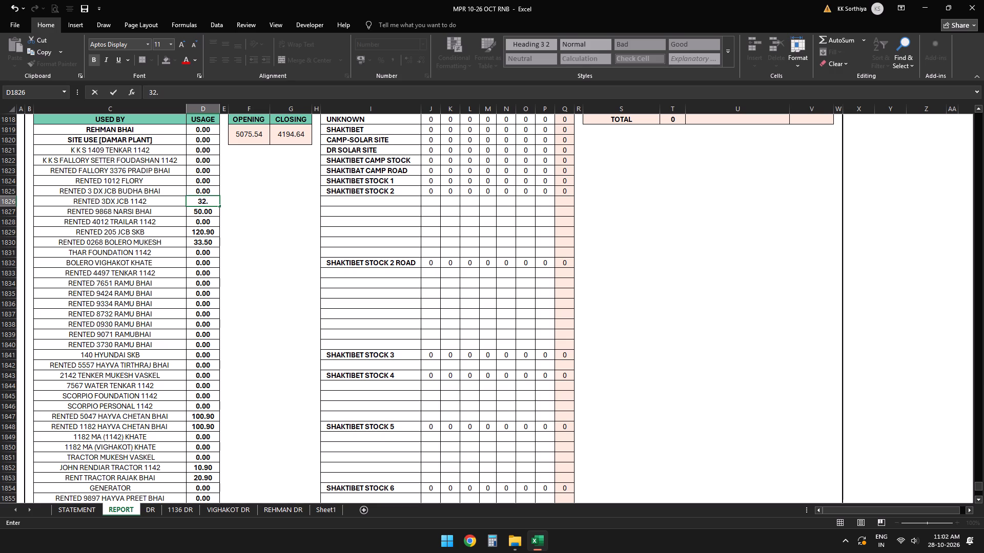
key(9)
key(Down)
key(Up)
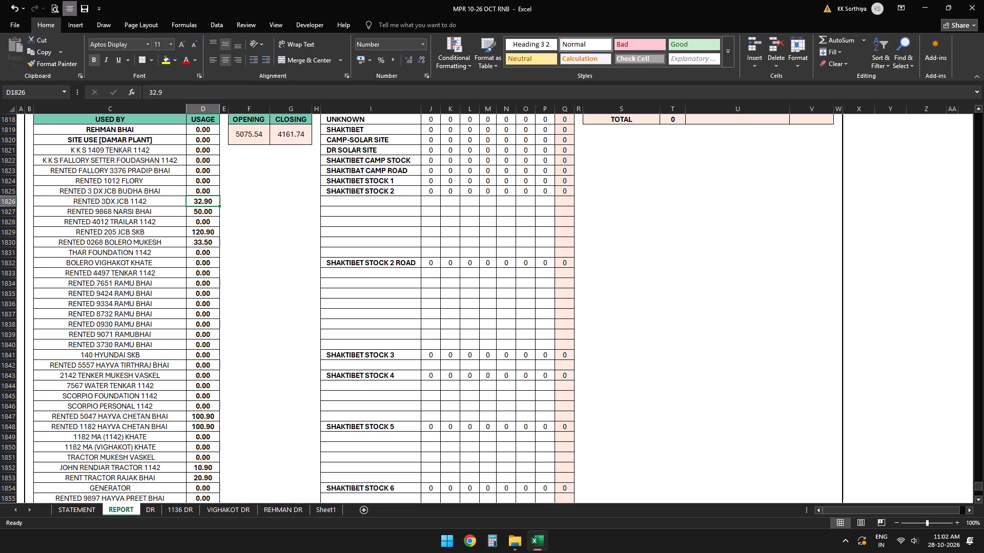
key(Up)
key(Up)
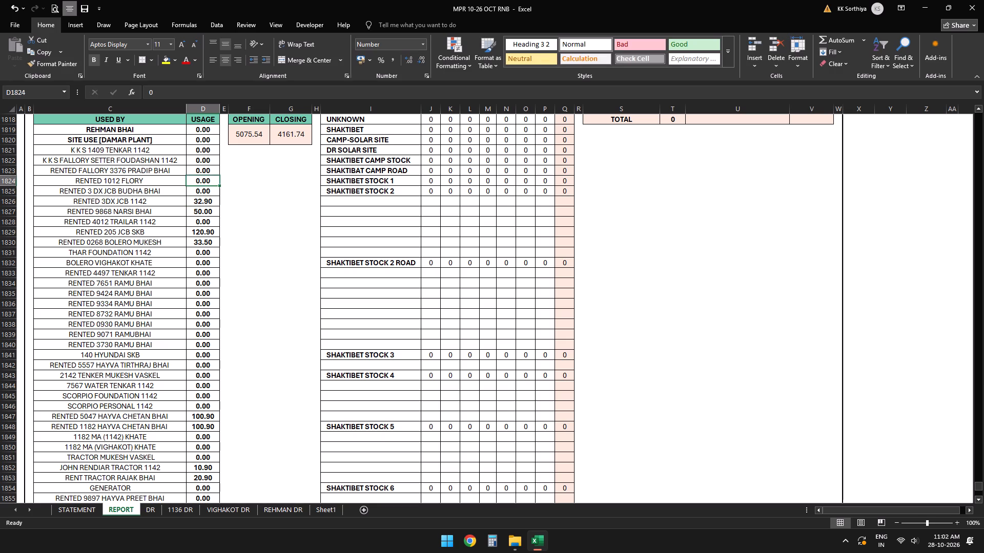
key(Up)
key(Up)
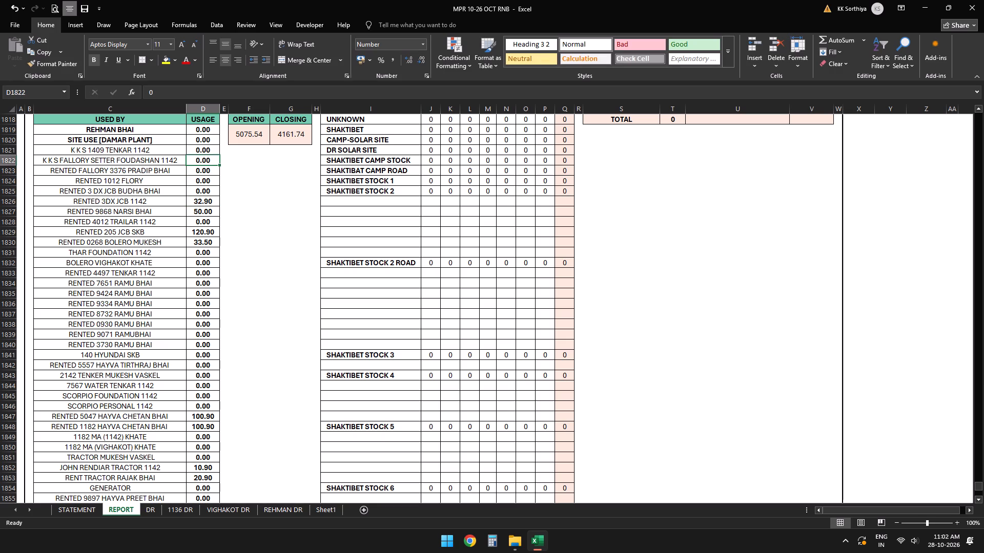
text(60.9)
key(Down)
key(Up)
Save the workbook with the updated 25 October diesel usage.
key(ctrl+s)
key(ctrl+s)
Review the 25 October diesel block on REPORT, checking its date, the vehicle usage entries and the usage TOTAL.
scroll(496, 186, up, 2)
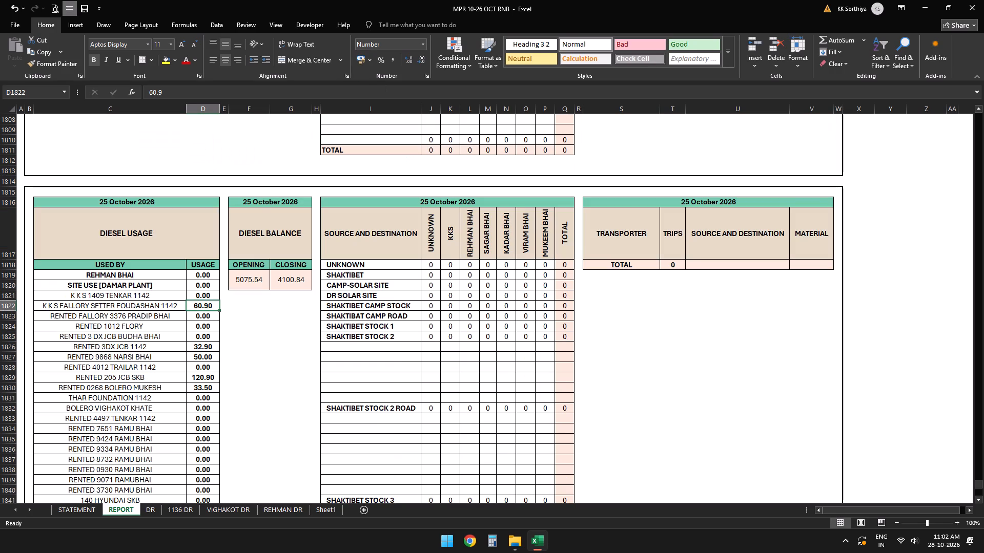
click(152, 197)
scroll(198, 207, down, 6)
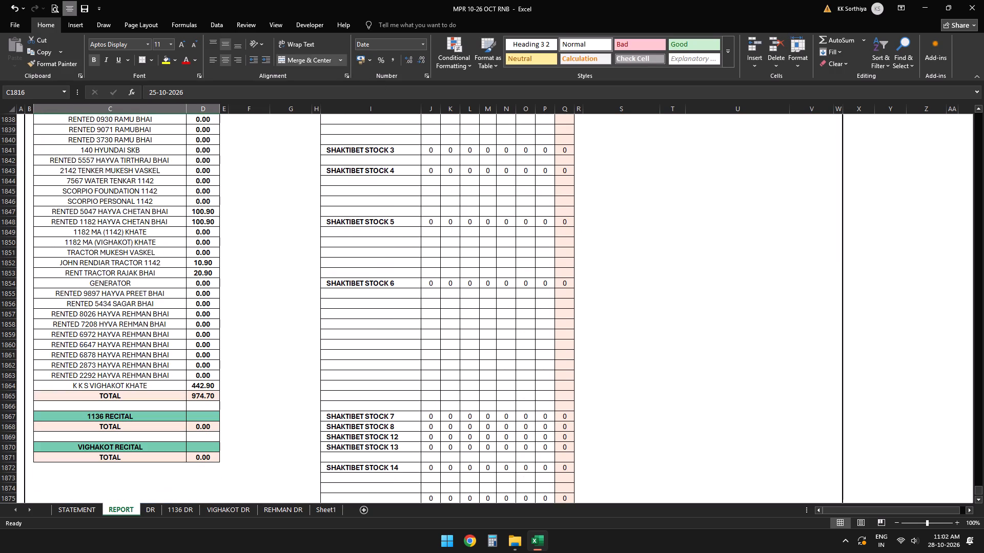
click(200, 211)
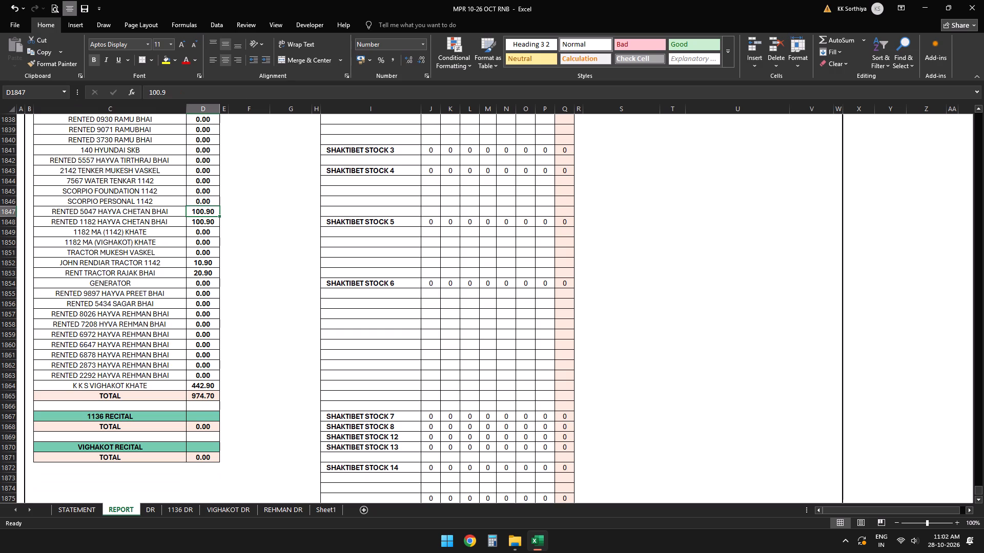
click(214, 397)
scroll(219, 359, up, 1)
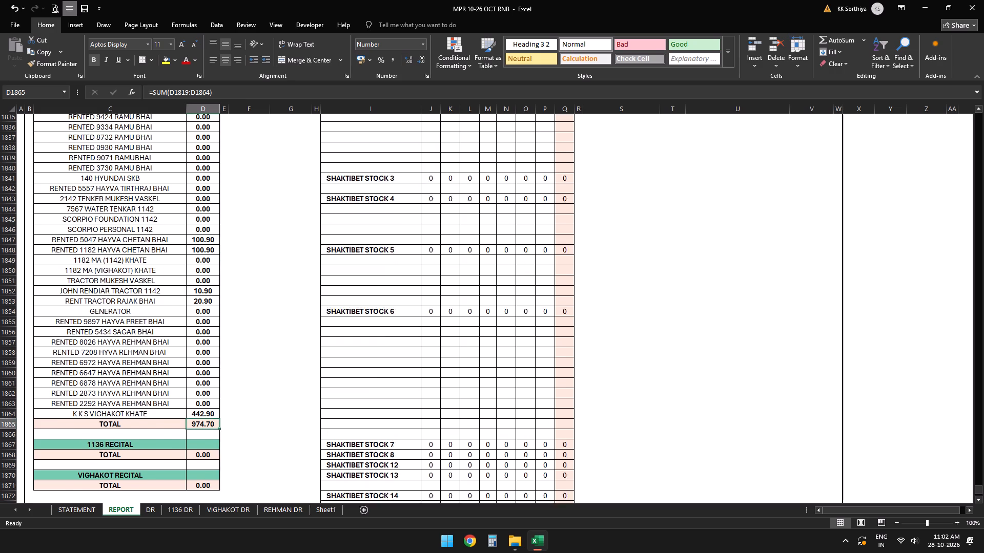
scroll(222, 357, up, 1)
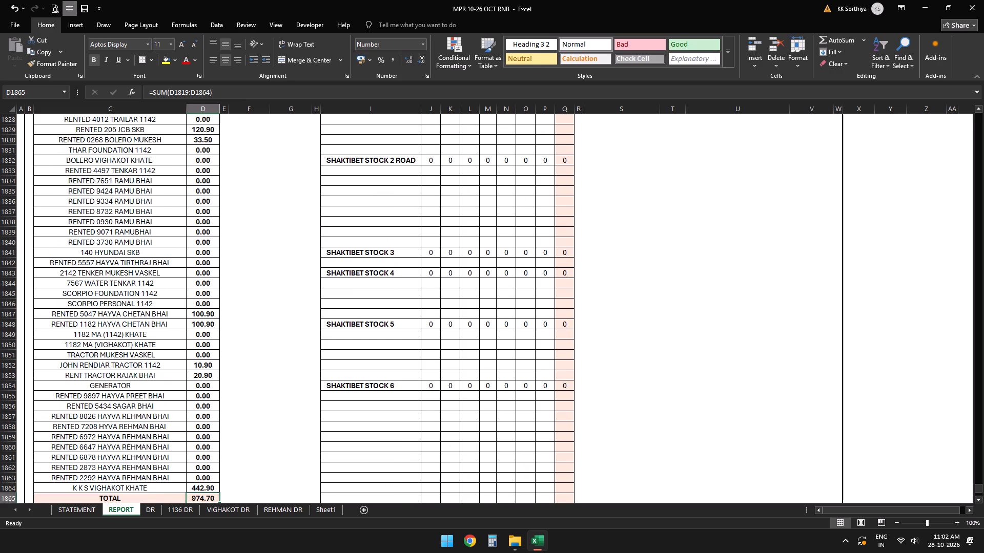
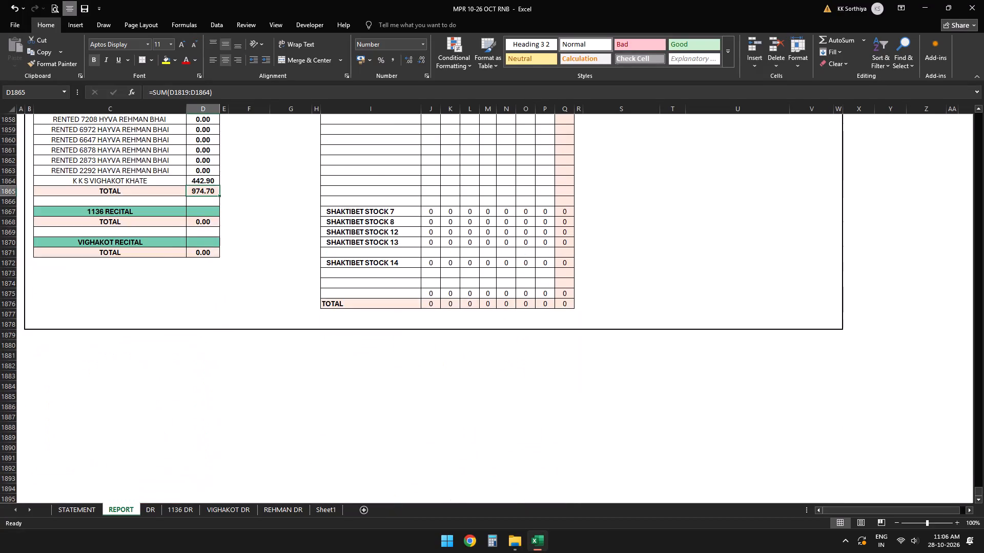
Copy the entire bordered 25 October 2026 block on REPORT, B1815 through W1878, including its diesel, source and transporter tables.
scroll(22, 320, up, 12)
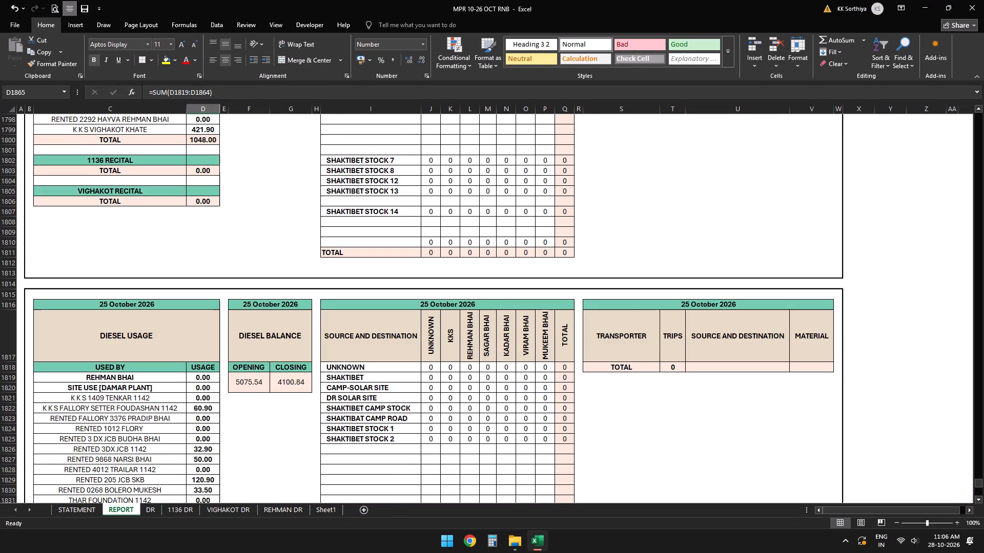
click(16, 291)
click(33, 292)
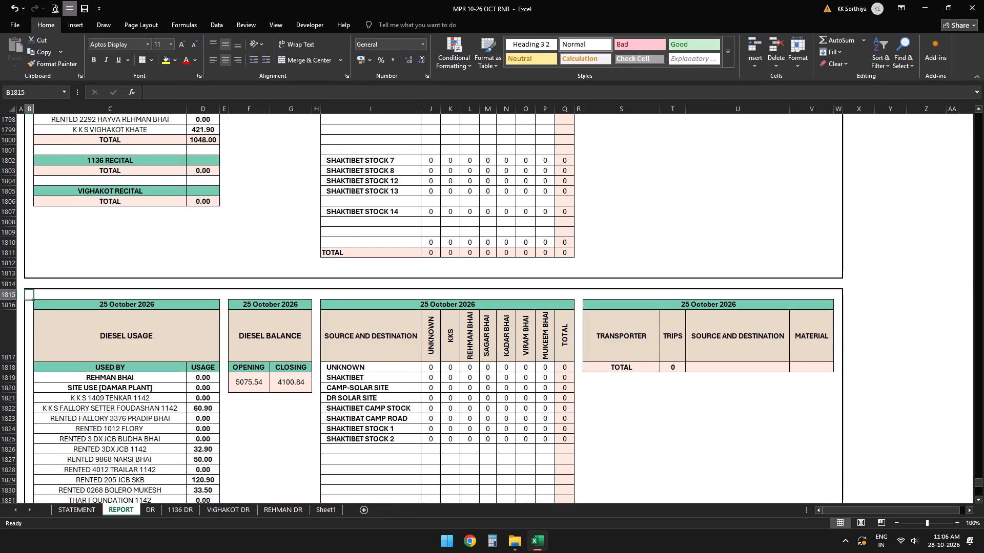
key(shift+Right)
key(shift+Right)
key(shift+Right)
key(shift+Right)
key(shift+Right)
key(shift+Right)
key(shift+Right)
key(shift+Right)
key(shift+Right)
key(shift+Right)
key(shift+Right)
key(shift+Right)
key(shift+Right)
key(shift+Right)
key(shift+Right)
key(shift+Right)
key(shift+Right)
key(shift+Right)
key(shift+Right)
key(shift+Right)
key(shift+Right)
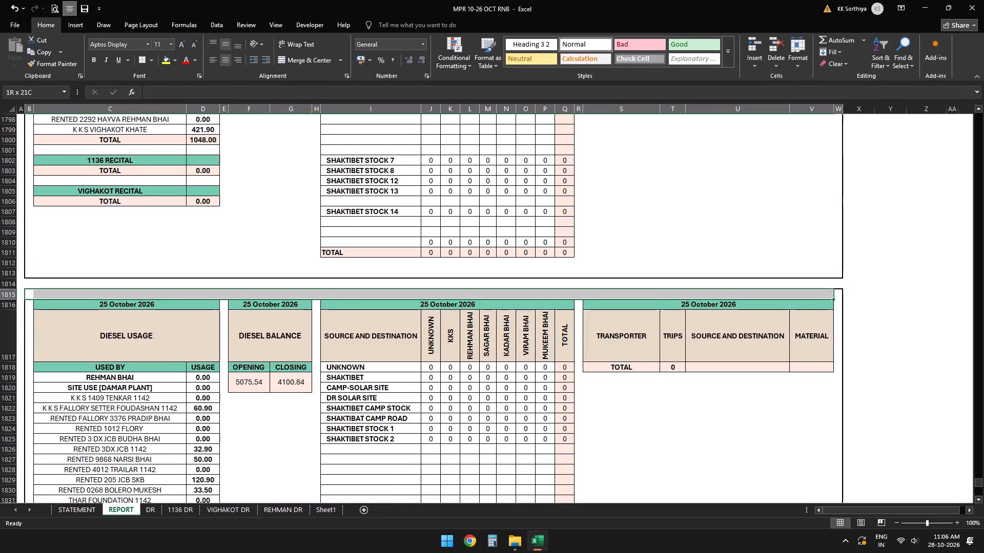
key(shift+Down)
key(shift+Down)
key(shift+Down)
key(shift+Down)
key(shift+Down)
key(shift+Down)
key(shift+Down)
key(shift+Down)
key(shift+Up)
key(shift+Up)
key(shift+Up)
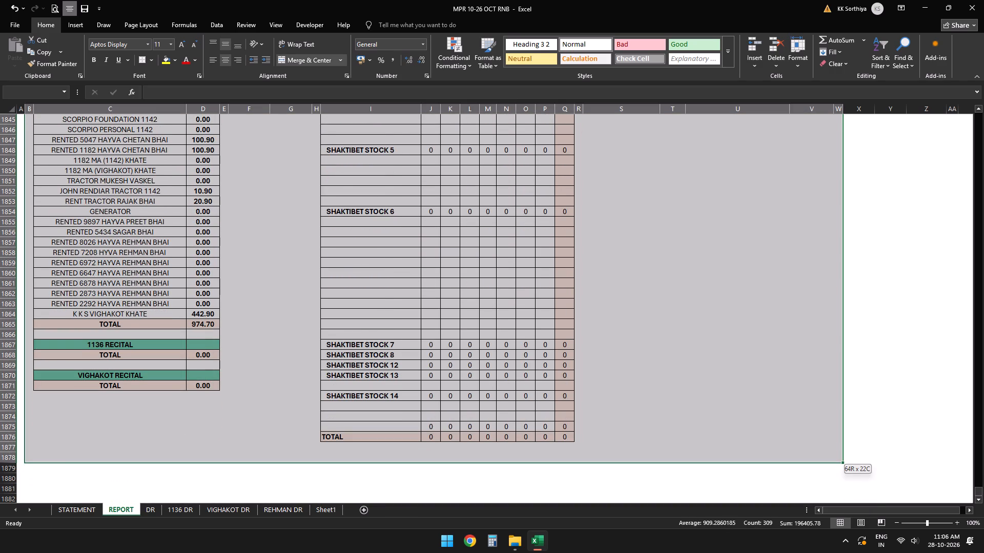
key(ctrl+c)
Paste the copied day block at B1880, leaving one blank row below the 25 October block.
key(Down)
key(Down)
key(Down)
key(Down)
key(Down)
key(Down)
key(Down)
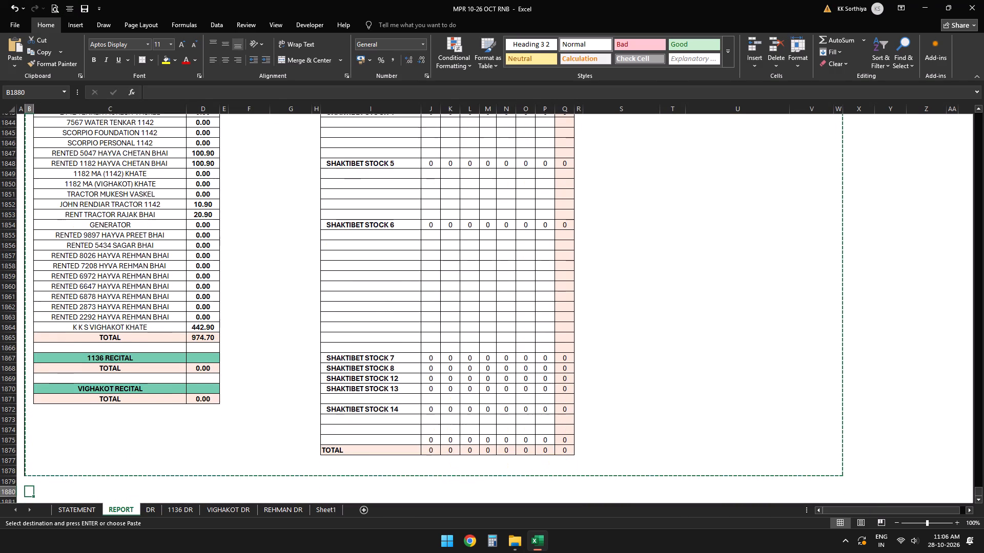
key(Down)
key(Up)
key(Up)
key(Down)
key(ctrl+v)
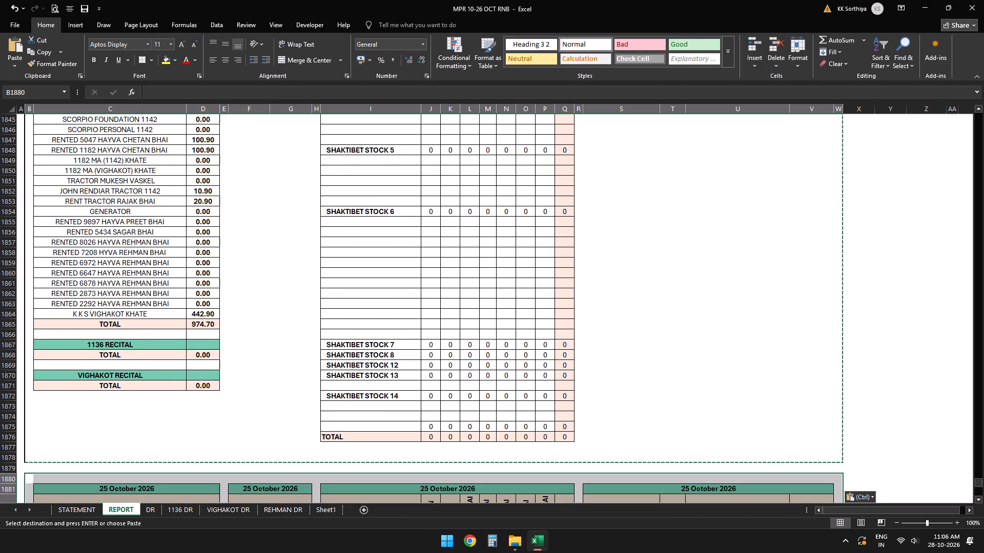
Set the date above DIESEL USAGE in the pasted block to 26-10.
scroll(0, 311, down, 1)
click(120, 433)
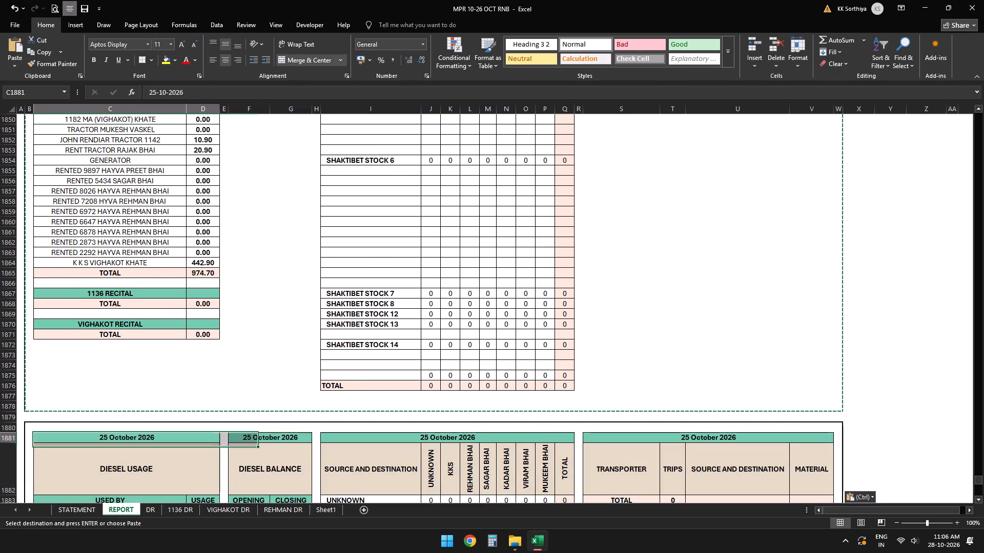
text(26-10)
key(Down)
key(Up)
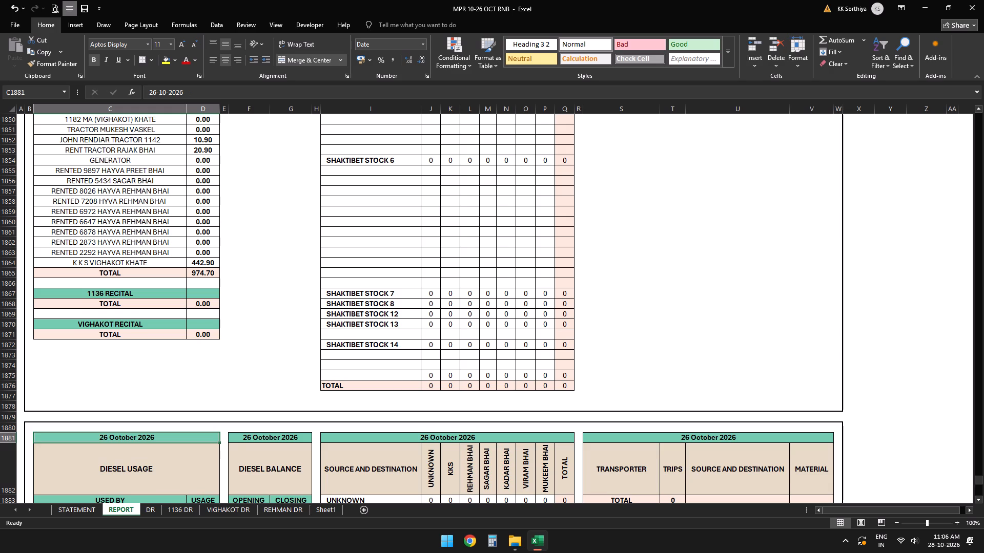
Set the 26 October opening diesel balance to 4100.84.
scroll(131, 436, down, 2)
click(256, 418)
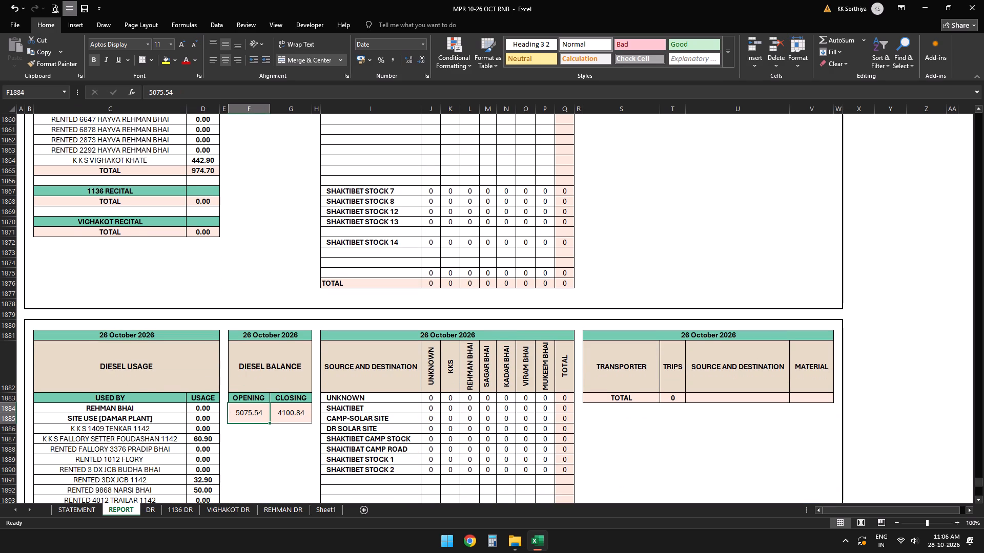
text(4100.84)
key(Down)
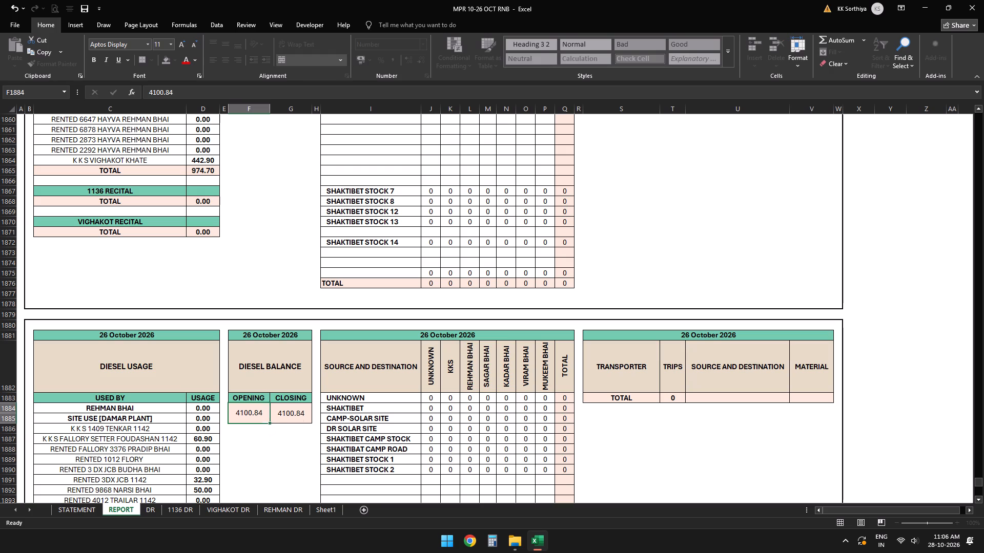
Set the 26 October usage to 0 for K K S FALLORY SETTER FOUDASHAN 1142, RENTED 3DX JCB 1142 and RENTED 9868 NARSI BHAI.
key(Up)
key(Left)
key(Left)
key(Down)
key(Down)
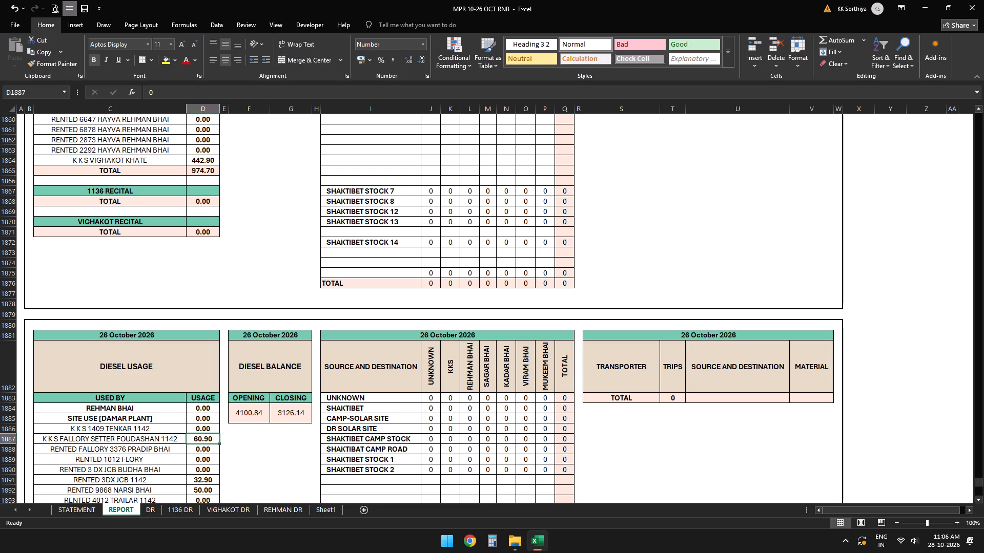
key(0)
key(Down)
key(Down)
key(Down)
key(Down)
key(0)
key(Down)
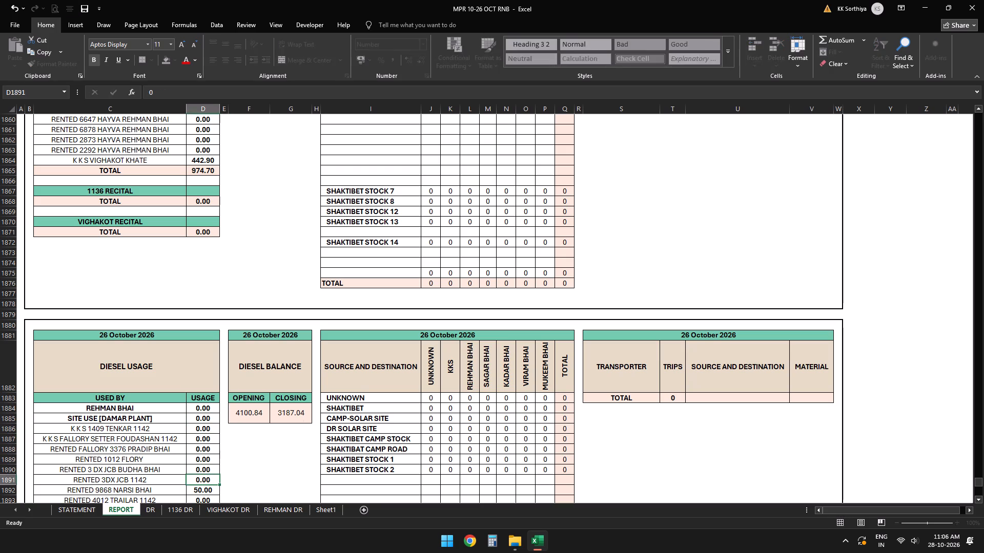
key(0)
key(Down)
key(Left)
key(Down)
key(Down)
key(Right)
key(Up)
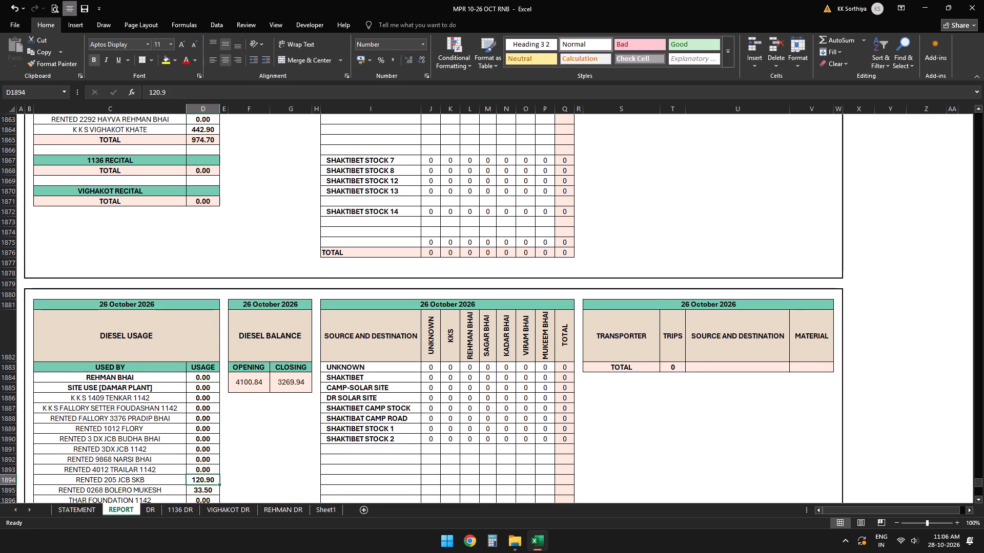
key(0)
key(Down)
key(0)
key(Down)
key(Down)
key(Down)
key(Down)
key(Down)
key(Down)
key(Down)
key(Down)
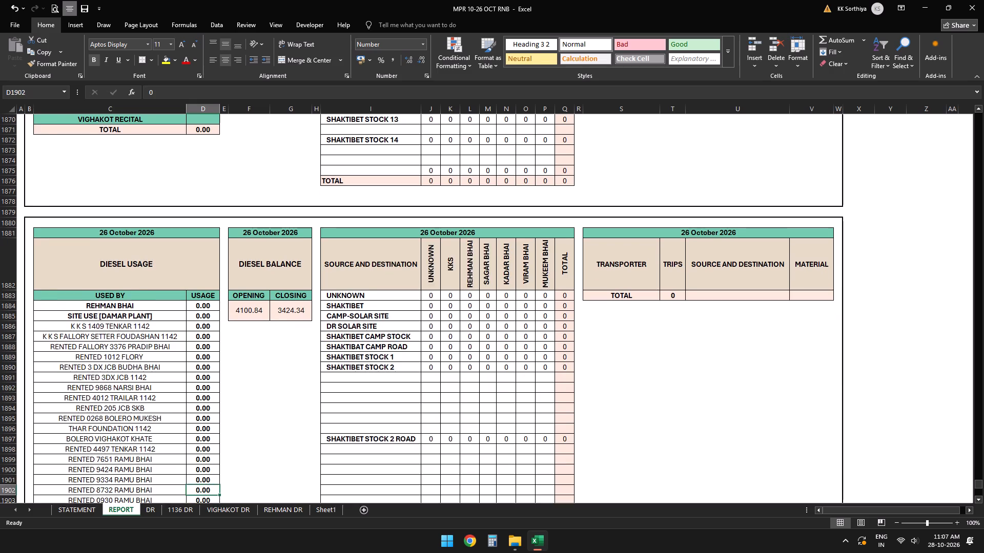
key(Down)
key(Down)
key(Down)
key(Down)
key(Down)
key(Down)
key(Down)
key(Down)
key(Down)
key(Down)
key(Down)
key(Down)
key(Up)
key(Up)
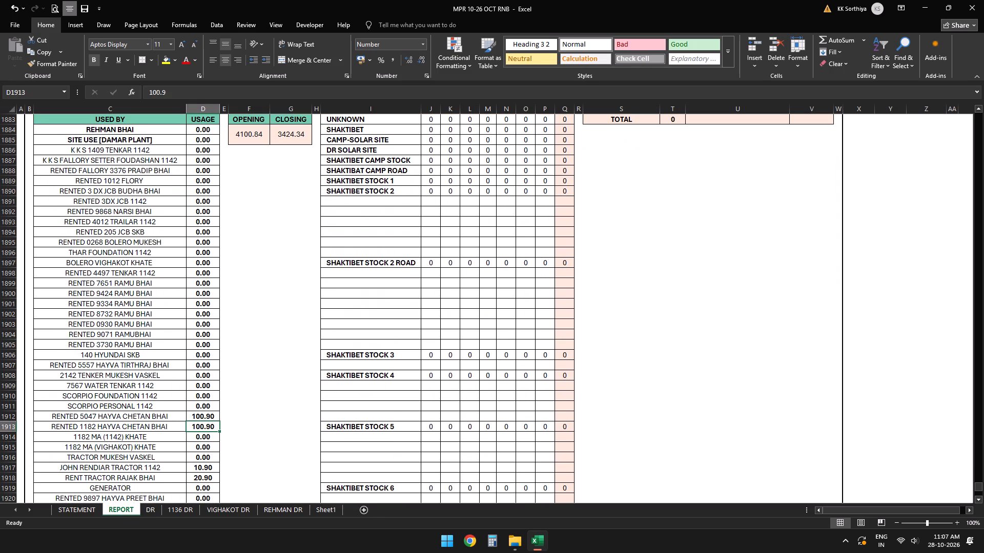
key(Up)
key(0)
key(Down)
key(0)
key(Down)
key(Down)
key(Down)
key(Down)
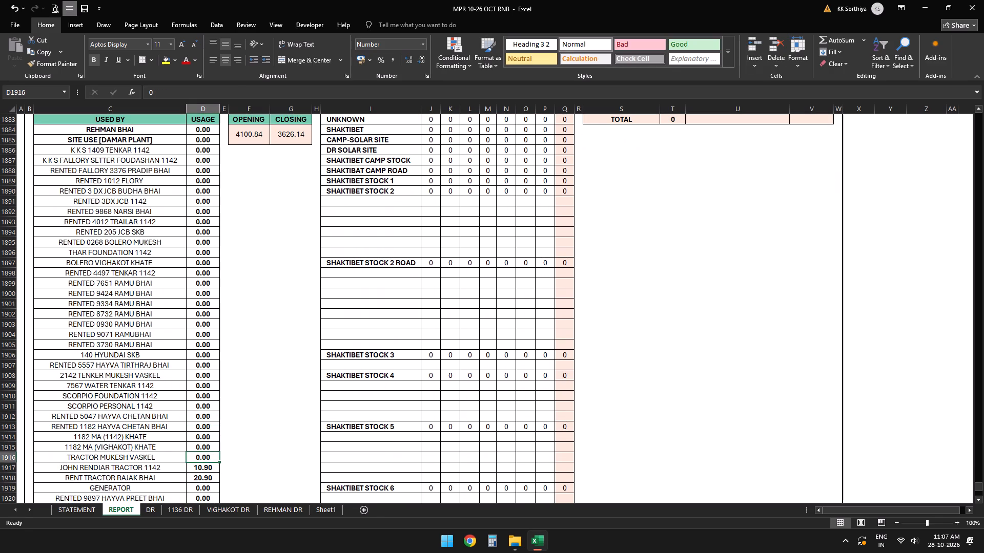
key(0)
key(Down)
key(0)
key(Down)
Set the 26 October diesel usage to 0 for K K S VIGHAKOT KHATE.
key(Down)
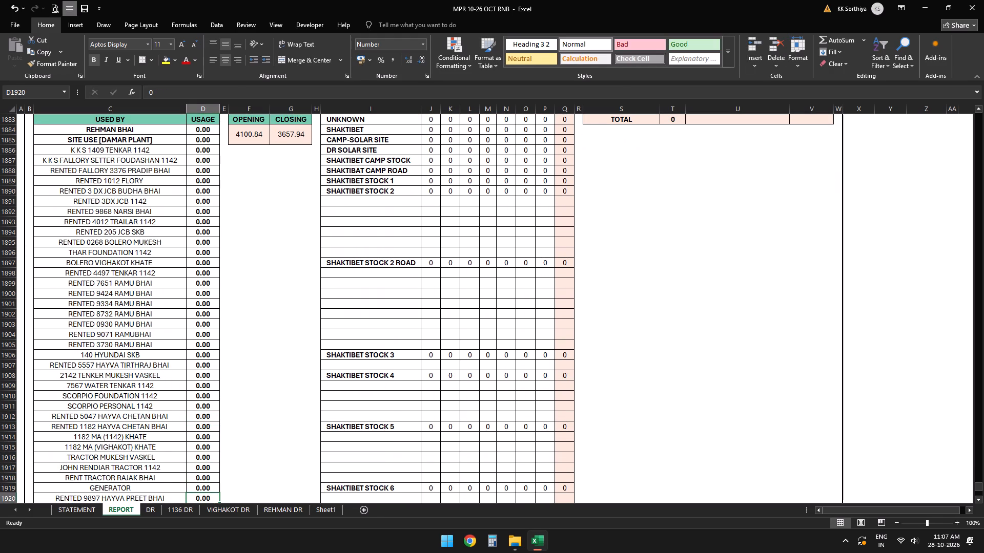
key(Down)
key(Down)
key(Down)
key(Down)
key(Down)
key(Down)
key(Down)
key(Down)
key(Down)
key(Down)
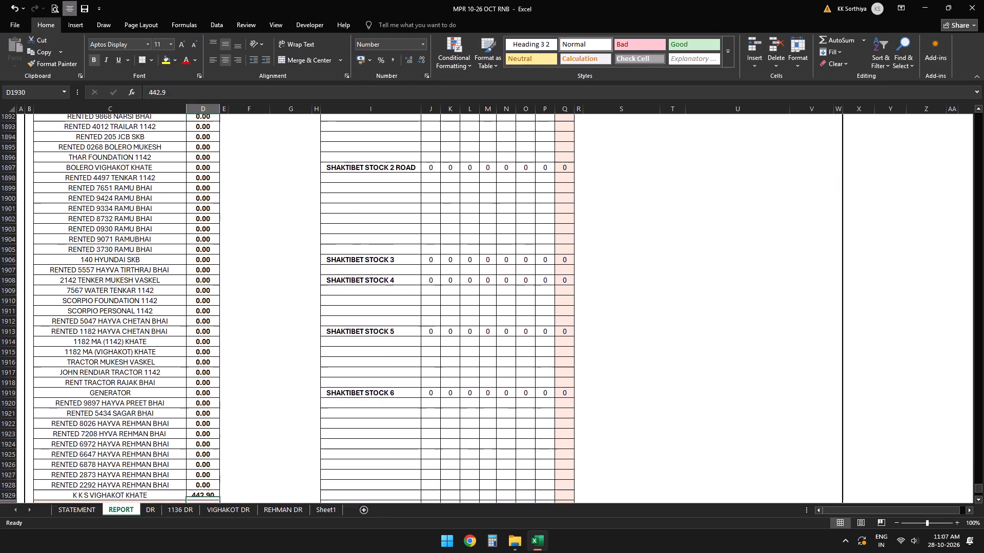
key(Down)
key(Down)
key(Down)
key(Up)
key(Up)
key(Up)
key(Up)
key(0)
Save the workbook with the new 26 October block and its cleared diesel usage.
key(Up)
key(Up)
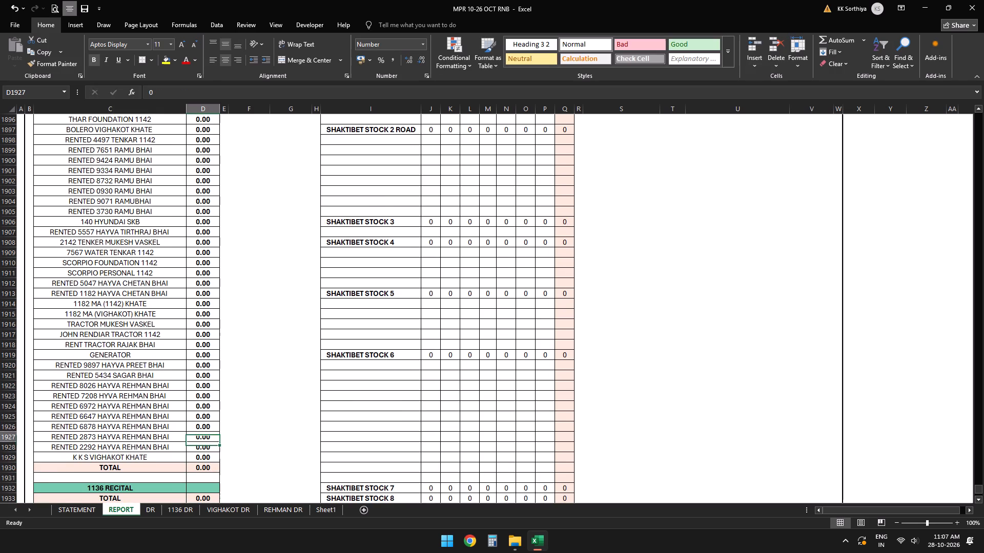
key(Up)
key(Up)
key(Up)
key(ctrl+s)
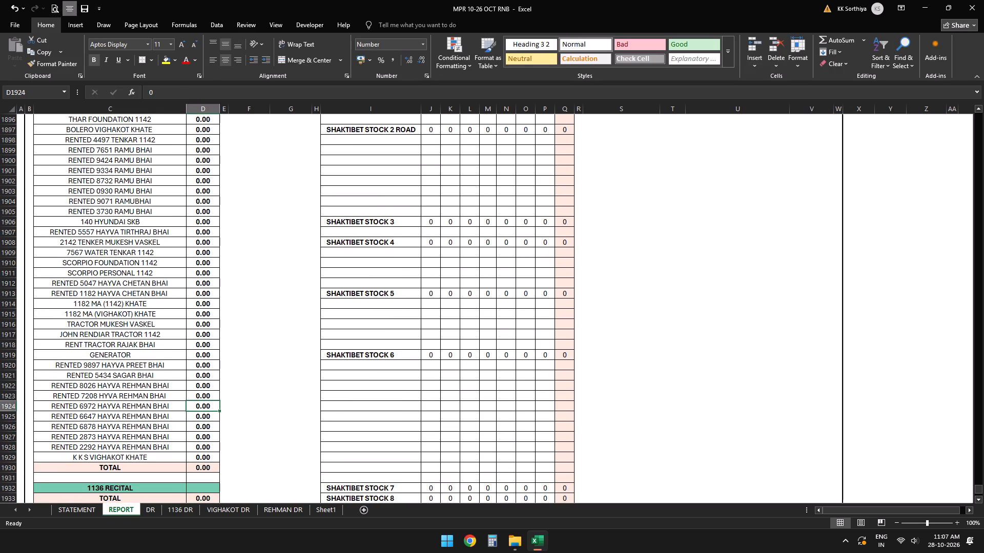
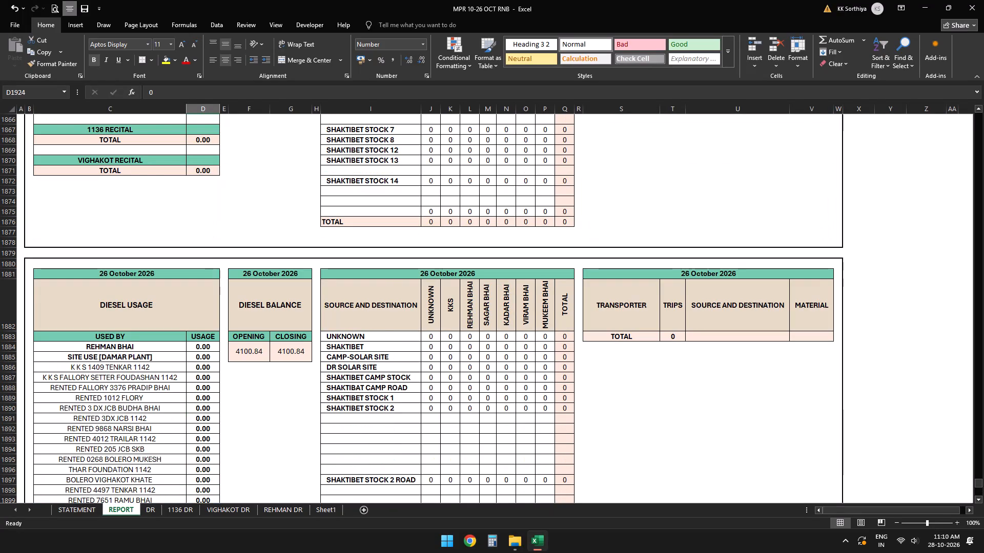
scroll(149, 300, up, 11)
scroll(149, 304, down, 10)
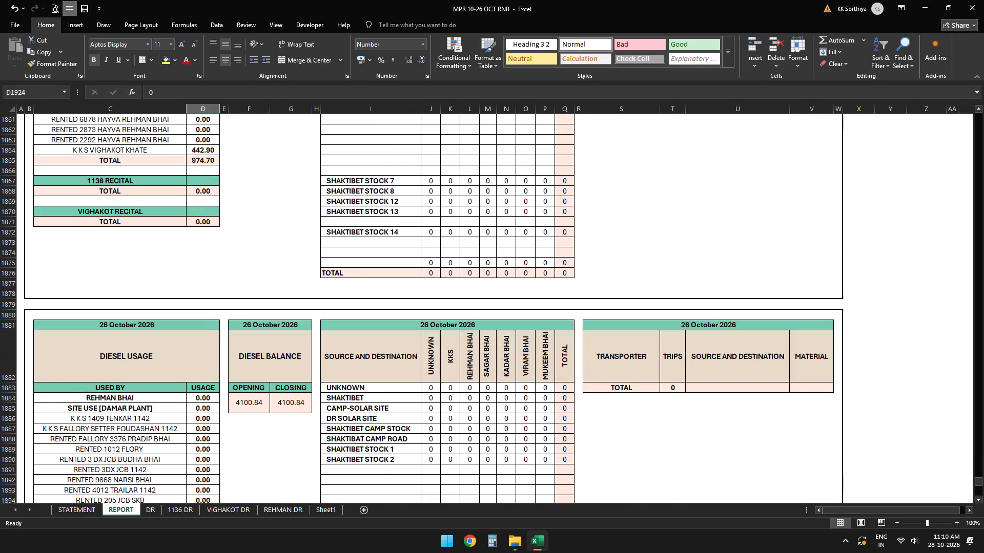
scroll(140, 307, down, 4)
scroll(140, 307, up, 1)
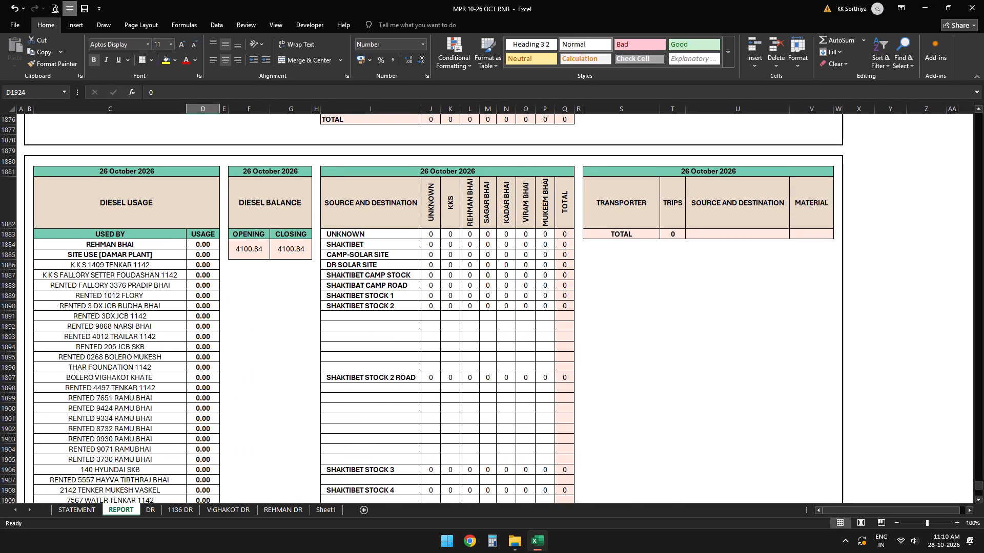
click(251, 245)
click(196, 298)
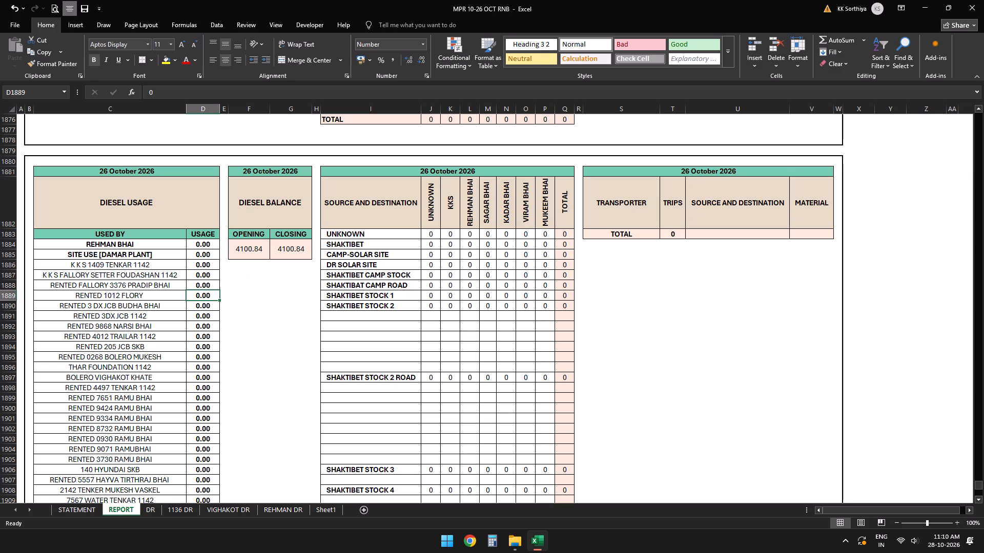
key(Down)
key(Down)
key(Down)
key(Down)
key(Down)
key(Down)
key(Down)
key(Down)
key(Down)
key(Down)
key(Down)
key(Down)
key(Down)
key(Down)
key(Down)
key(Down)
key(Down)
key(Down)
key(Down)
key(Down)
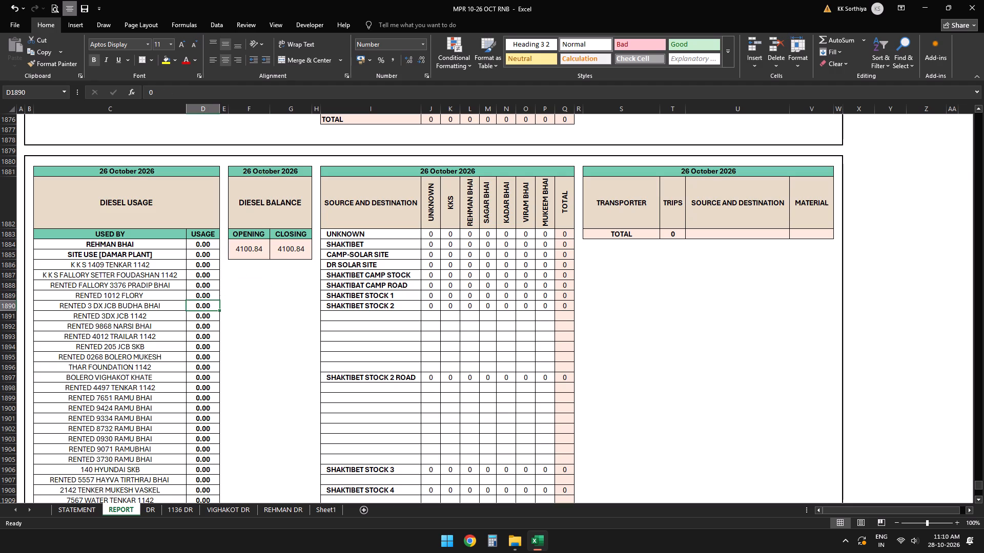
key(Up)
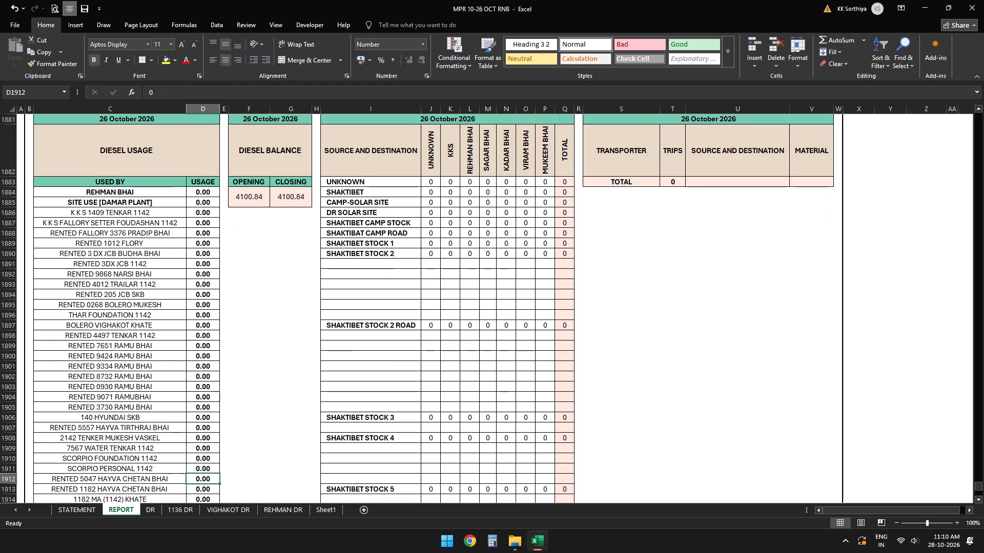
key(Down)
text(100.8)
key(Down)
key(Up)
key(Up)
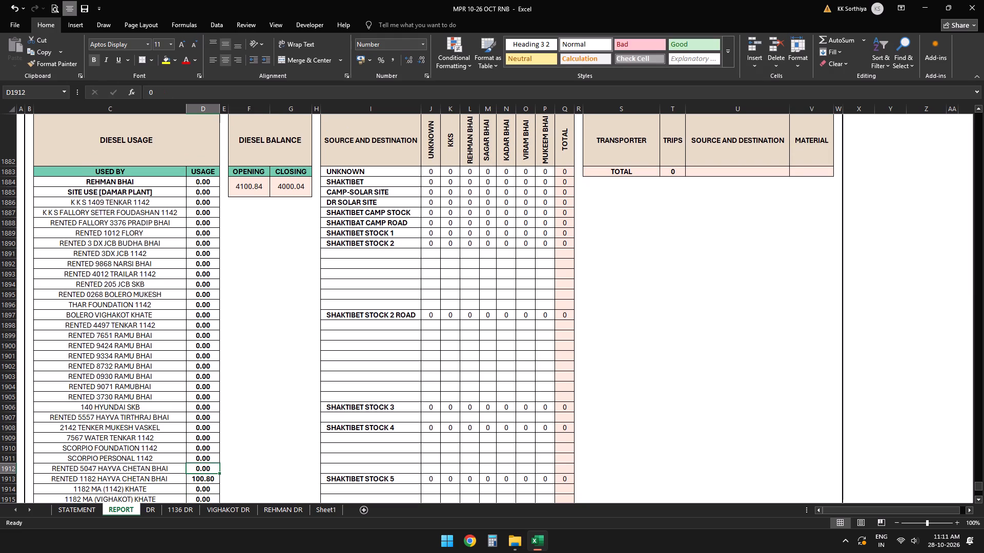
text(100.9)
key(Down)
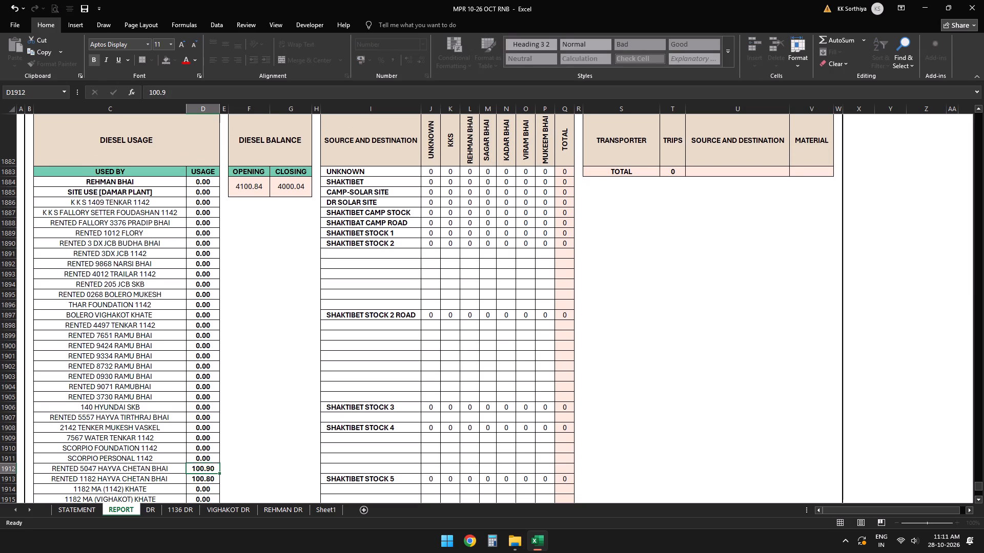
key(Up)
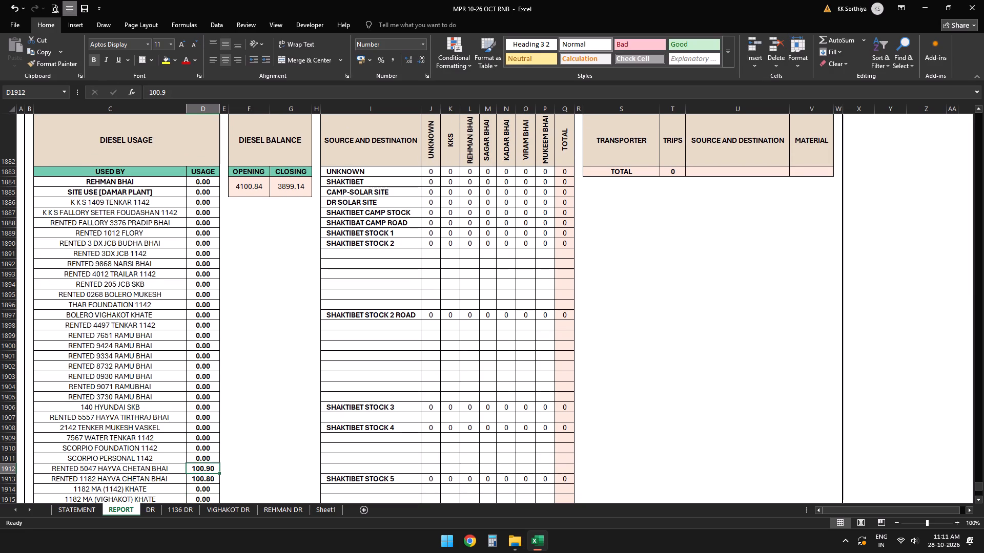
Enter 50 as the 26 October diesel usage for RENTED 205 JCB SKB and correct it to 56.
key(Up)
key(Up)
key(Up)
key(Up)
key(Up)
key(Up)
key(Up)
key(Up)
key(Up)
key(Up)
key(Up)
key(Up)
key(Up)
key(Up)
key(Up)
key(Up)
key(Up)
key(Up)
key(Up)
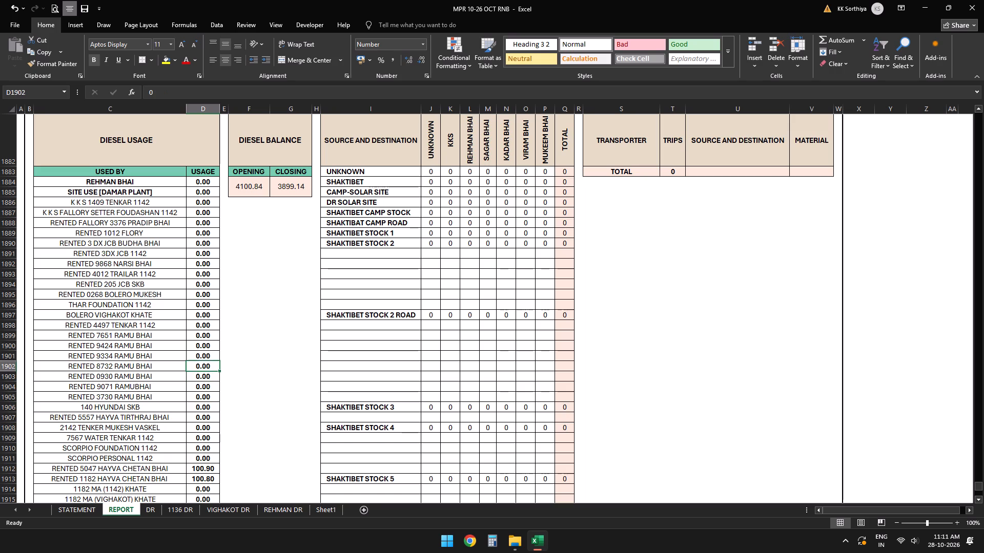
key(Down)
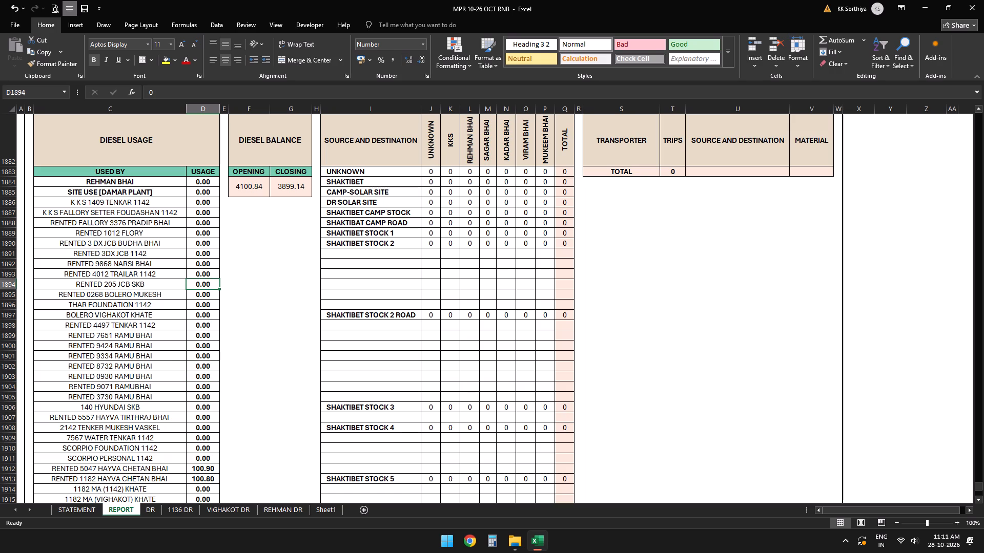
text(50)
key(Down)
key(Up)
key(Down)
key(Up)
text(56)
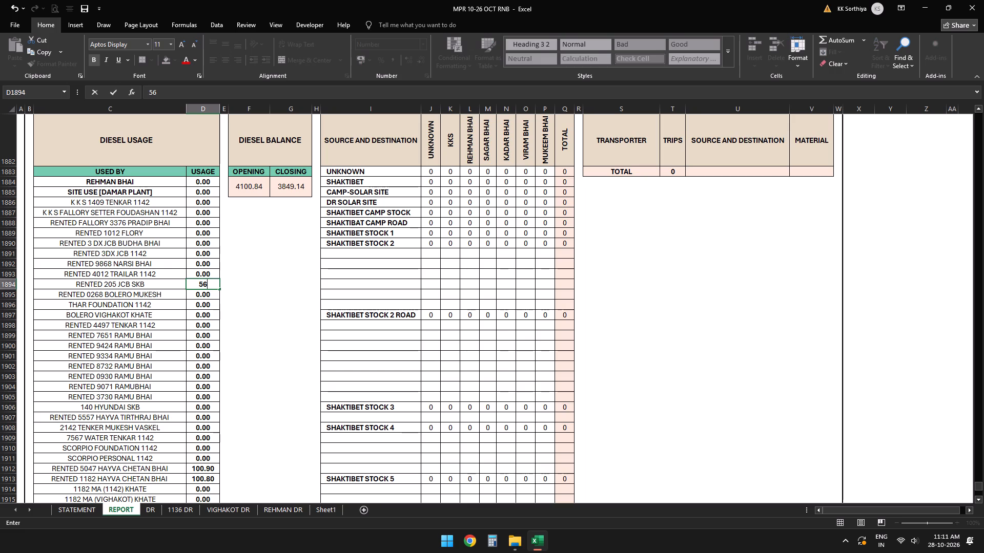
key(Down)
key(Up)
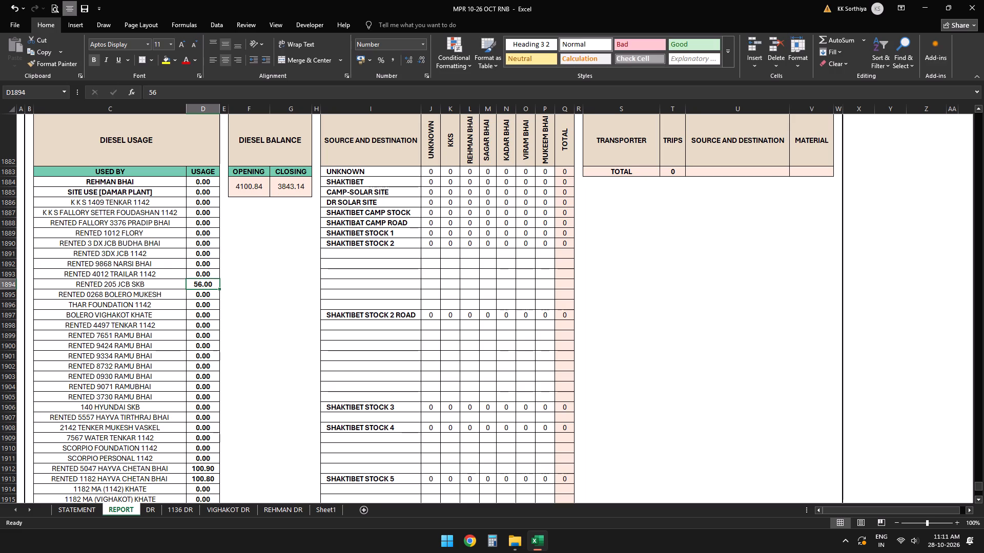
Set the 26 October diesel usage to 35.9 for RENTED 3DX JCB 1142.
key(Down)
key(Up)
key(Up)
key(Up)
key(Up)
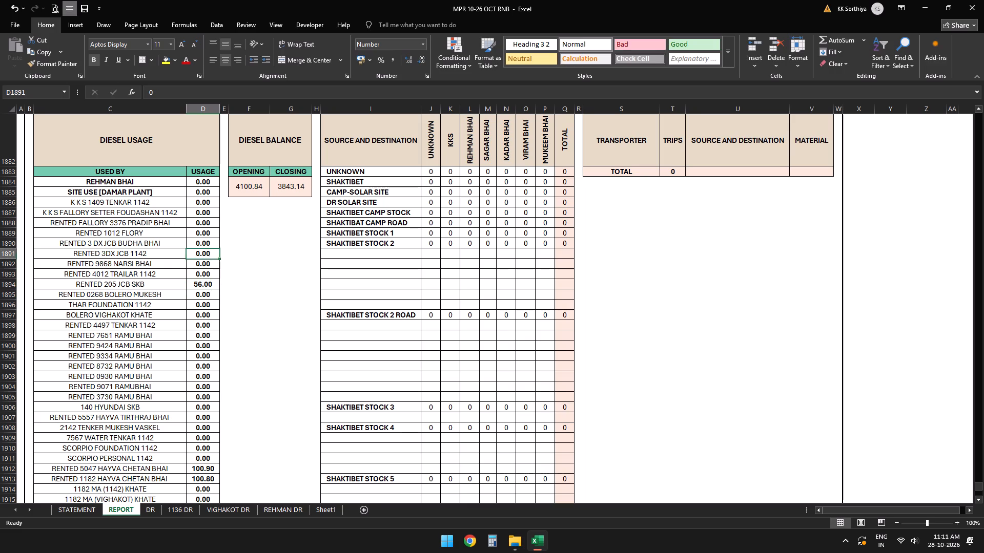
key(Up)
key(Up)
key(Up)
key(Down)
key(Down)
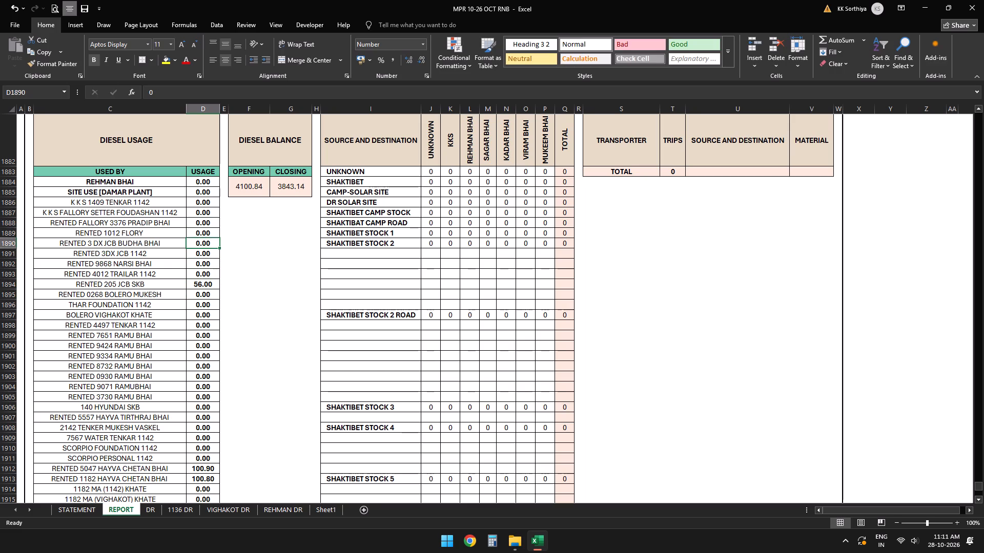
key(Down)
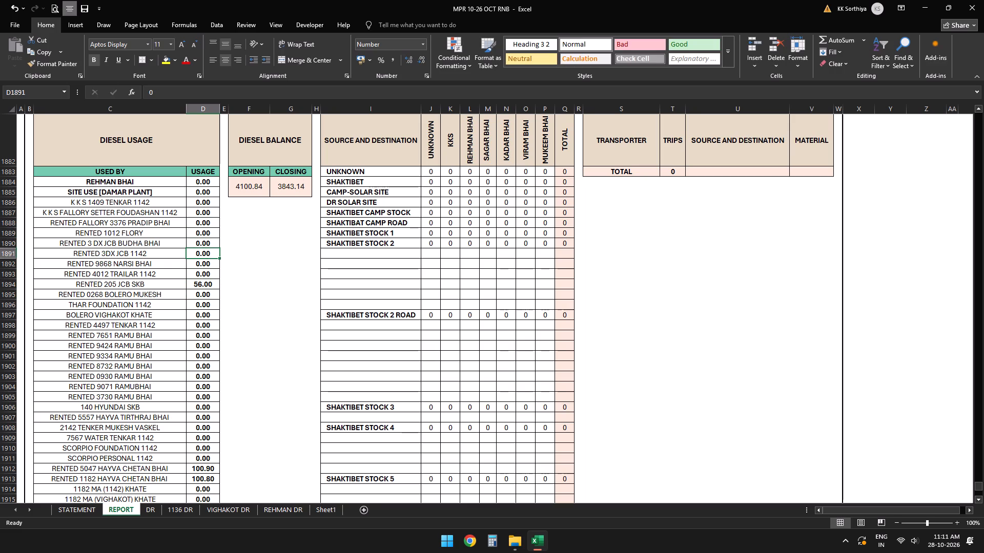
text(35.9)
key(Down)
key(Up)
key(Down)
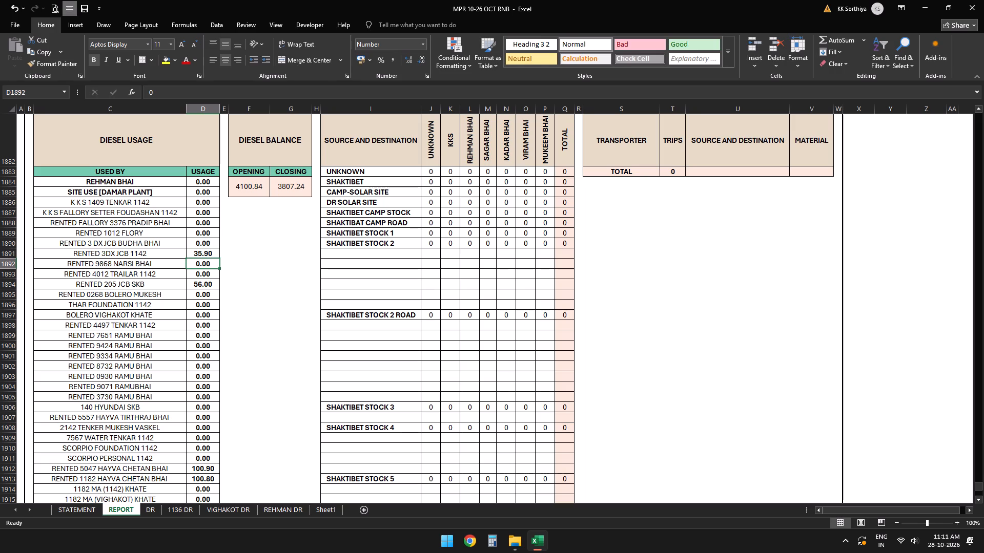
key(Up)
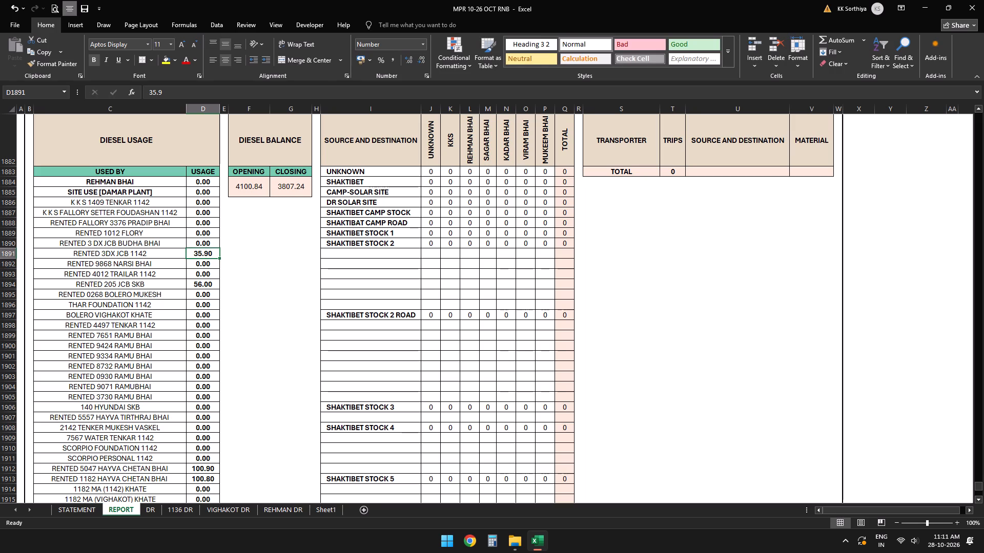
Look through the 26 October diesel usage list for the row that takes the next vehicle's entry.
key(Up)
key(Up)
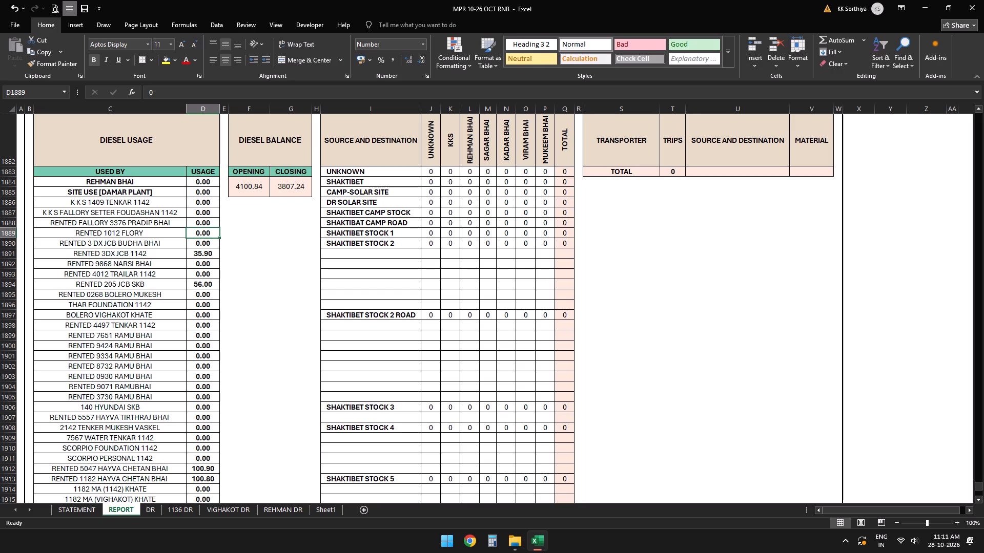
key(Down)
key(Down)
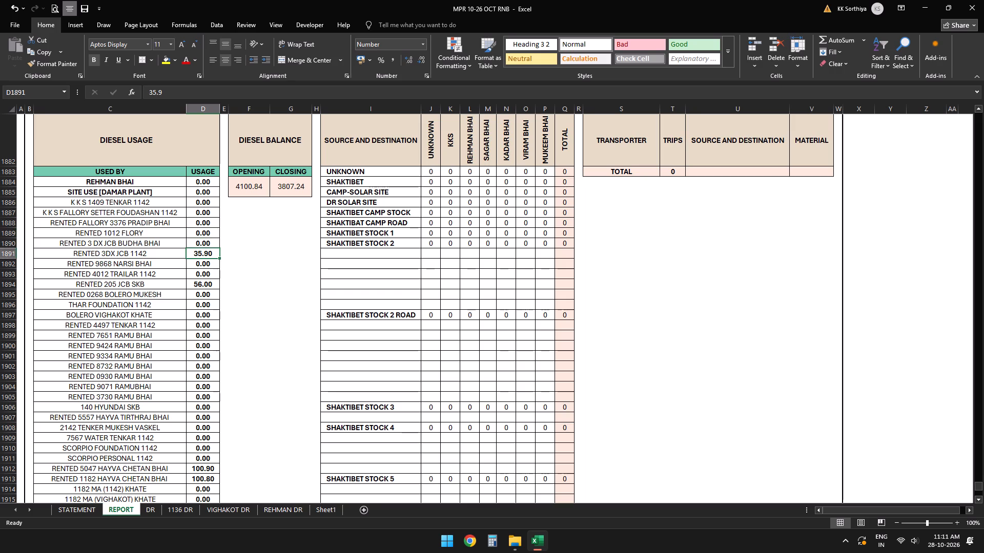
key(Down)
key(Down)
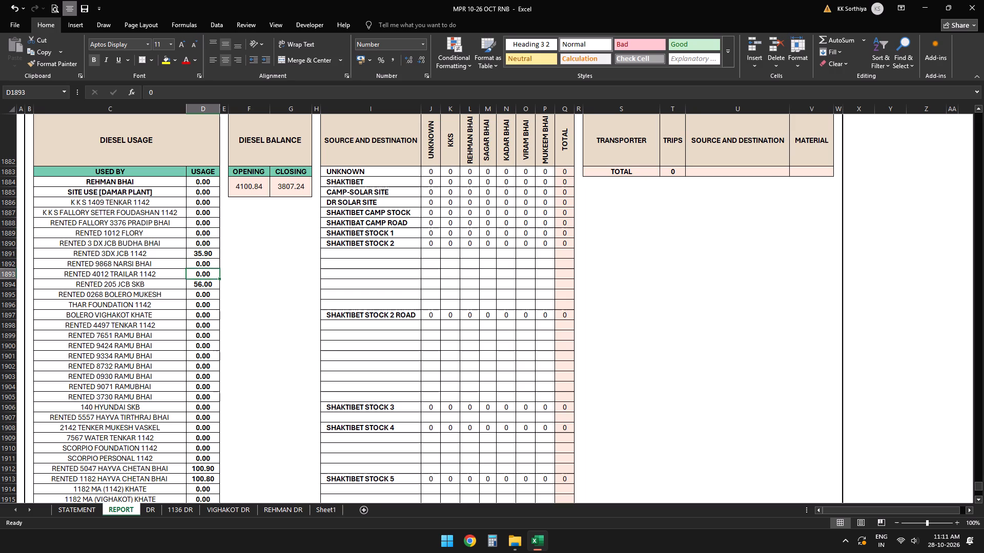
key(Down)
key(Down)
key(Down)
key(Down)
key(Up)
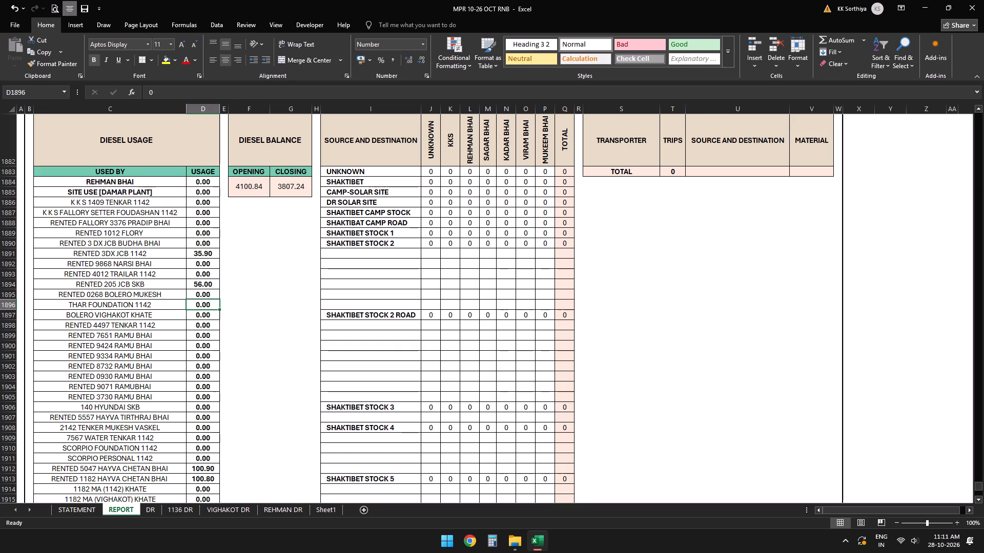
key(Down)
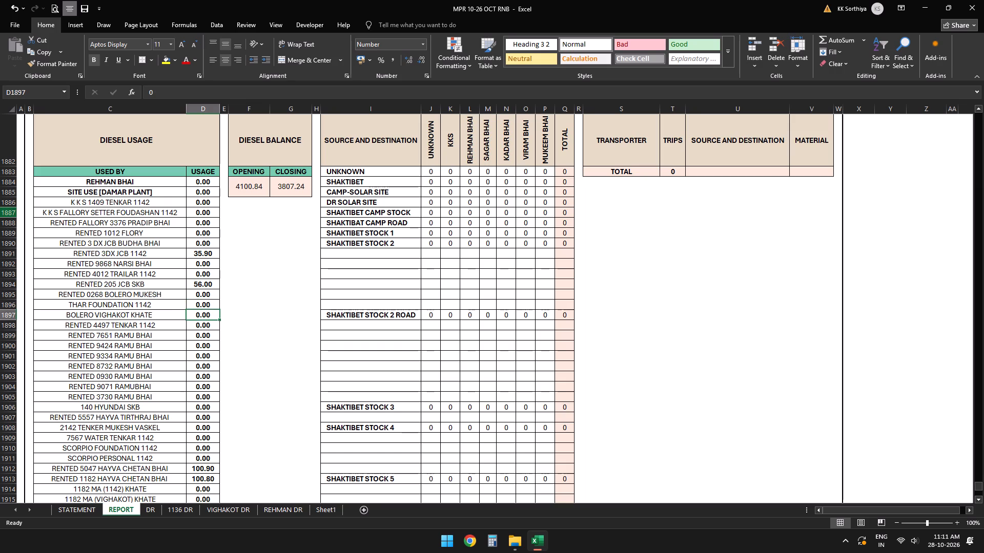
scroll(96, 291, down, 3)
scroll(94, 292, up, 3)
scroll(90, 296, down, 3)
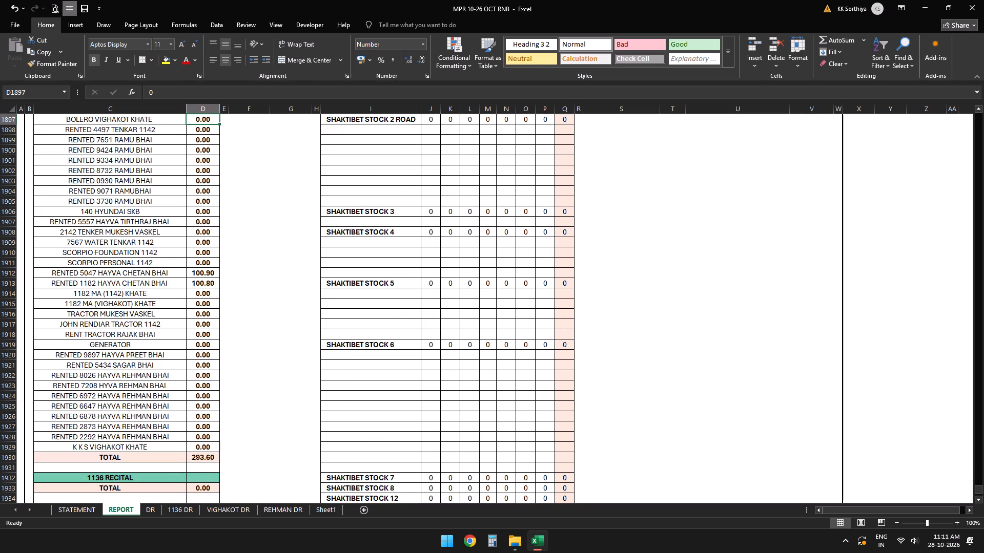
Replace the 2142 TENKER label in the 26 October diesel usage list with 9554 WATER TENKER 1142.
click(89, 232)
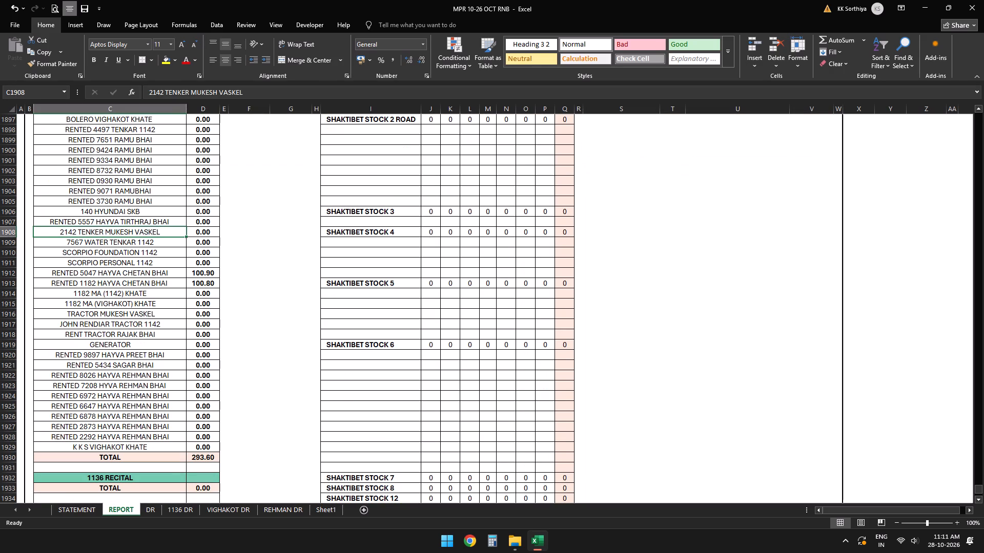
click(274, 91)
key(BackSpace)
key(BackSpace)
key(BackSpace)
key(BackSpace)
key(BackSpace)
key(BackSpace)
key(BackSpace)
key(BackSpace)
key(BackSpace)
key(BackSpace)
key(BackSpace)
key(BackSpace)
key(BackSpace)
key(BackSpace)
key(BackSpace)
key(BackSpace)
key(BackSpace)
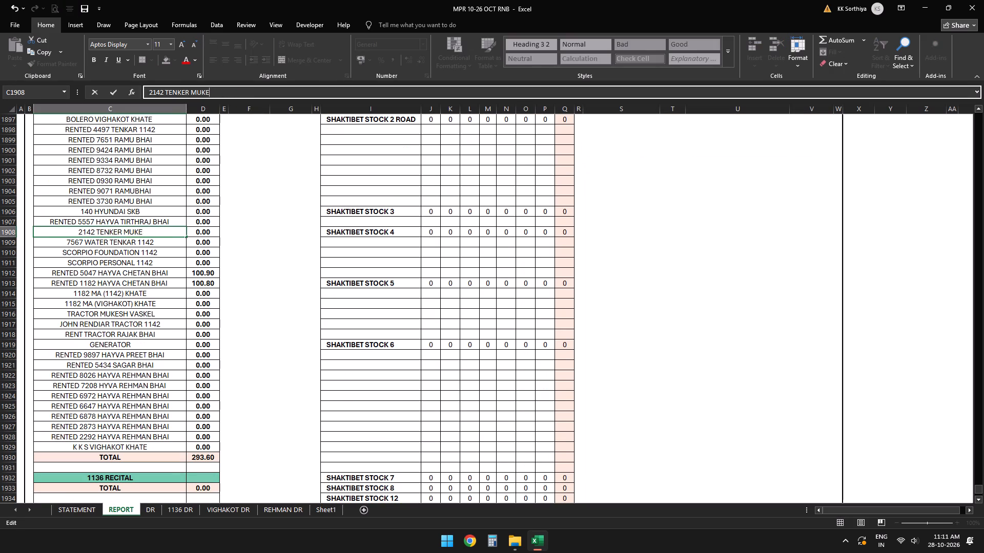
key(BackSpace)
key(bracketright)
key(BackSpace)
key(BackSpace)
key(BackSpace)
key(BackSpace)
key(BackSpace)
key(BackSpace)
key(BackSpace)
key(BackSpace)
key(BackSpace)
key(BackSpace)
key(BackSpace)
key(BackSpace)
key(BackSpace)
key(BackSpace)
key(BackSpace)
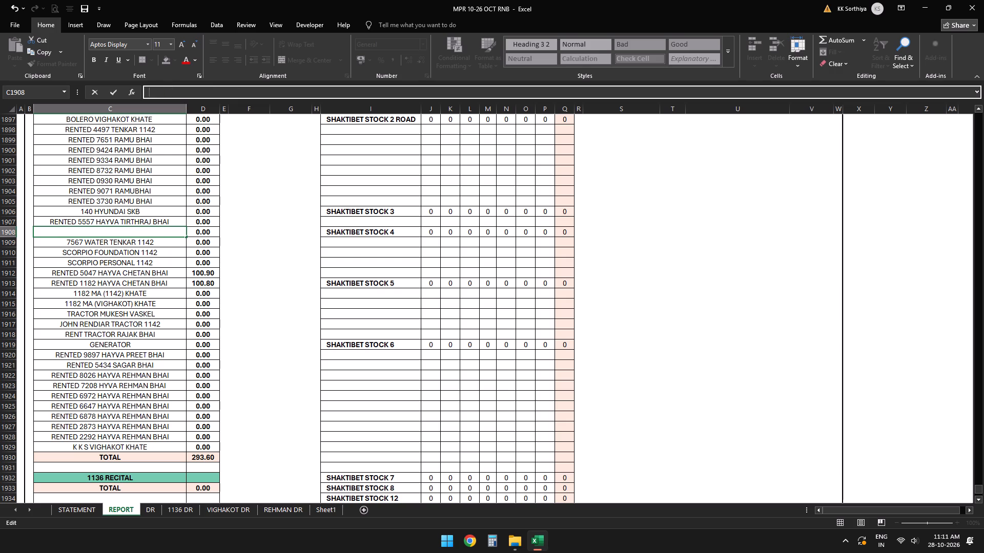
text(9554)
key(space)
text(WATER TENKERE)
key(space)
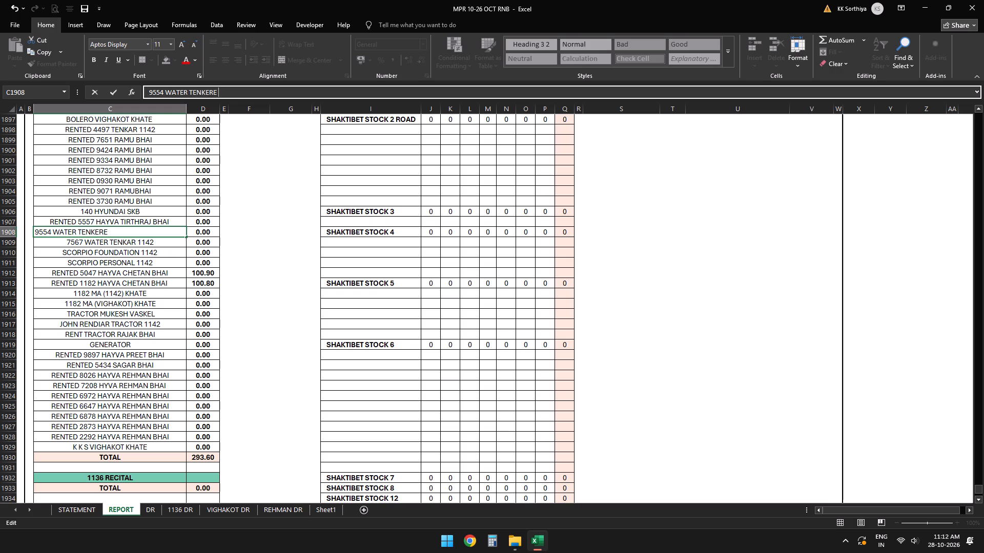
key(BackSpace)
key(BackSpace)
key(space)
text(1142)
key(Return)
Set the 26 October diesel usage to 110.9 for 9554 WATER TENKER 1142.
key(Up)
key(Right)
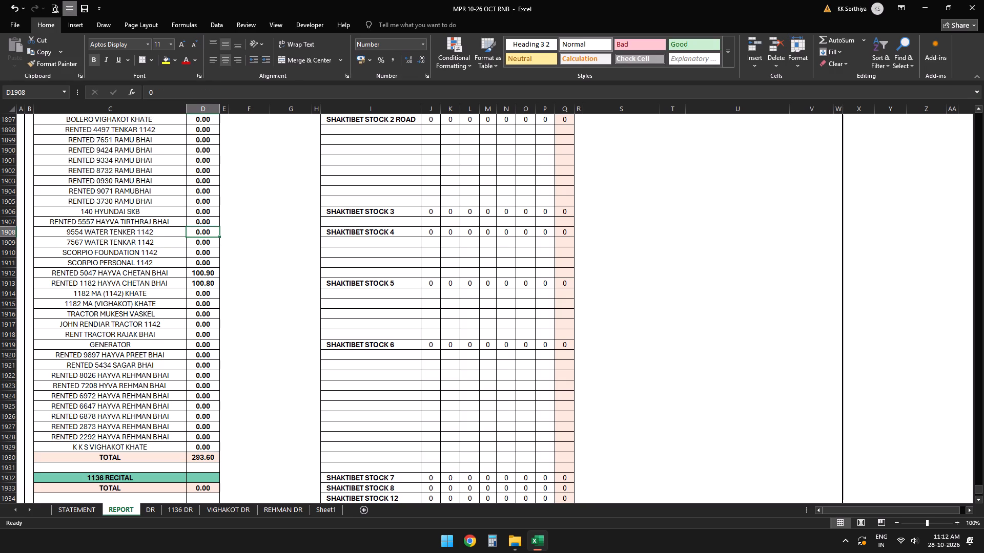
text(110.9)
key(Down)
key(Up)
Set the 26 October diesel usage to 61.9 for K K S FALLORY SETTER FOUDASHAN 1142.
key(Up)
key(Up)
key(Up)
key(Up)
key(Up)
key(Up)
key(Up)
key(Up)
key(Up)
key(Up)
key(Up)
key(Up)
key(Up)
key(Up)
key(Up)
key(Up)
key(Up)
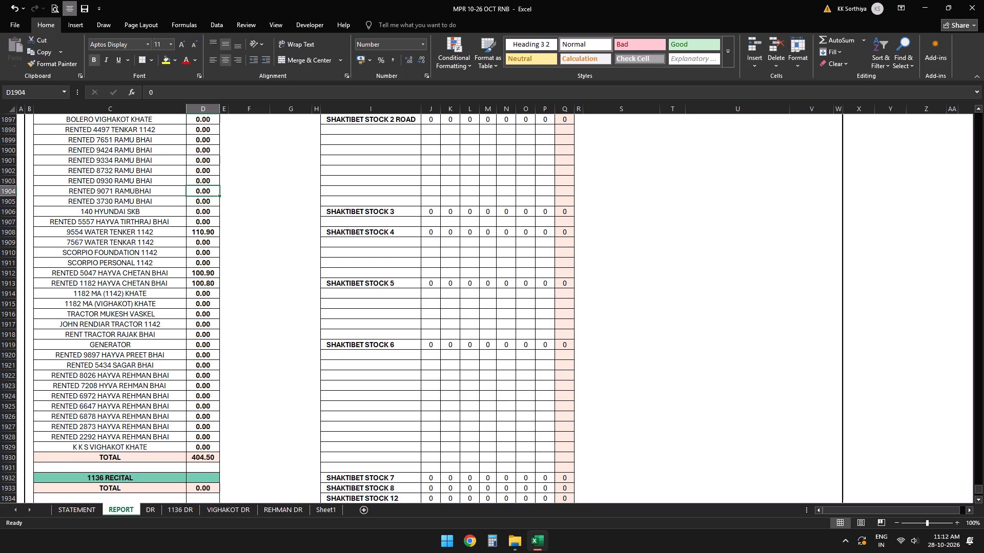
key(Up)
key(Up)
key(Up)
key(Up)
key(Up)
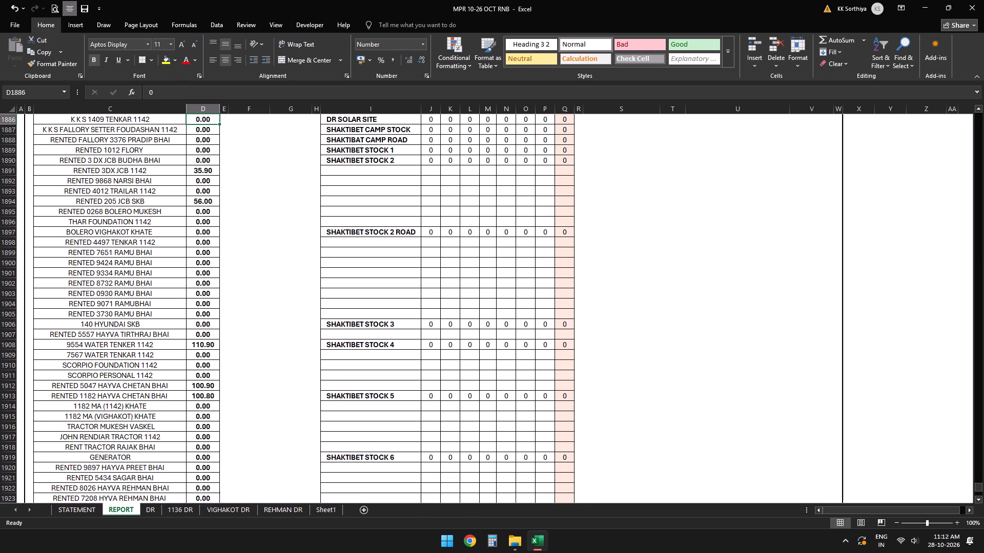
key(Up)
key(Down)
key(Down)
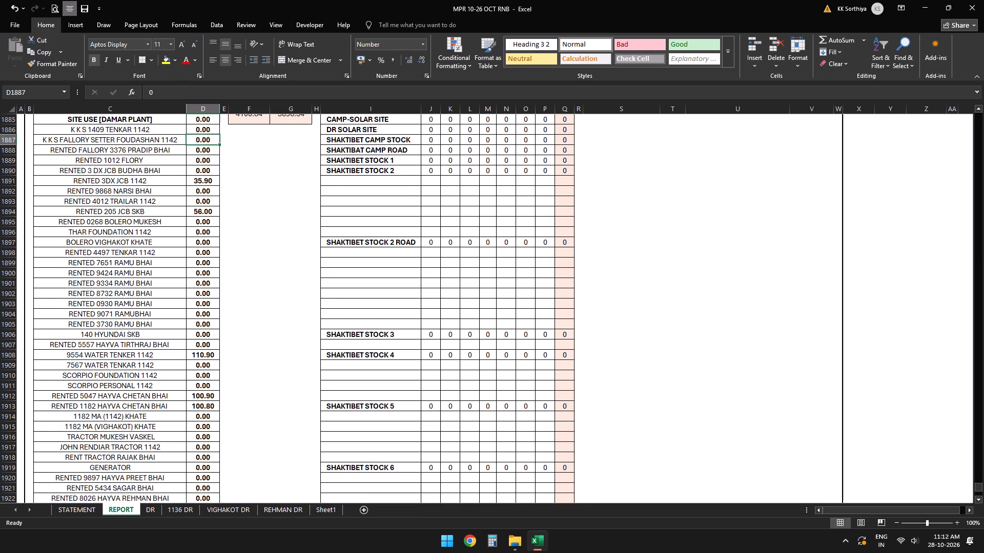
text(61.9)
key(Down)
key(Up)
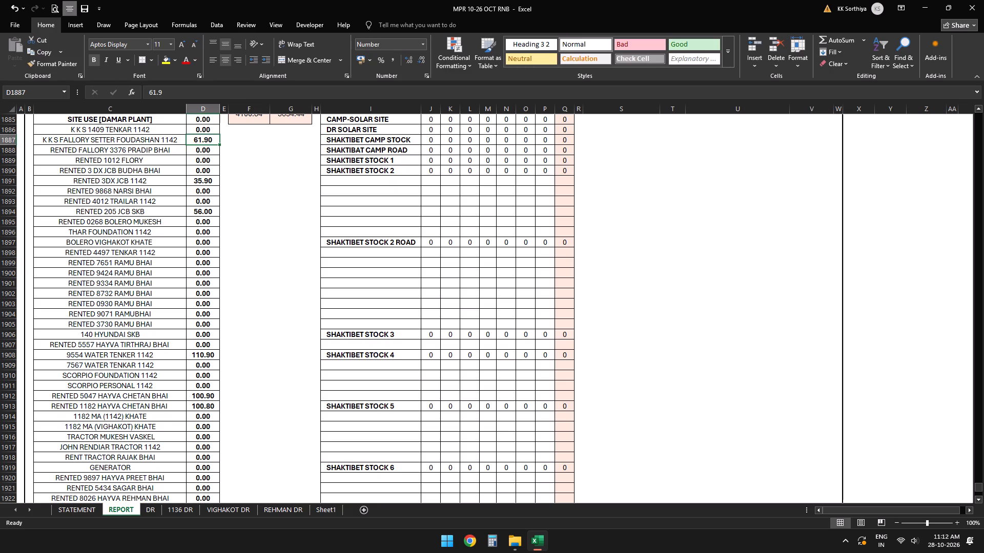
Save the workbook.
key(ctrl+s)
key(ctrl+s)
Copy the whole 26 October report block, B1880 to W1943, and paste it below starting at B1945.
scroll(291, 236, down, 7)
scroll(232, 206, up, 5)
scroll(233, 195, down, 4)
scroll(234, 193, up, 10)
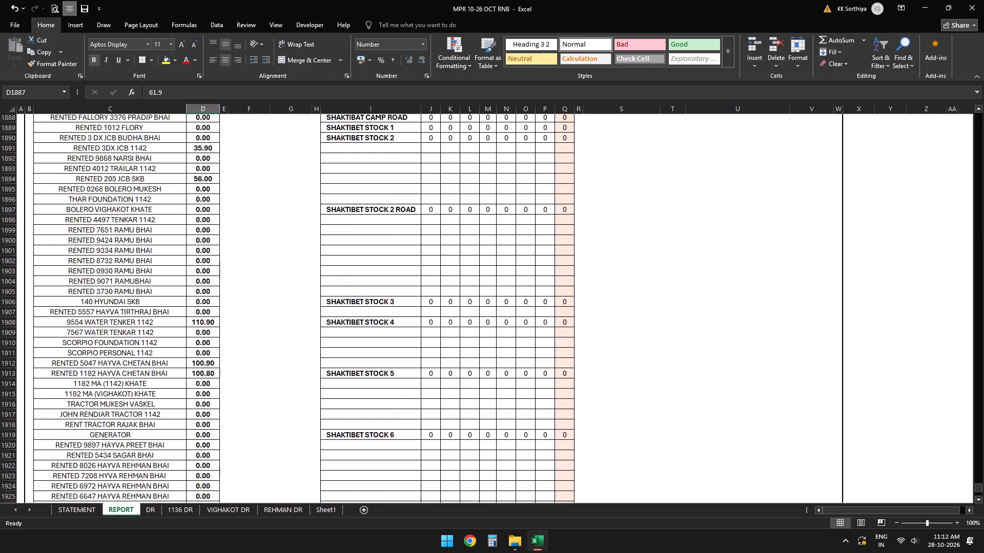
click(29, 269)
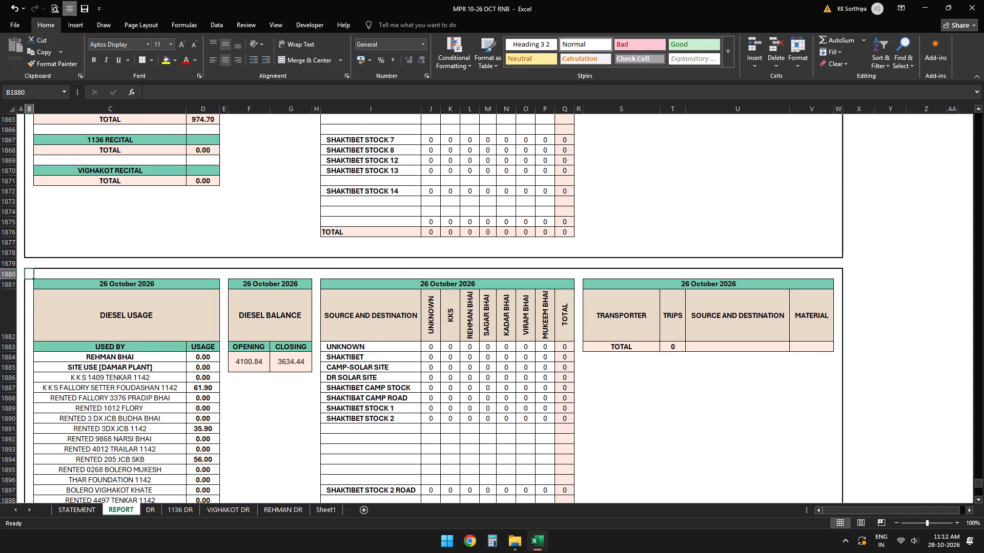
key(shift+Right)
key(shift+Right)
key(shift+Right)
key(shift+Right)
key(shift+Right)
key(shift+Right)
key(shift+Right)
key(shift+Right)
key(shift+Right)
key(shift+Right)
key(shift+Right)
key(shift+Right)
key(shift+Right)
key(shift+Right)
key(shift+Right)
key(shift+Right)
key(shift+Right)
key(shift+Right)
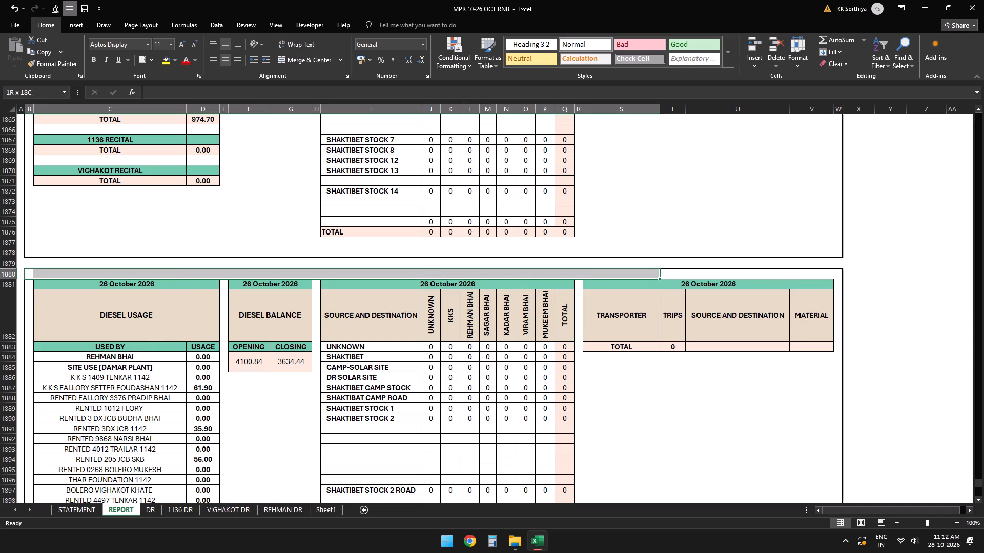
key(shift+Right)
key(shift+Right)
key(shift+Right)
key(shift+Down)
key(shift+Down)
key(shift+Down)
key(shift+Down)
key(shift+Down)
key(shift+Down)
key(shift+Down)
key(shift+Down)
key(shift+Down)
key(shift+Down)
key(shift+Down)
key(shift+Down)
key(shift+Down)
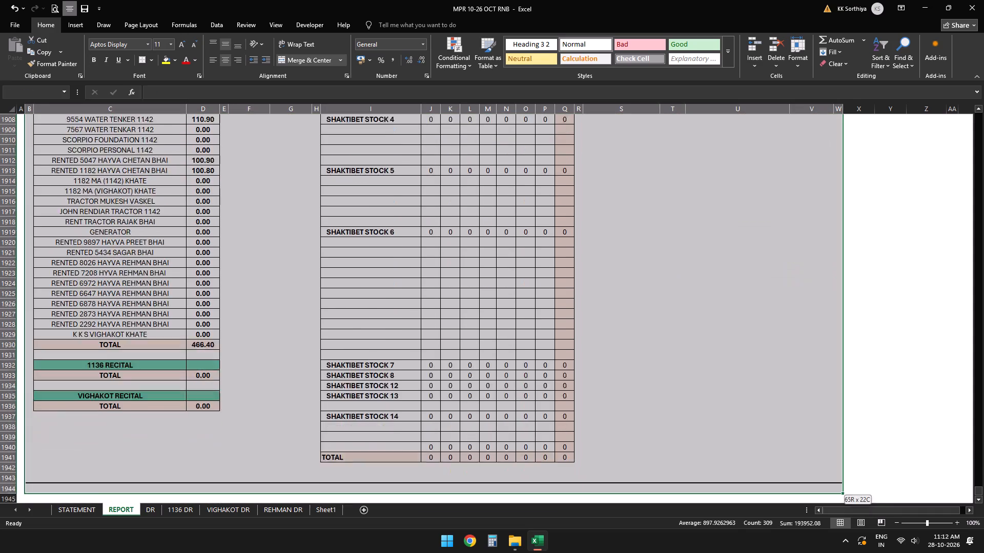
key(shift+Up)
key(shift+Up)
key(shift+Up)
key(shift+Up)
key(shift+Up)
key(shift+Up)
key(shift+Up)
key(shift+Up)
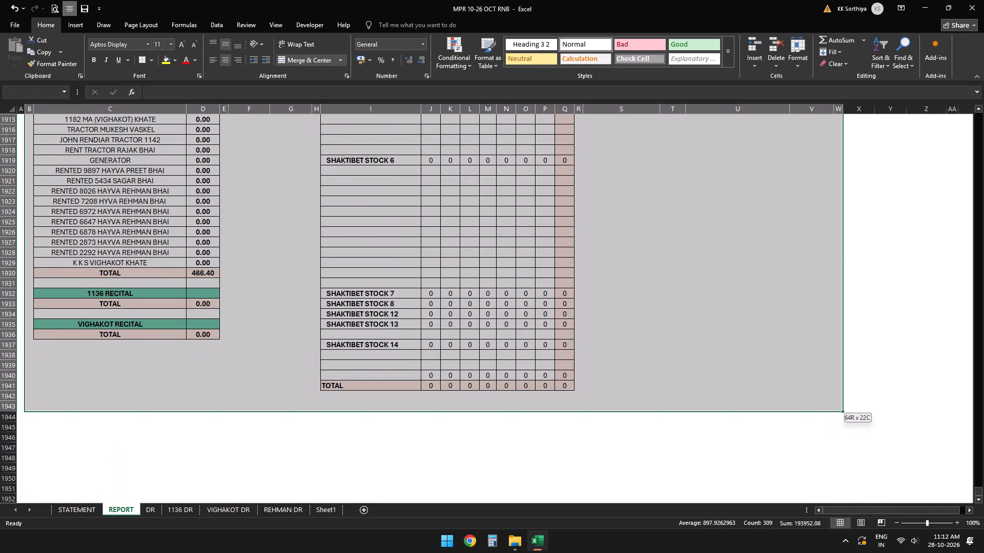
key(ctrl+c)
key(Down)
key(Down)
key(Down)
key(Down)
key(Down)
key(Down)
key(Down)
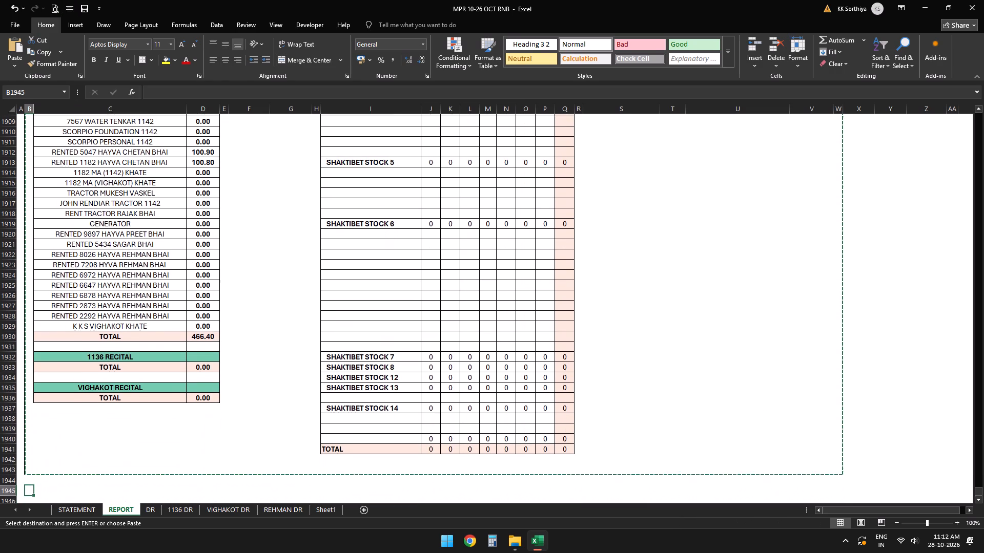
key(ctrl+v)
Change the date of the pasted report block to 27-10 in its diesel usage header.
scroll(1, 269, down, 5)
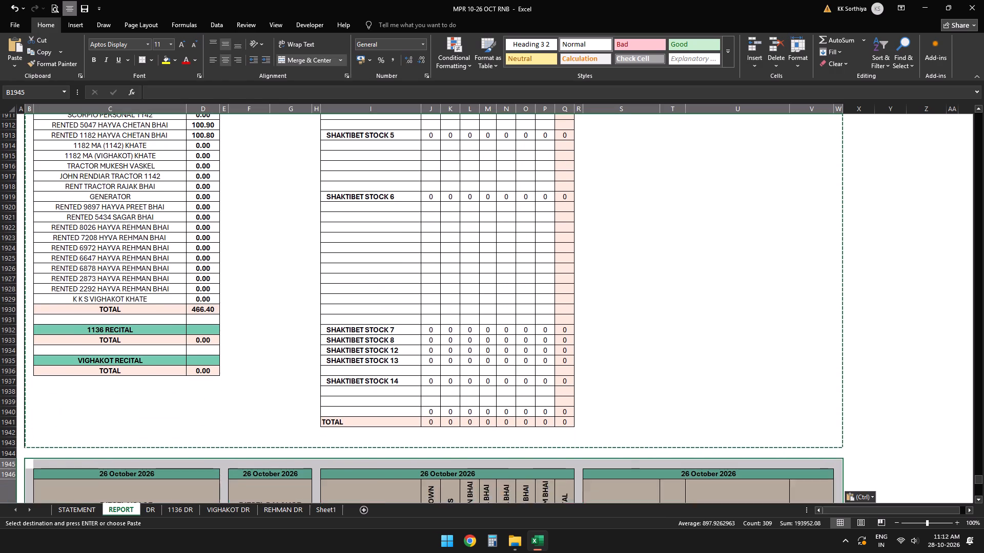
click(159, 234)
click(158, 242)
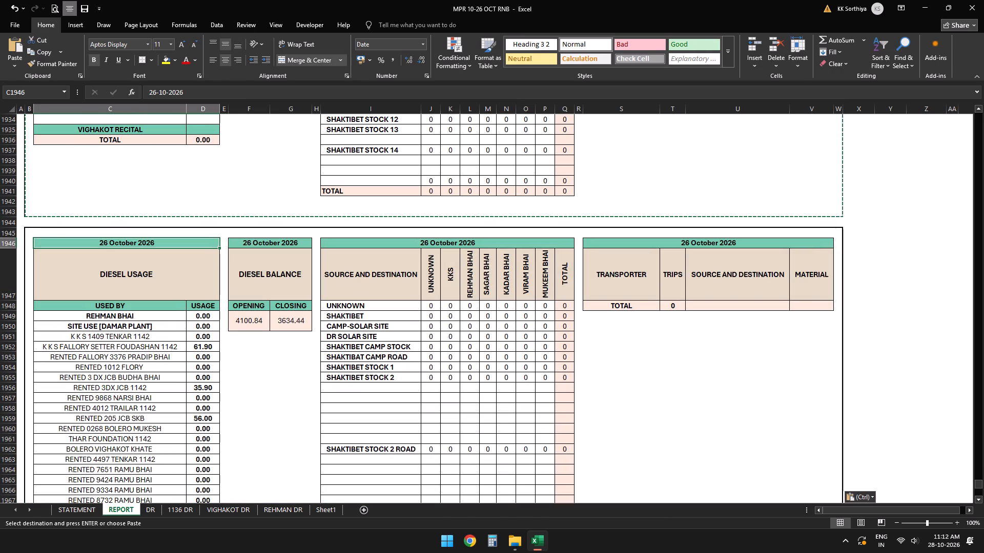
text(27-)
text(10)
key(Down)
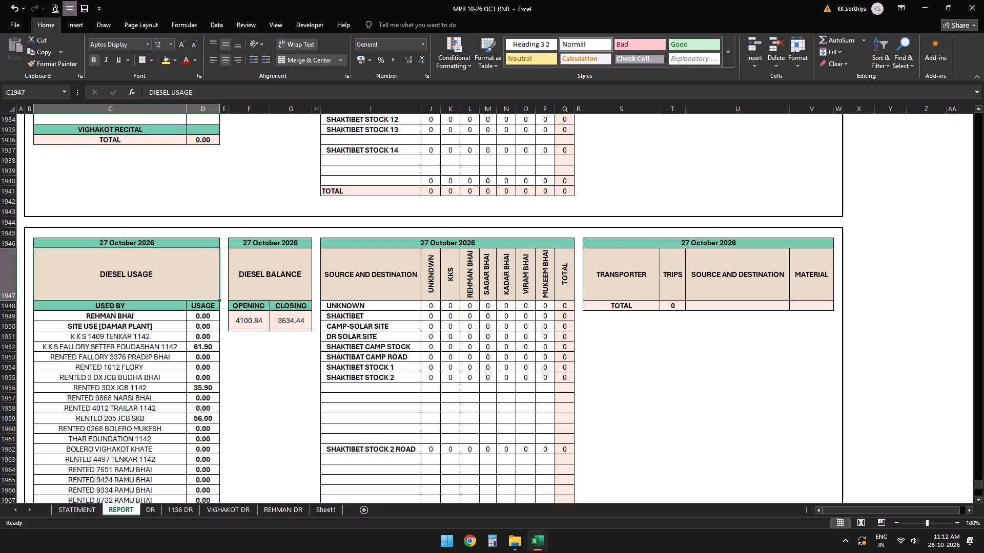
Set the 27 October opening diesel balance to 3634.44.
key(Down)
key(Down)
key(Right)
key(Right)
key(Right)
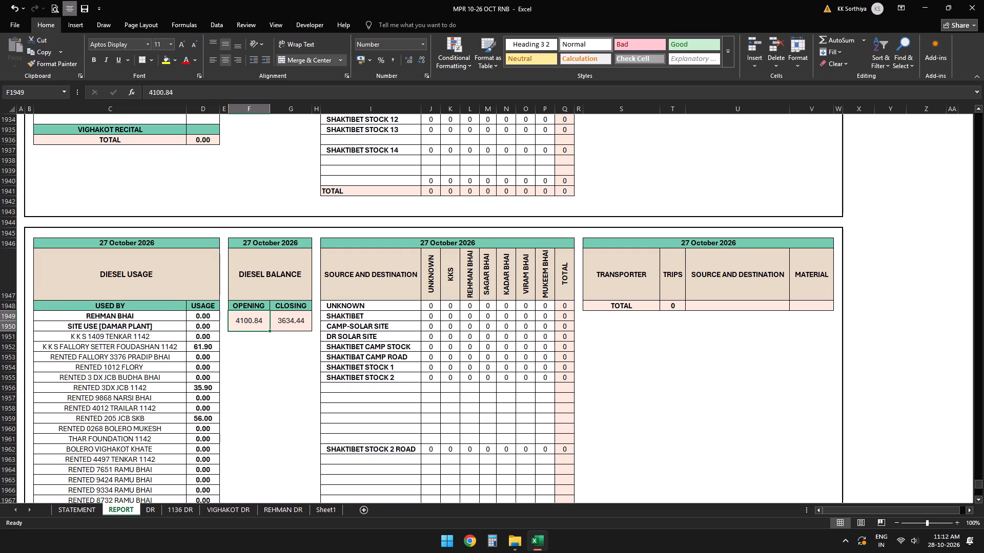
text(36)
key(3)
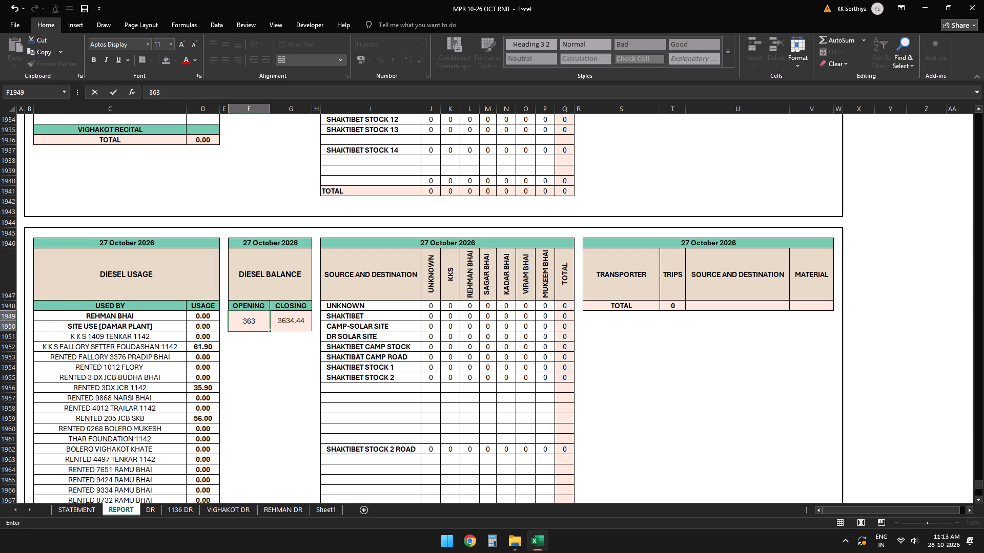
text(4.44)
key(Down)
Reset the 27 October diesel usage to 0 for K K S FALLORY SETTER FOUDASHAN 1142, RENTED 3DX JCB 1142 and RENTED 205 JCB SKB.
key(Left)
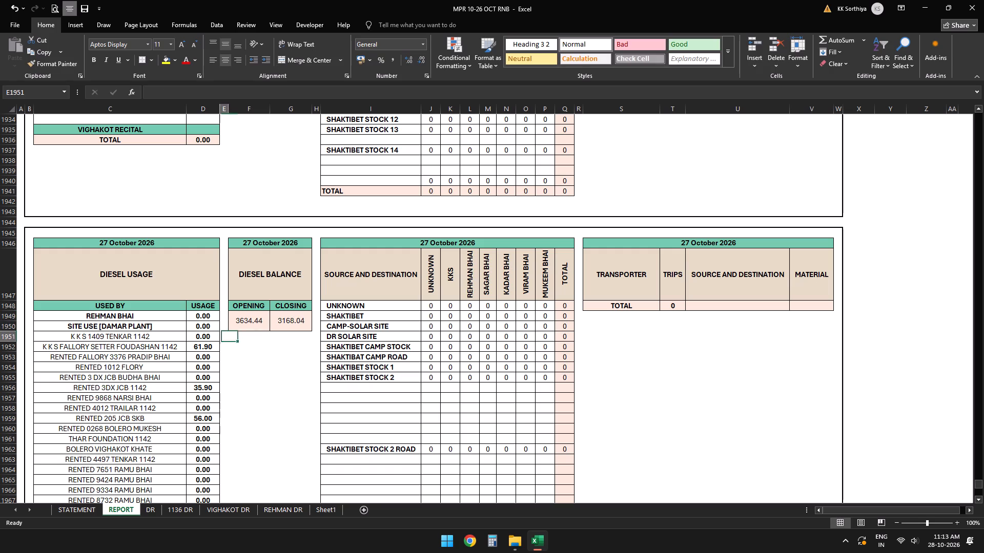
key(Left)
key(Down)
key(0)
key(Down)
key(Down)
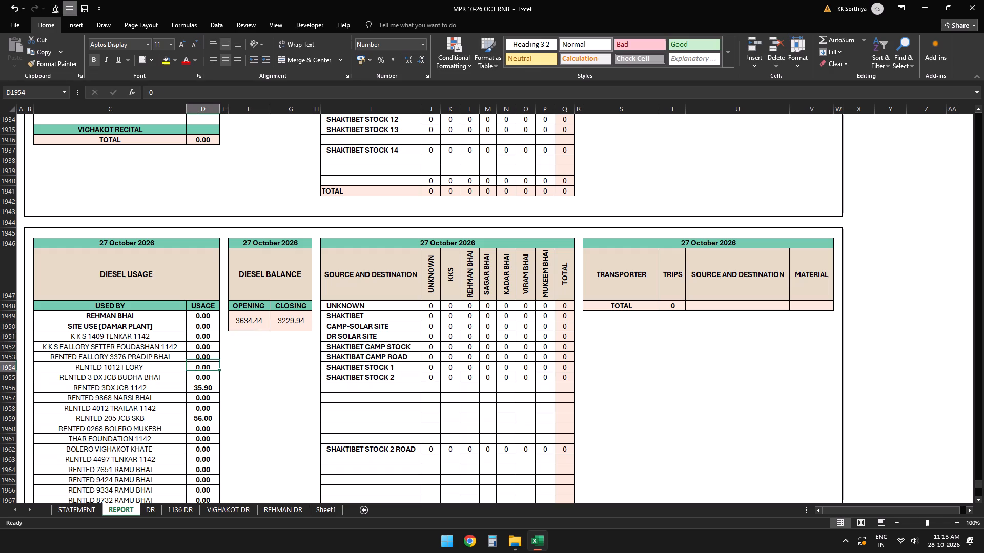
key(Down)
key(0)
key(Down)
key(0)
key(Down)
key(0)
key(Down)
key(Down)
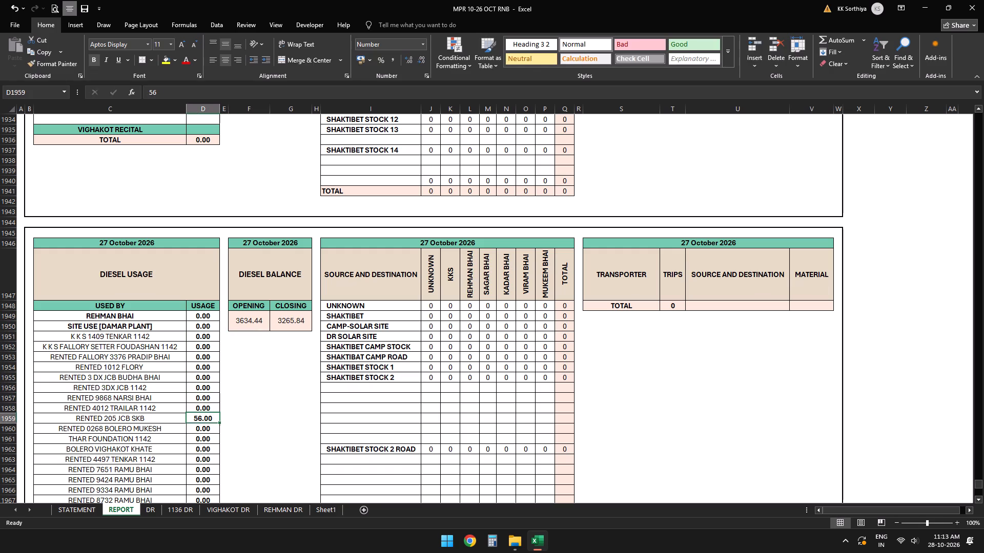
key(0)
key(Down)
Reset the 27 October diesel usage to 0 for 9554 WATER TENKER 1142, the RENTED 5047 HAYVA and the RENTED 1182 HAYVA.
key(Down)
key(Down)
key(Down)
key(Down)
key(Down)
key(Down)
key(Down)
key(Down)
key(Down)
key(Down)
key(Down)
key(Down)
key(Down)
key(Down)
key(Down)
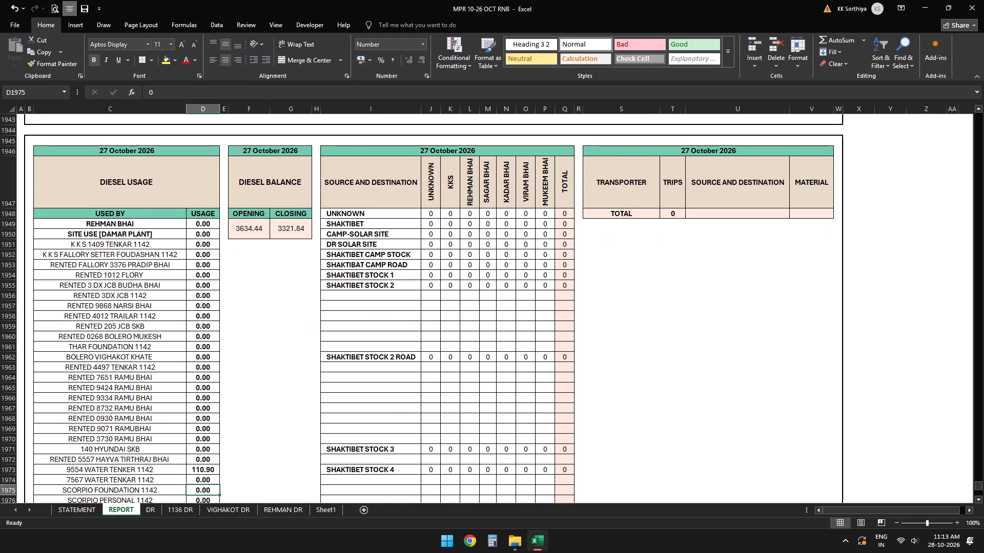
key(Up)
key(Up)
key(0)
key(Down)
key(Down)
key(Down)
key(Down)
key(Down)
key(Down)
key(Up)
key(Up)
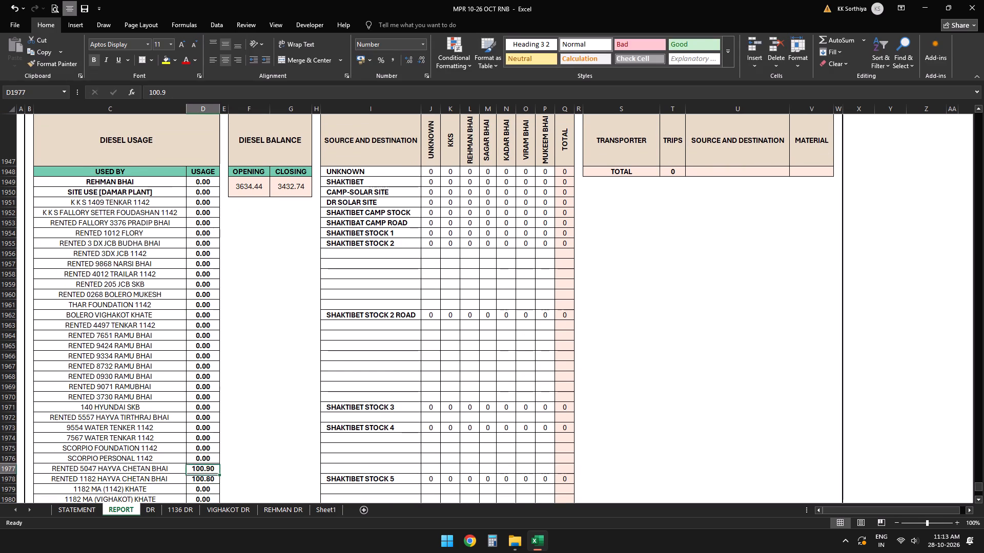
key(0)
key(Down)
key(0)
key(Down)
Check the remaining 27 October diesel usage rows down to the total and save the workbook.
key(Down)
key(Down)
key(Down)
key(Down)
key(Down)
key(Down)
key(Down)
key(Down)
key(Down)
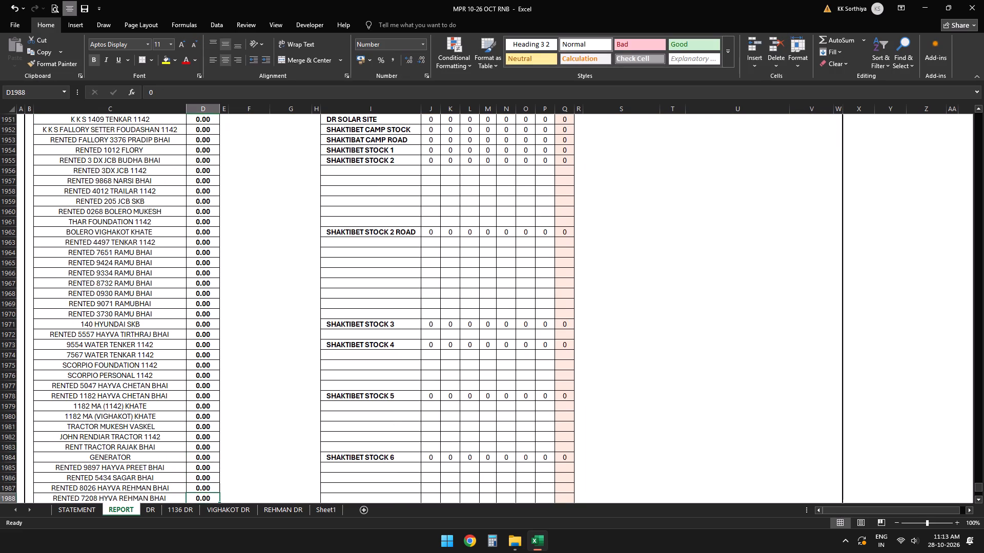
key(Down)
key(Down)
key(Down)
key(Down)
key(Down)
key(Down)
key(Down)
key(Down)
key(Down)
key(Up)
key(Up)
key(Up)
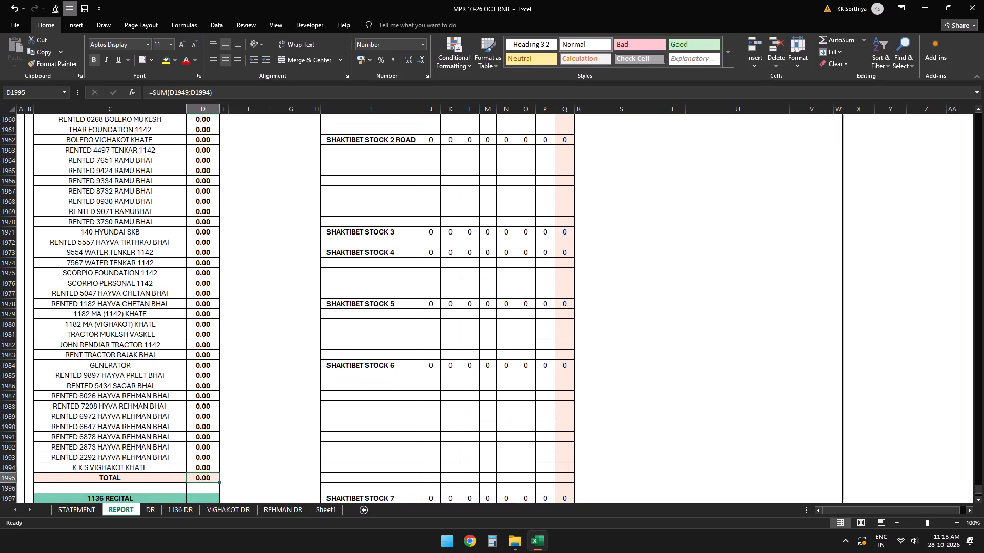
key(Up)
key(ctrl+s)
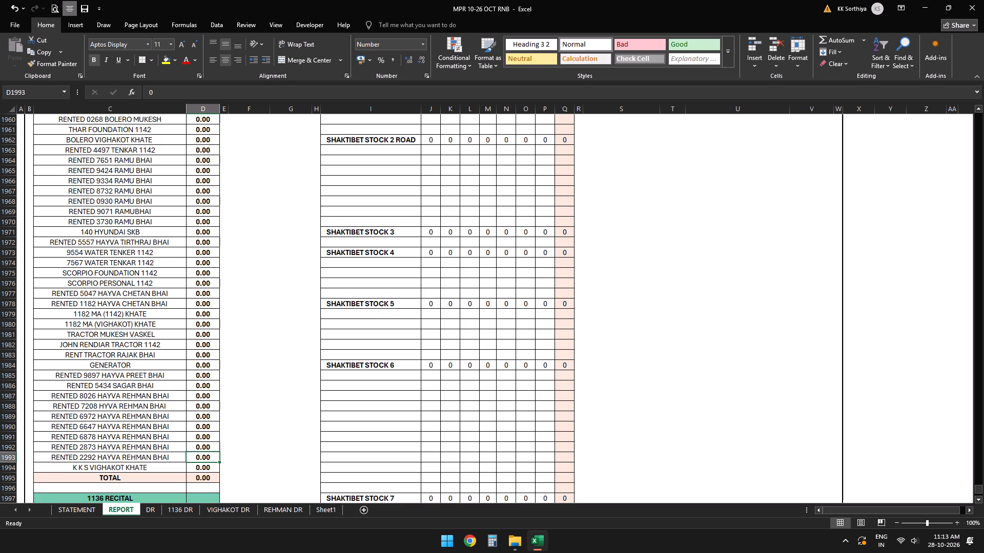
Set the 27 October diesel usage to 100.9 for both the RENTED 1182 HAYVA and the RENTED 5047 HAYVA.
scroll(221, 304, up, 4)
scroll(219, 320, down, 3)
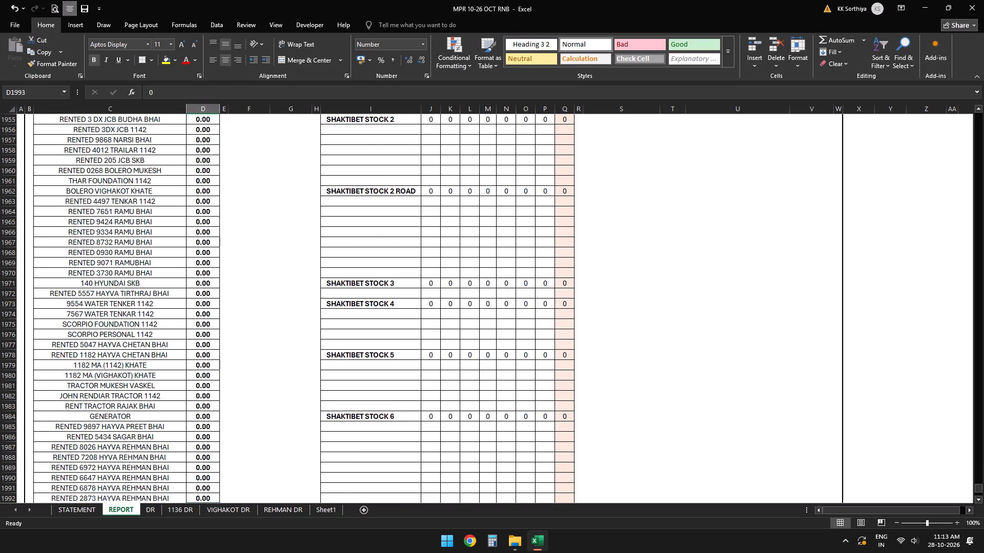
click(214, 354)
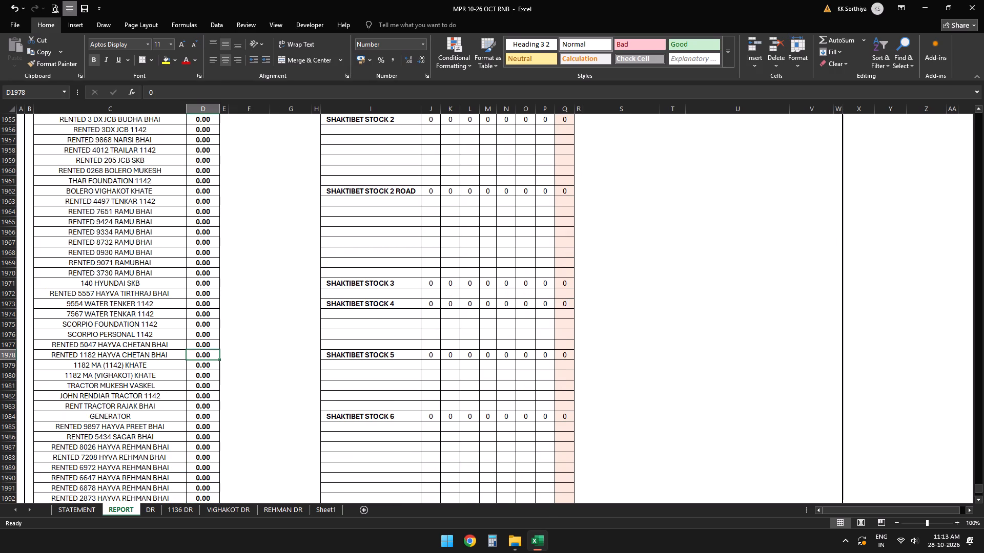
text(100.9)
key(Down)
key(Up)
key(Up)
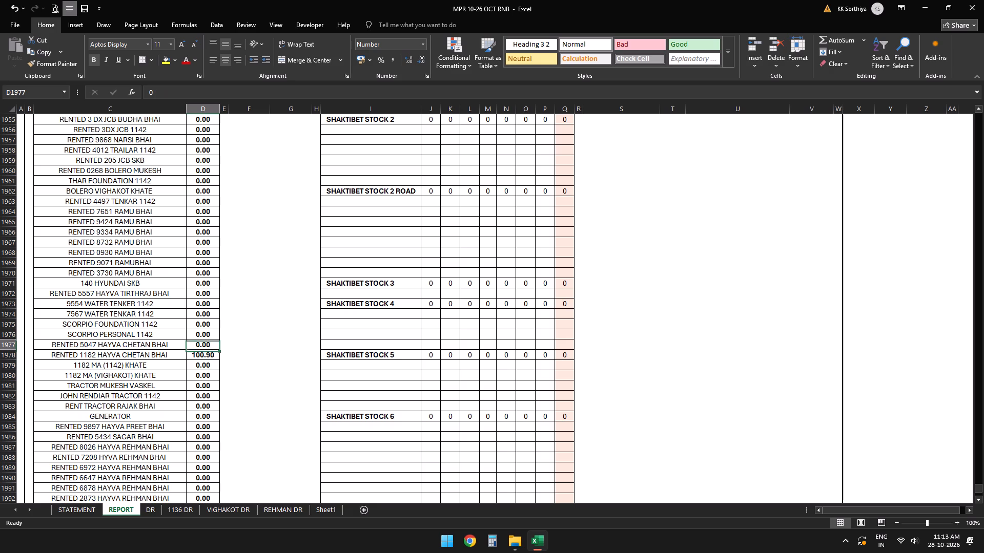
text(100.)
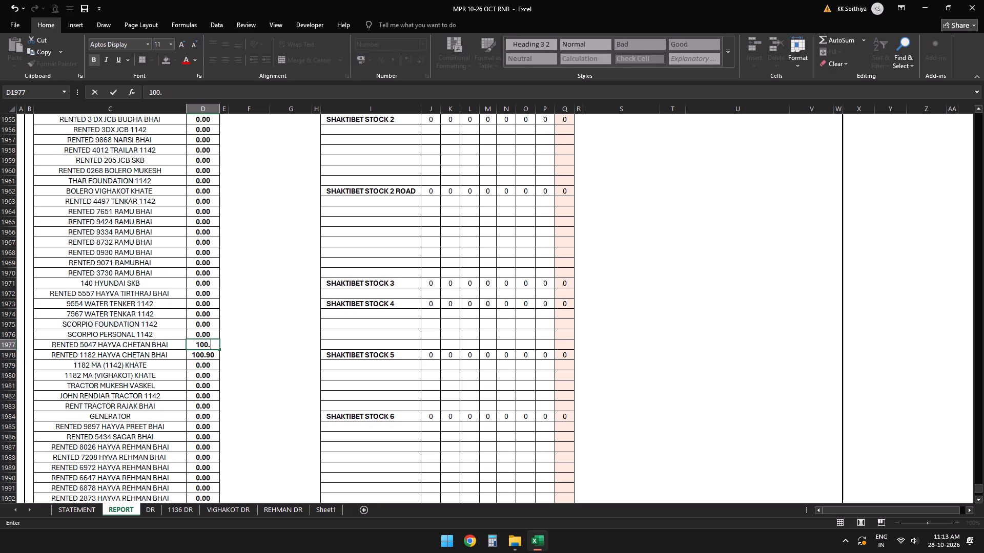
key(9)
key(Down)
key(Up)
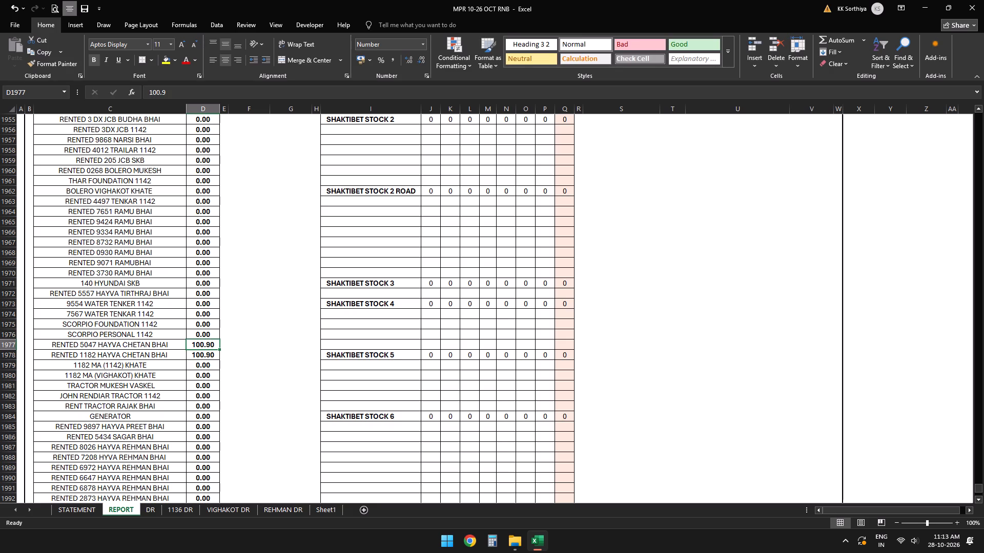
Set the 27 October diesel usage of RENTED 205 JCB SKB to 111.9.
key(Up)
key(Up)
key(Up)
key(Up)
key(Up)
key(Up)
key(Up)
key(Up)
key(Up)
key(Up)
key(Up)
key(Up)
key(Up)
key(Up)
key(Up)
key(Up)
key(Up)
key(Up)
key(Up)
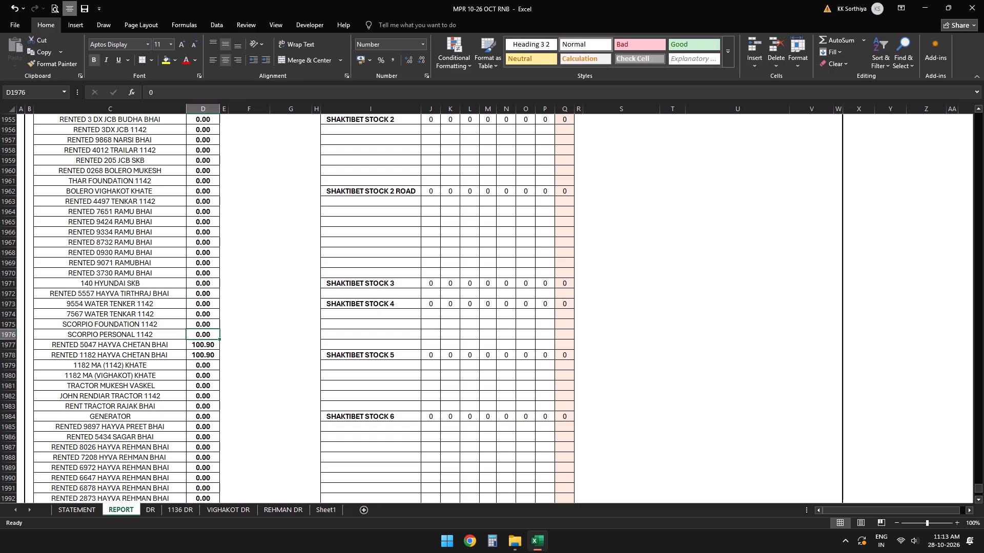
key(Down)
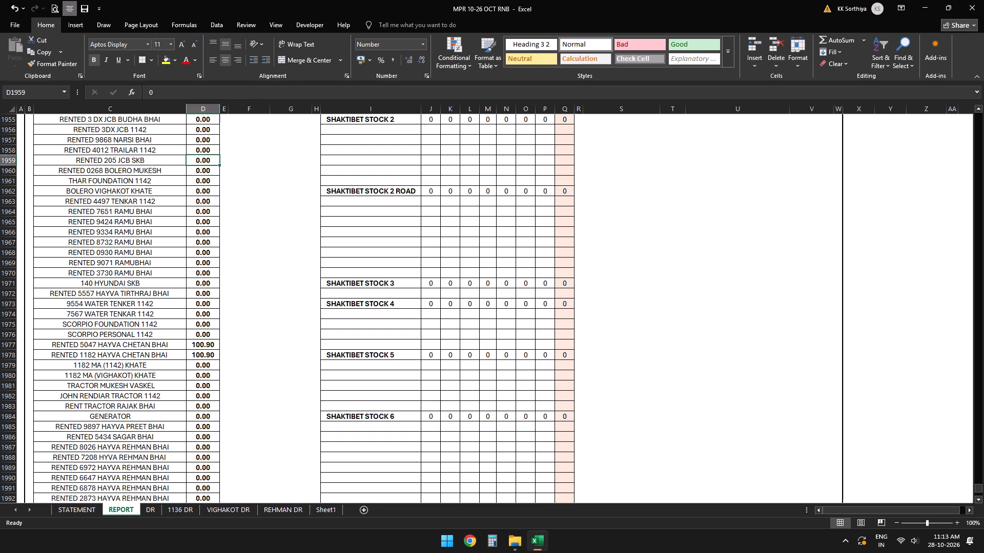
text(111.9)
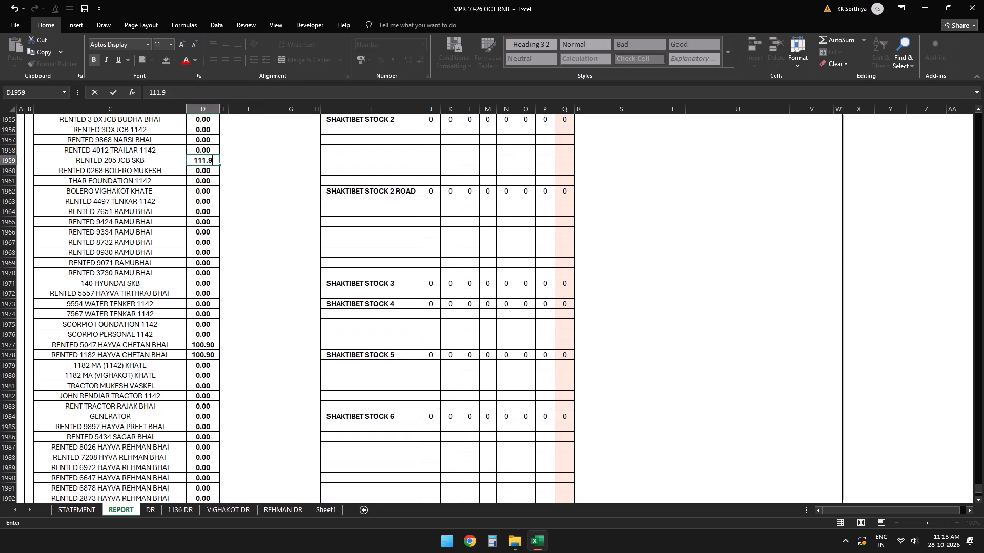
key(Down)
key(Up)
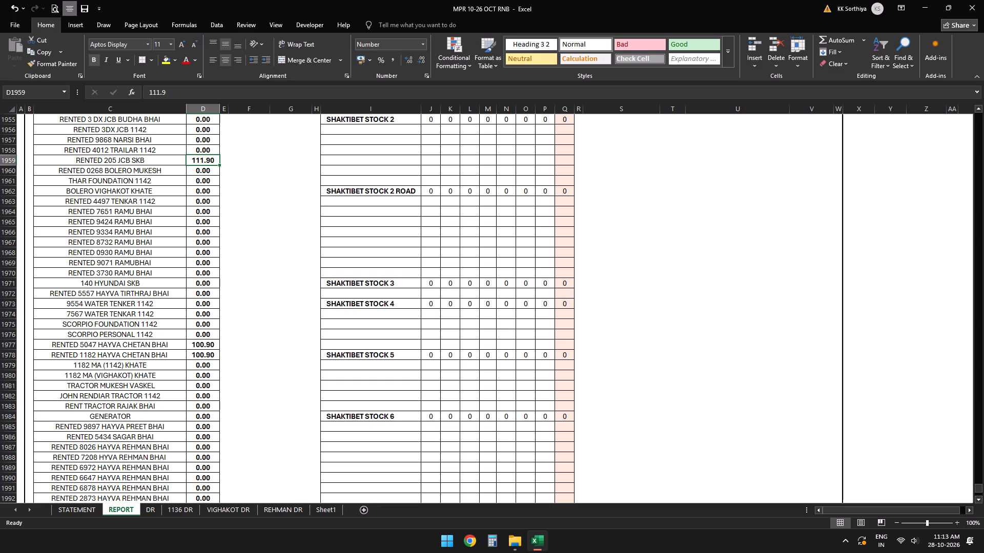
Set the 27 October diesel usage of the RENTED 9868 vehicle to 100.9.
key(Up)
key(Up)
key(Up)
key(Up)
key(Up)
key(Up)
key(Up)
key(Up)
key(Down)
key(Down)
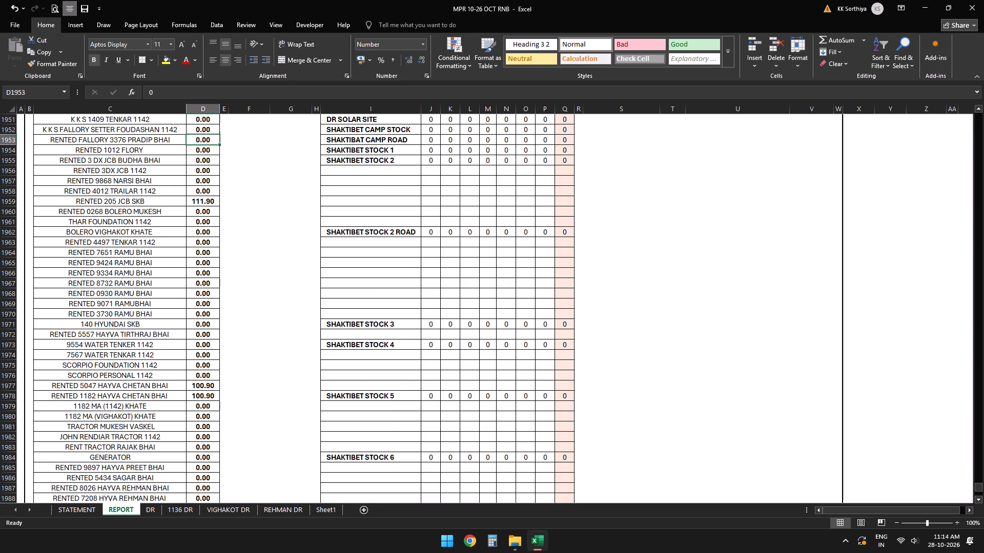
key(Down)
key(Down)
key(Down)
key(Down)
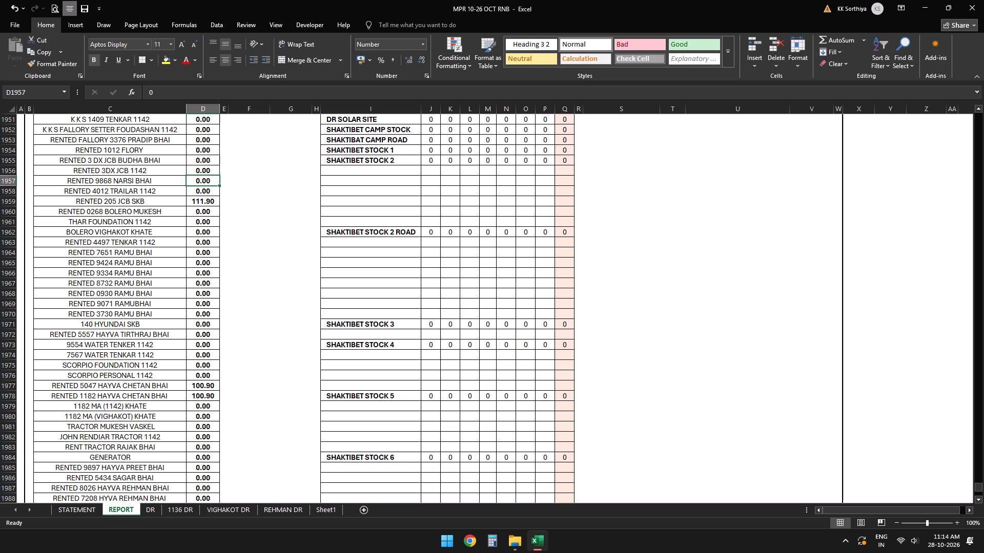
text(100.9)
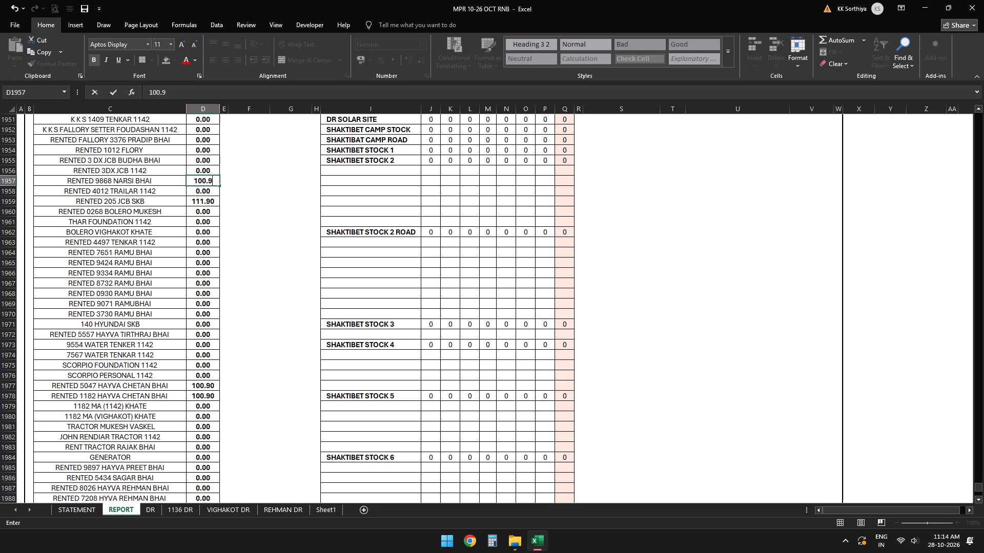
key(Down)
key(Up)
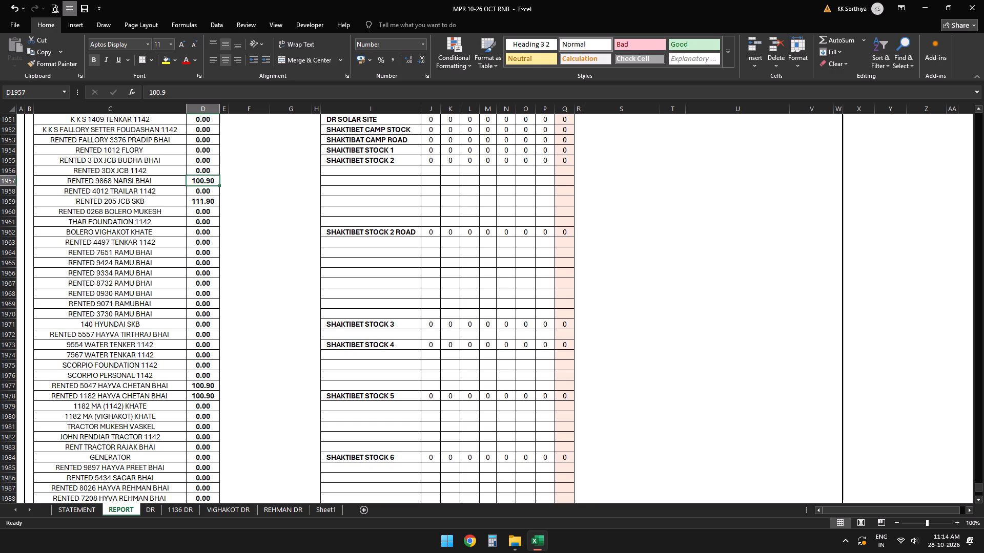
Set the 27 October diesel usage of the TRACTOR MUKESH row to 12.9.
key(Down)
key(Down)
key(Down)
key(Down)
key(Down)
key(Down)
key(Down)
key(Down)
key(Down)
key(Down)
key(Down)
key(Down)
key(Down)
key(Down)
key(Down)
key(Down)
key(Down)
key(Down)
key(Down)
key(Down)
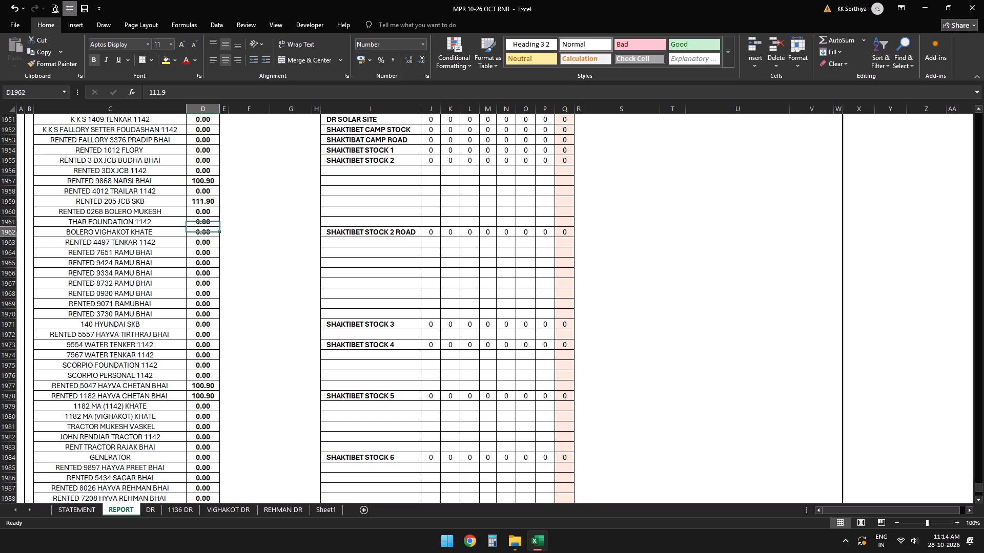
key(Up)
key(Down)
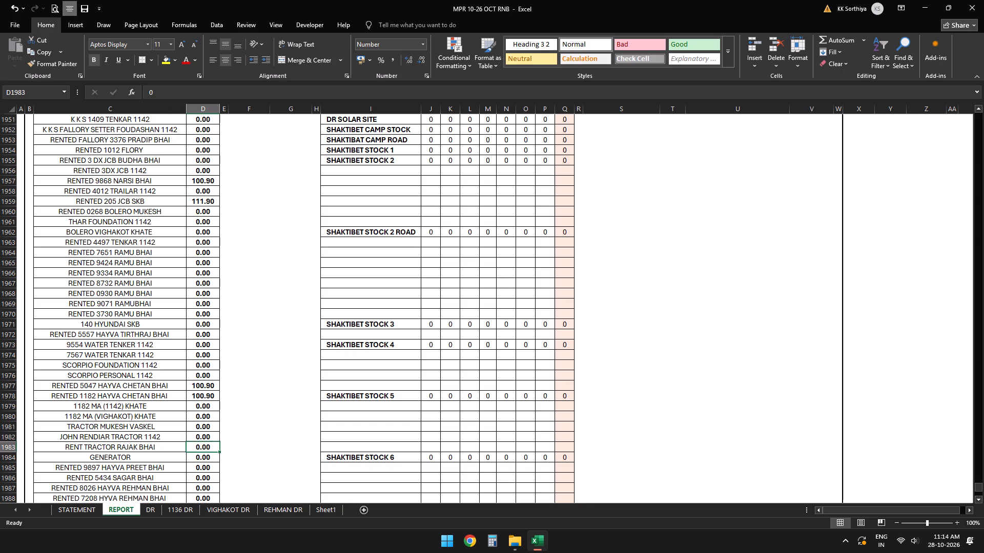
key(Up)
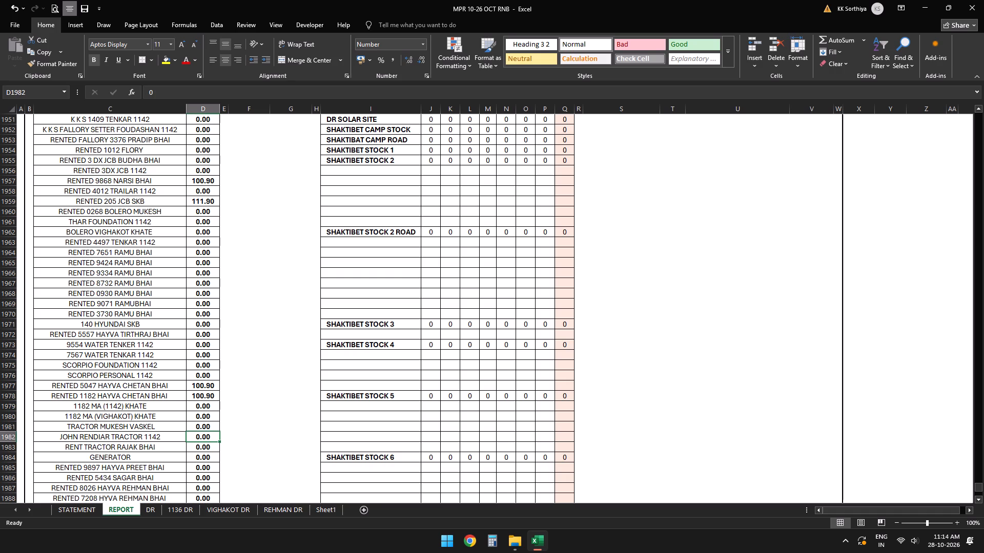
key(Down)
key(Down)
key(Up)
key(Up)
key(Up)
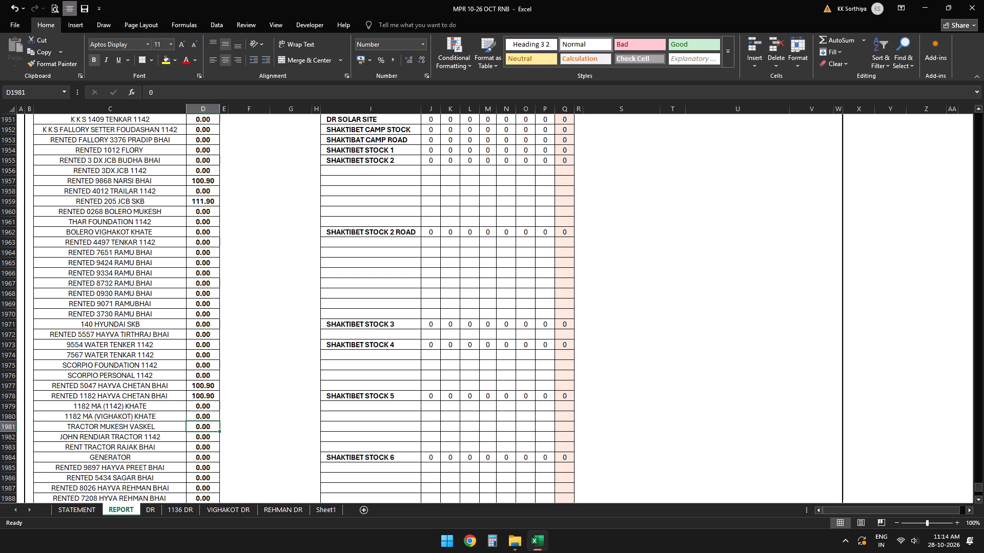
text(12.9)
key(Down)
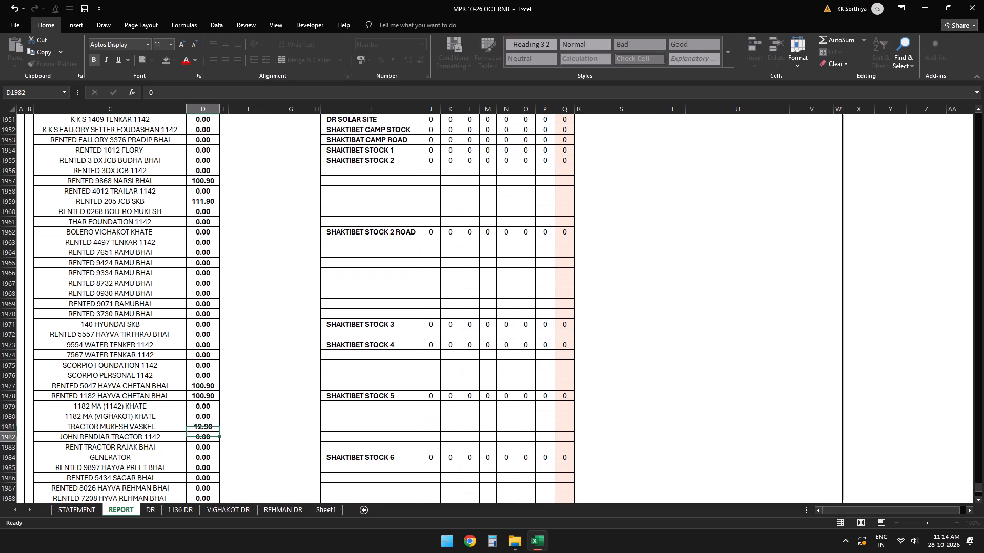
key(Up)
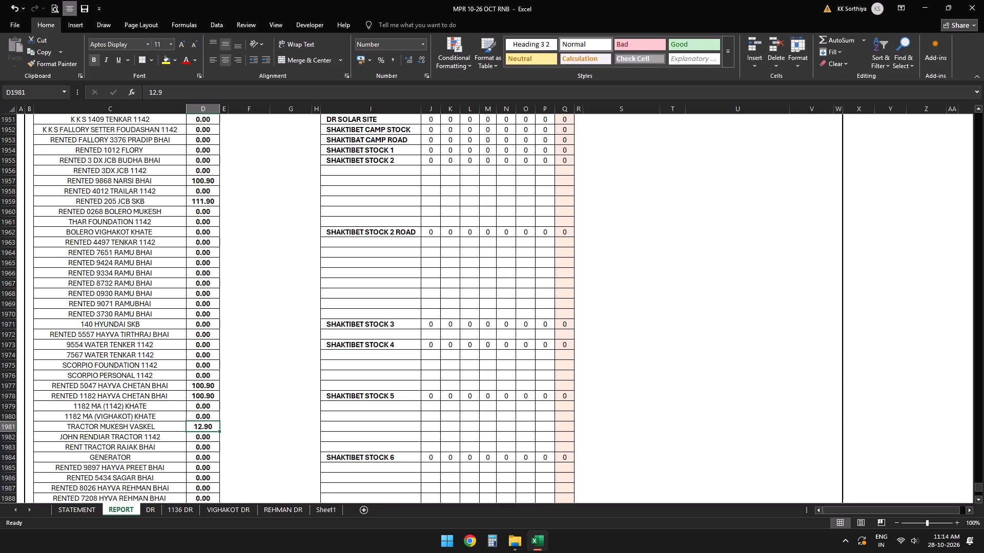
scroll(449, 301, down, 2)
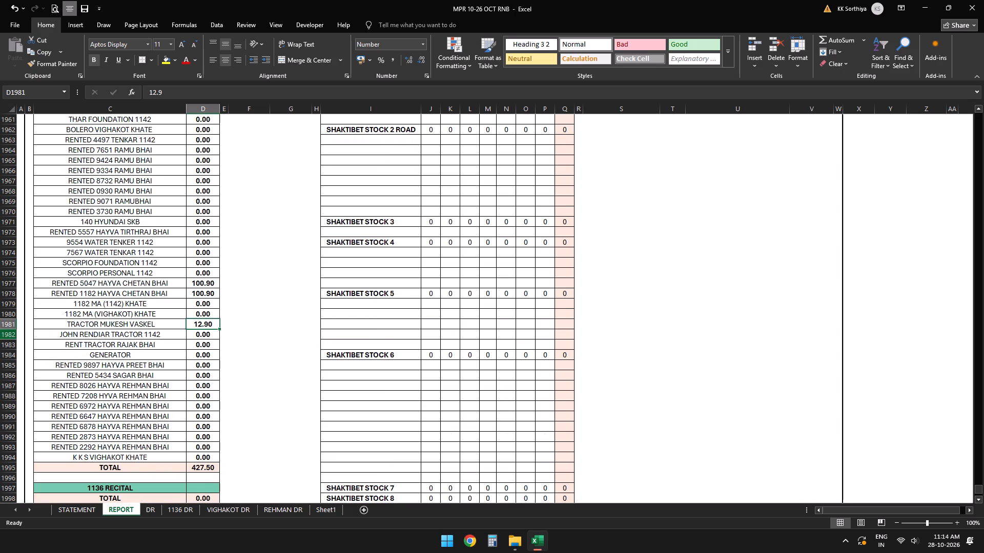
right_click(0, 336)
click(69, 422)
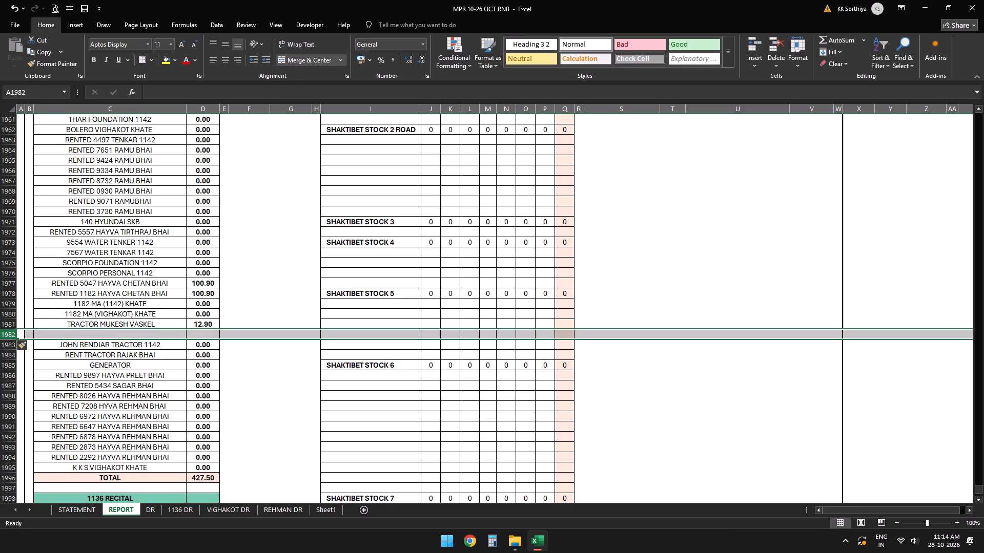
click(115, 333)
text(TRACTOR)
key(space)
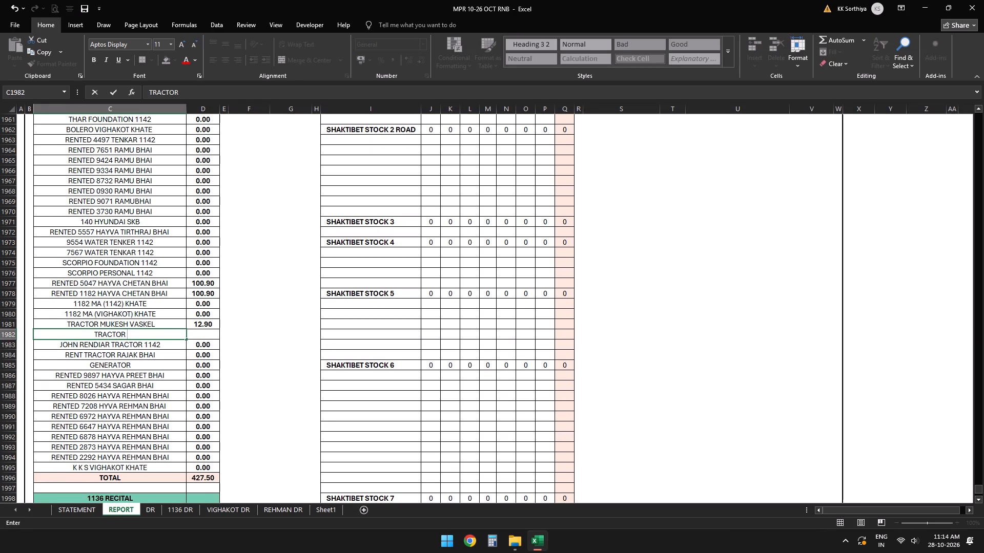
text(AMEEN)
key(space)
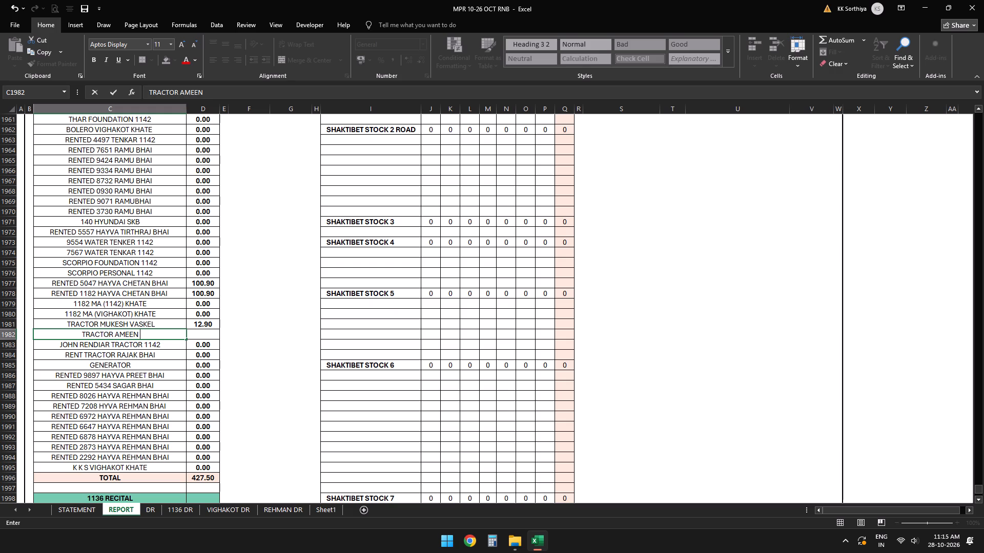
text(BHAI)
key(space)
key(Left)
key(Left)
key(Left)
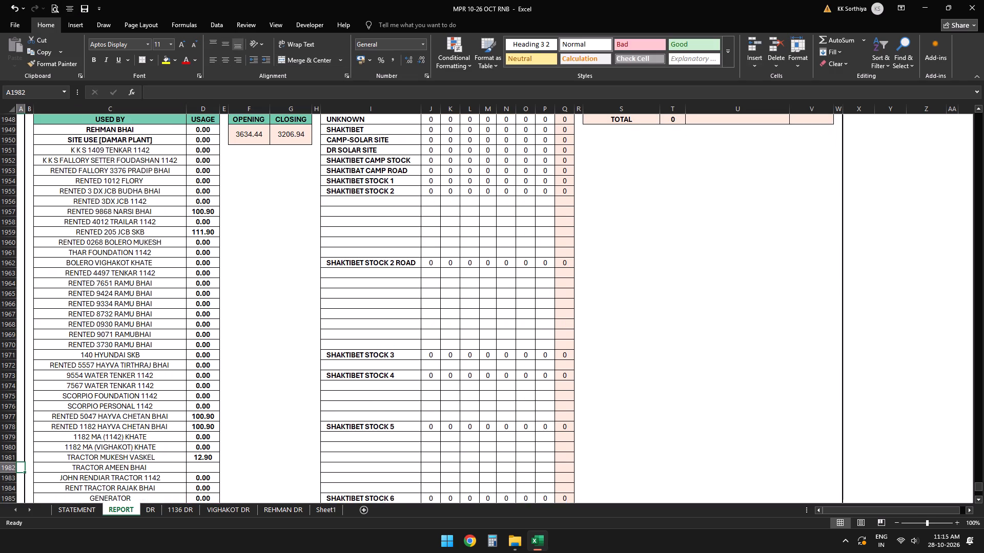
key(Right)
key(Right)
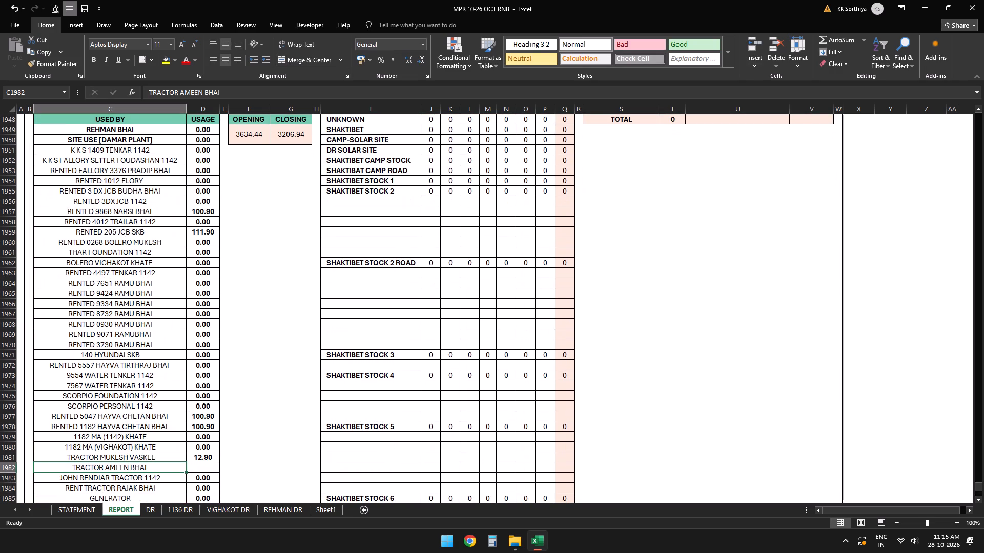
Review the 27 October diesel usage entries and the diesel balance above the new tractor row.
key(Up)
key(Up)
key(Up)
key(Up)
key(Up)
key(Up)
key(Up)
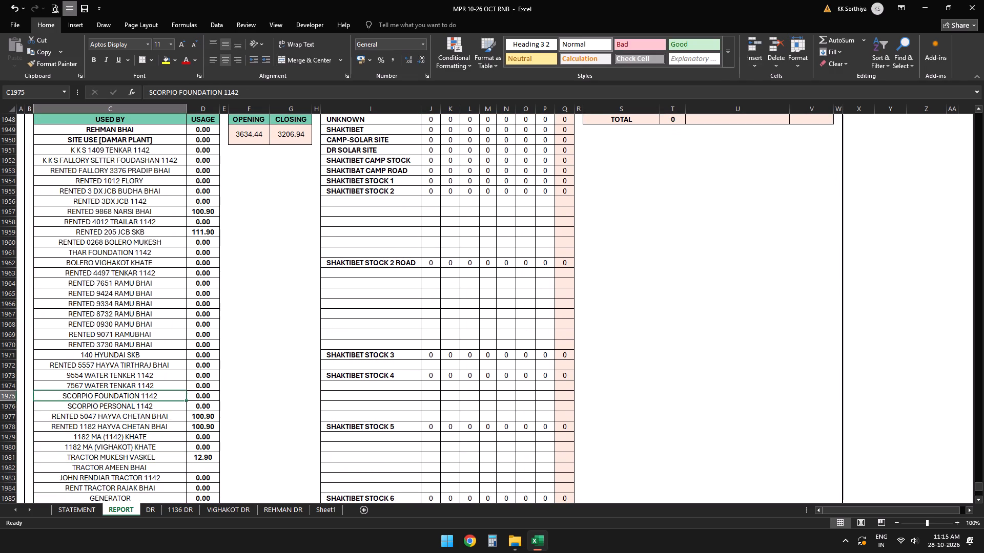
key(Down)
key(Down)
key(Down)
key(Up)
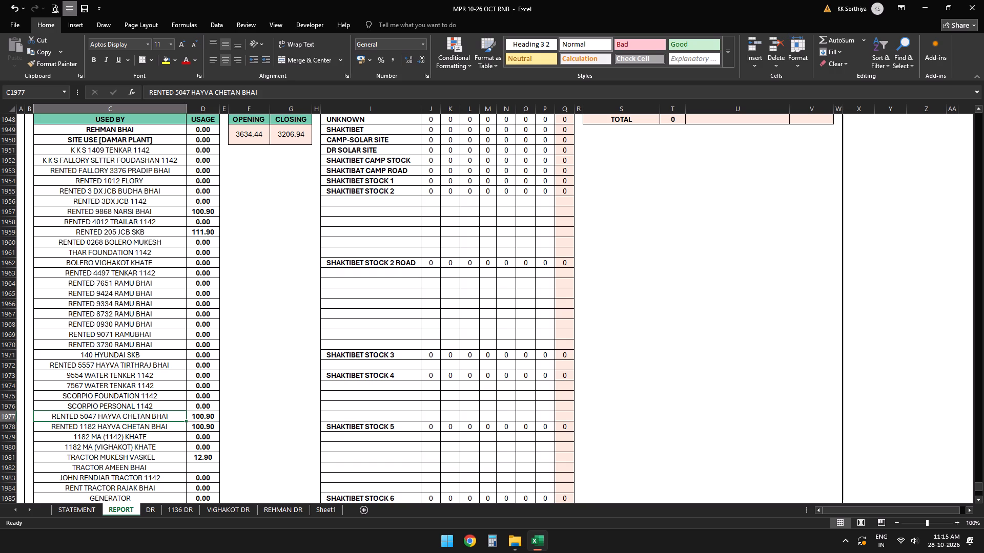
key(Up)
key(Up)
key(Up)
scroll(116, 329, up, 1)
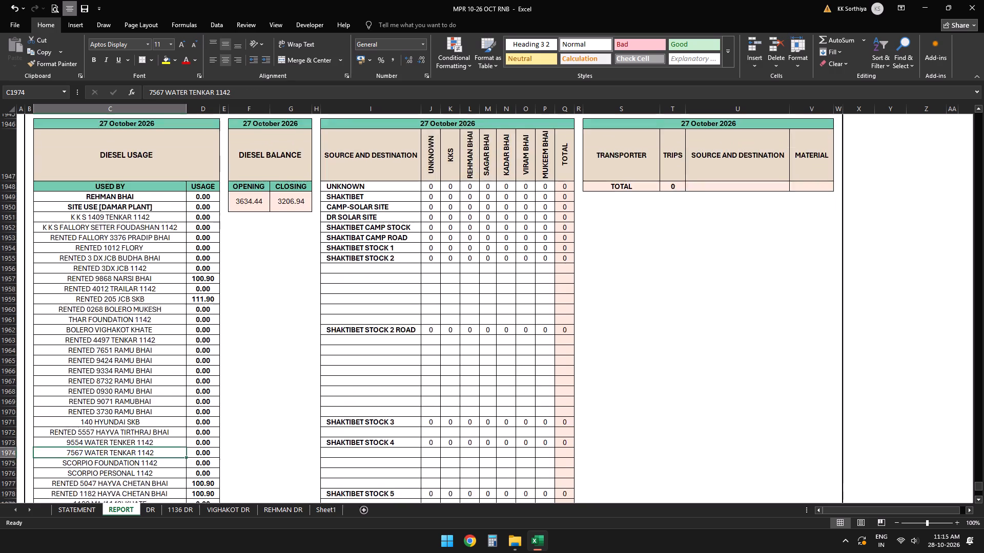
scroll(116, 329, up, 1)
scroll(170, 299, down, 7)
scroll(188, 262, up, 2)
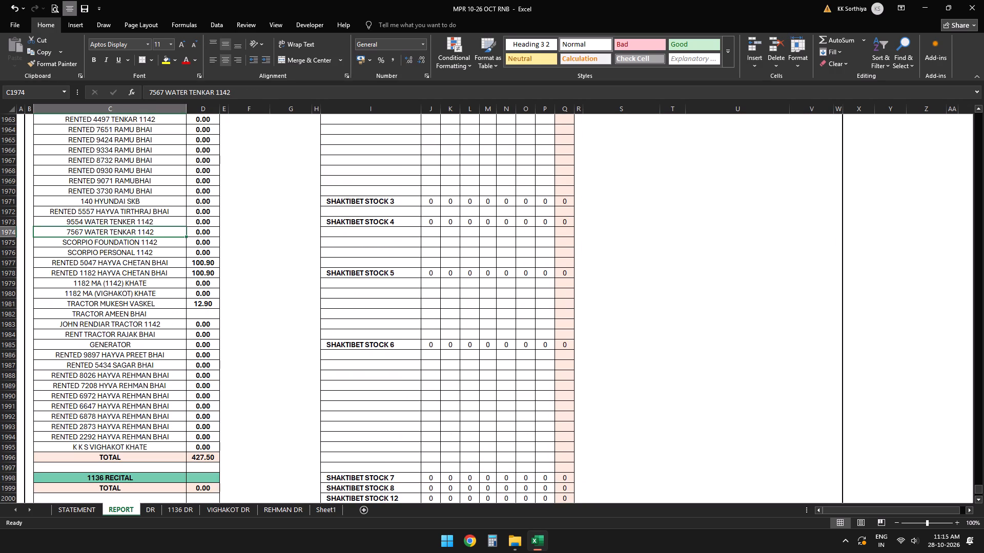
Try to enter 22-9 as the 27 October diesel usage for TRACTOR AMEEN BHAI.
click(139, 307)
click(162, 314)
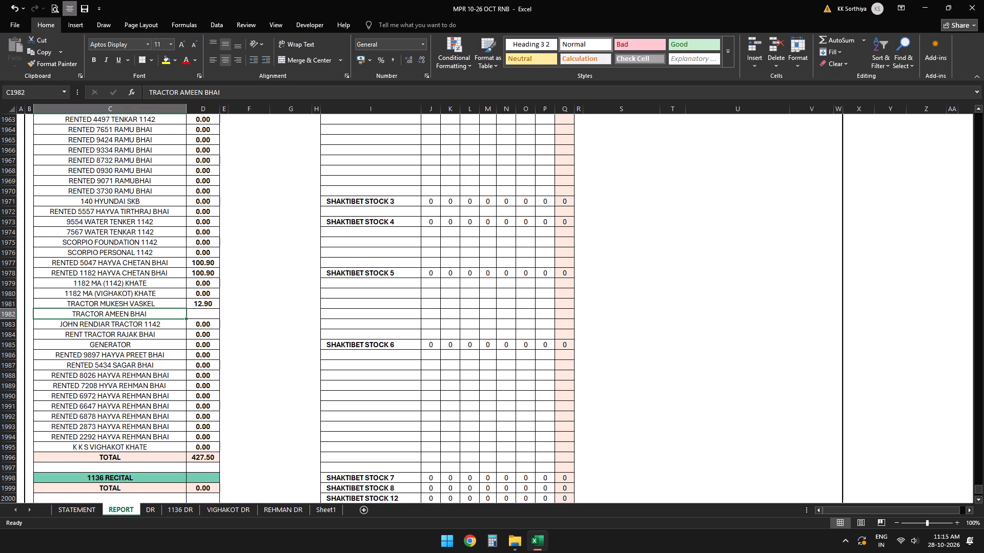
click(203, 314)
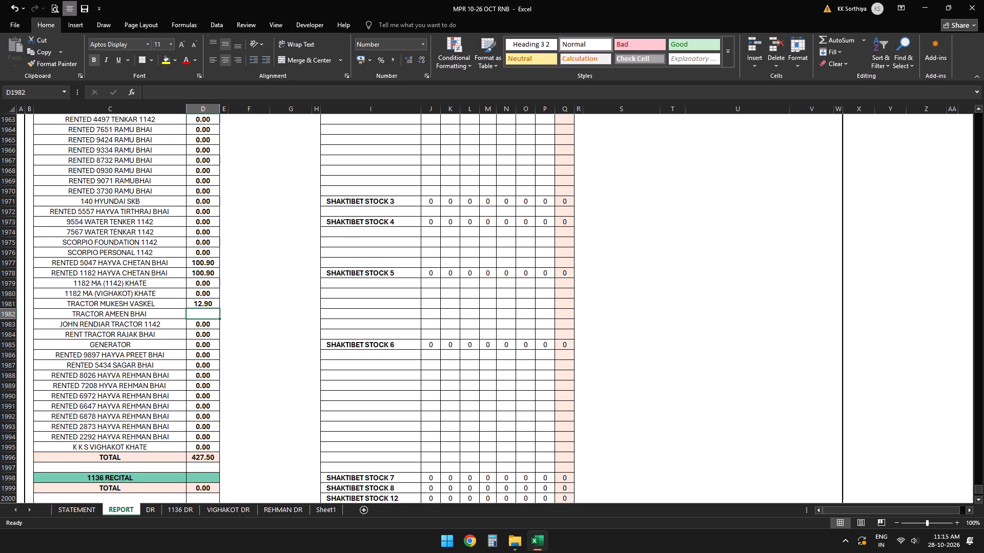
text(22-9)
key(Down)
key(Up)
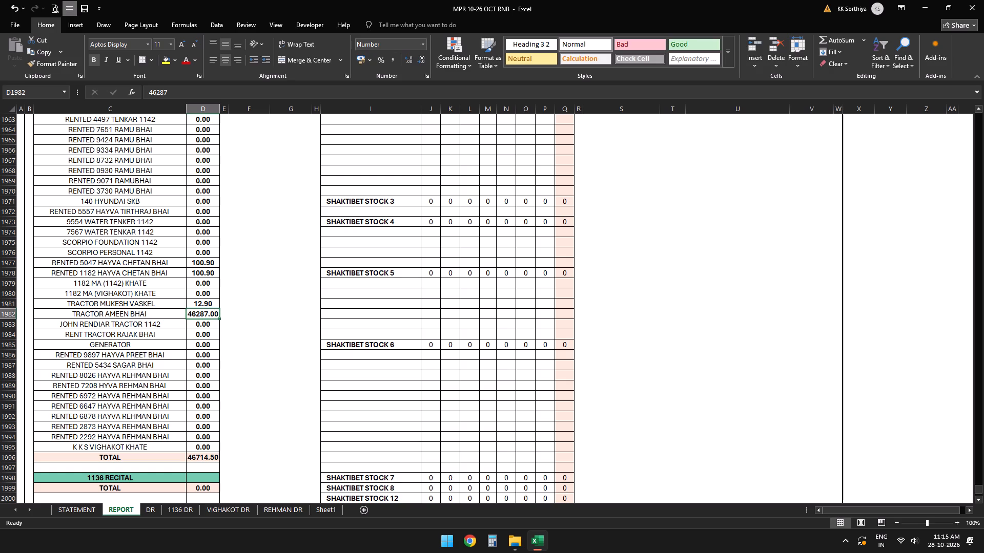
text(22-)
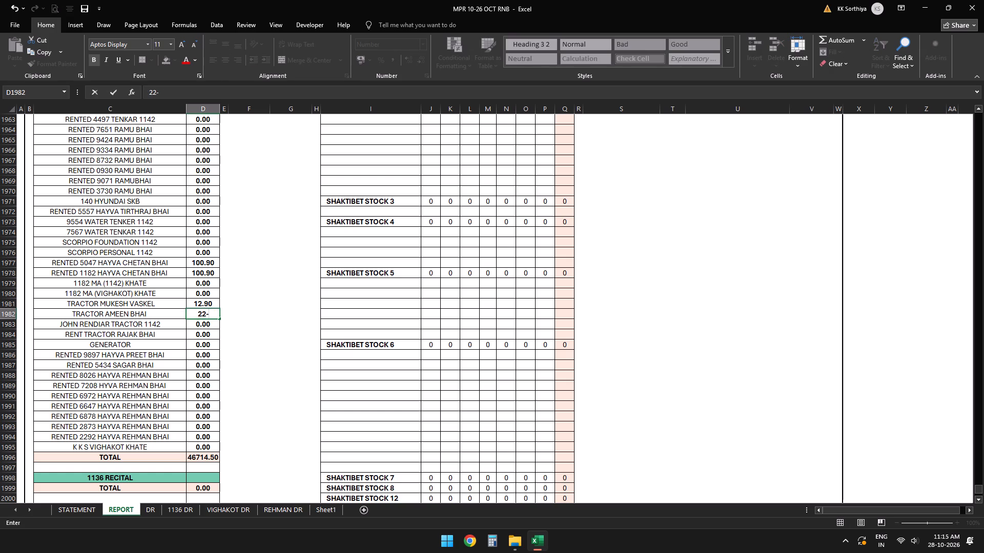
key(9)
key(Down)
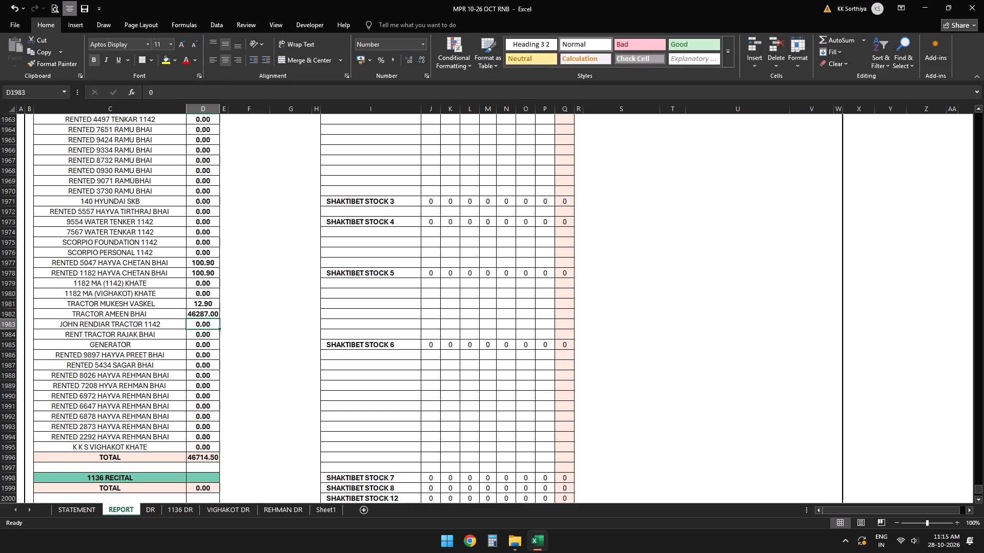
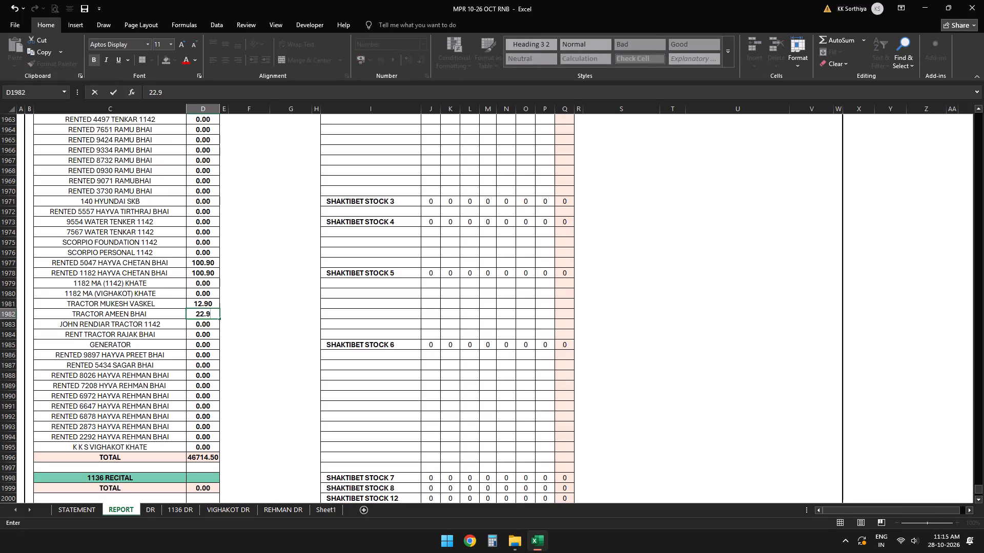
Set the 27 October diesel usage of TRACTOR AMEEN BHAI to 22.9.
key(Down)
key(Up)
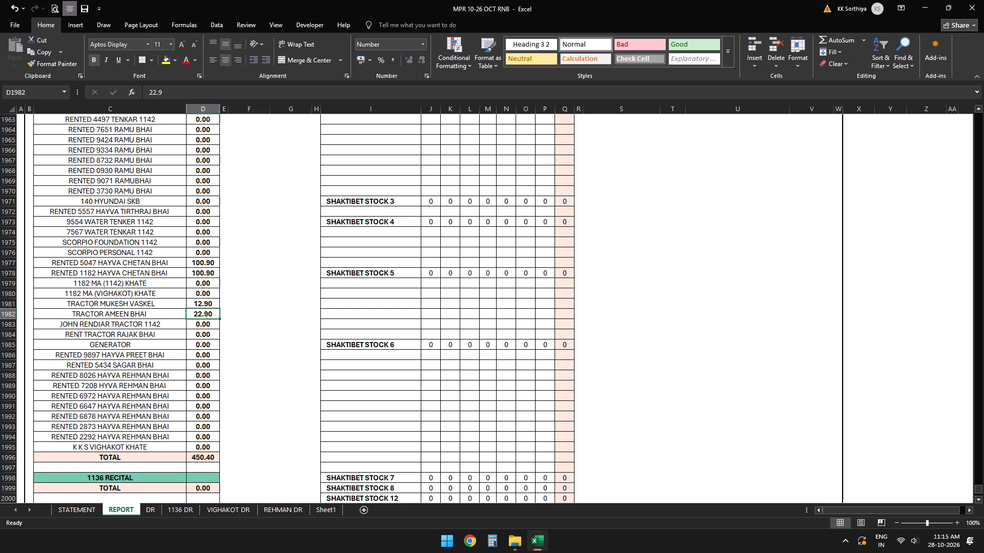
Look through the 27 October diesel usage list above the TRACTOR AMEEN BHAI row for the next vehicle to fill in.
key(Up)
key(Up)
key(Up)
key(Up)
key(Up)
key(Up)
key(Up)
key(Up)
key(Up)
key(Up)
key(Up)
key(Up)
key(Up)
key(Up)
key(Up)
key(Up)
key(Up)
key(Up)
key(Up)
key(Up)
key(Down)
key(Down)
key(Down)
key(Down)
key(Down)
key(Down)
key(Down)
key(Down)
key(Down)
key(Down)
key(Down)
key(Down)
key(Down)
key(Down)
key(Down)
key(Down)
key(Down)
key(Down)
key(Down)
key(Down)
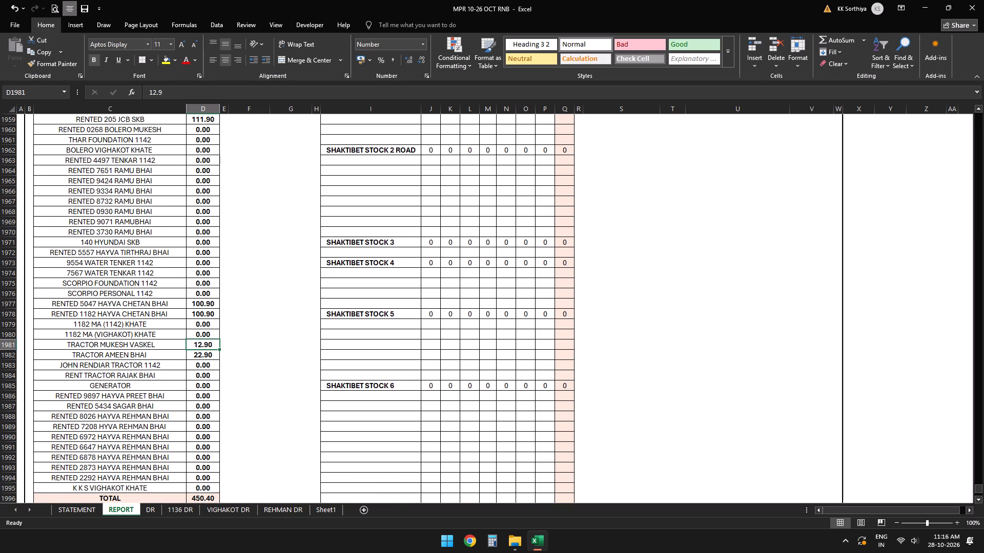
key(Up)
key(Up)
key(Up)
key(Up)
key(Up)
key(Up)
key(Up)
key(Up)
key(Up)
key(Up)
key(Up)
key(Up)
key(Up)
key(Up)
key(Up)
key(Up)
key(Up)
key(Up)
key(Up)
key(Up)
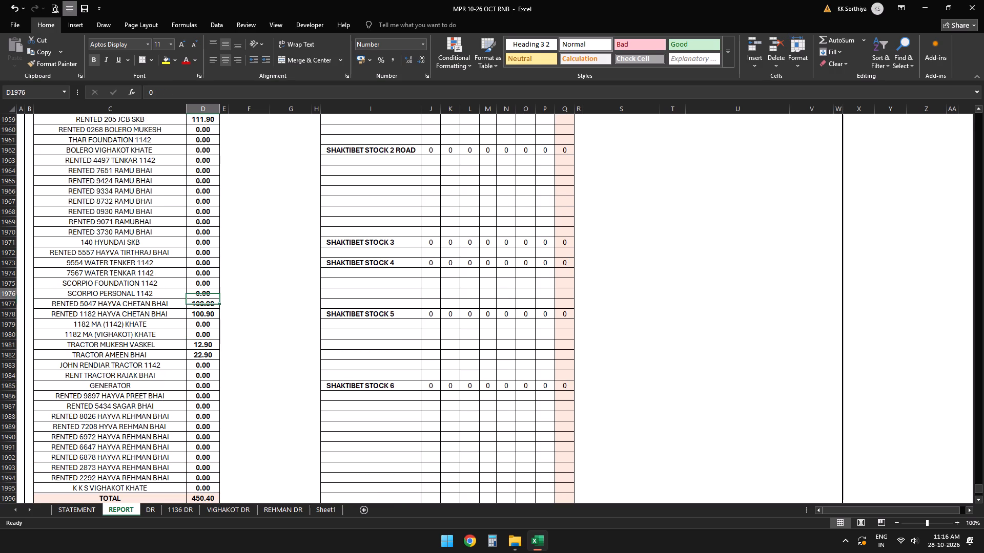
key(Up)
key(Up)
key(Up)
key(Up)
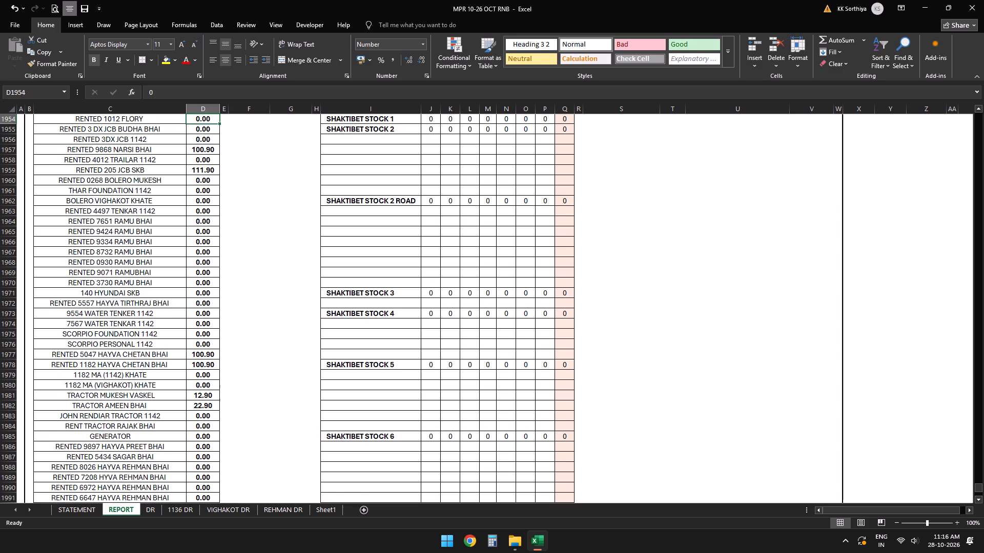
Relabel the BOLERO VIGHAKOT KHATE row in the 27 October diesel usage list as BOLERO CAMPER 1142.
key(Down)
key(Up)
key(Down)
key(Down)
key(Down)
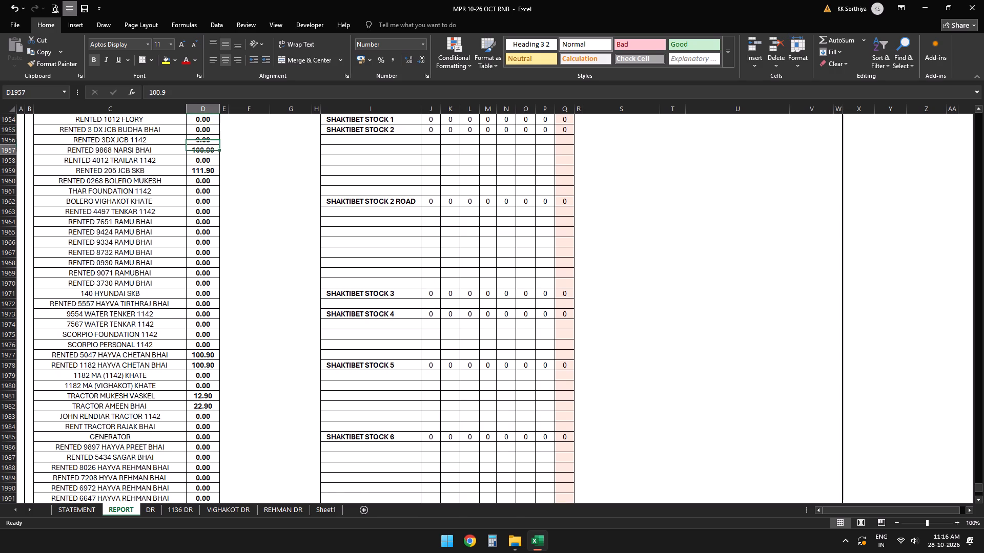
key(Down)
key(Down)
key(Down)
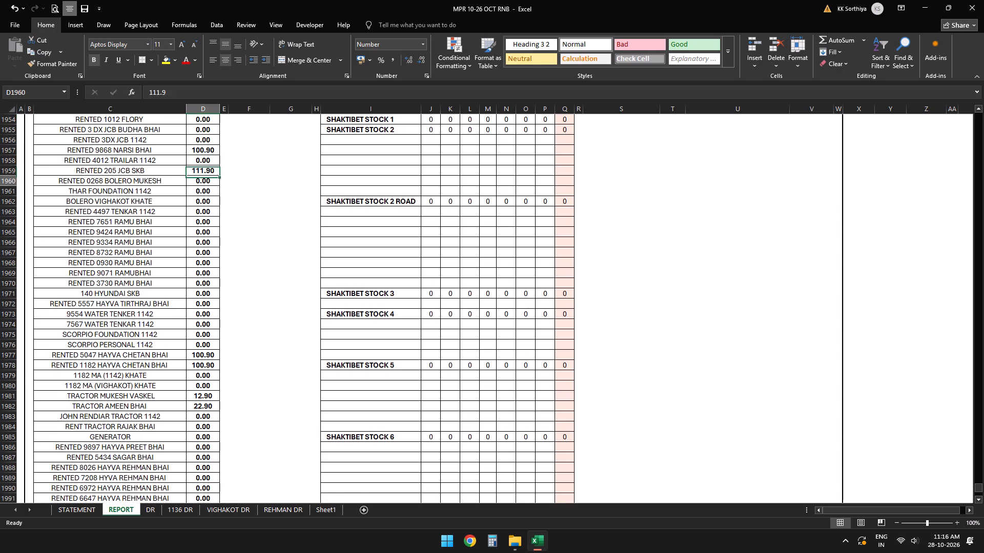
key(Down)
key(Down)
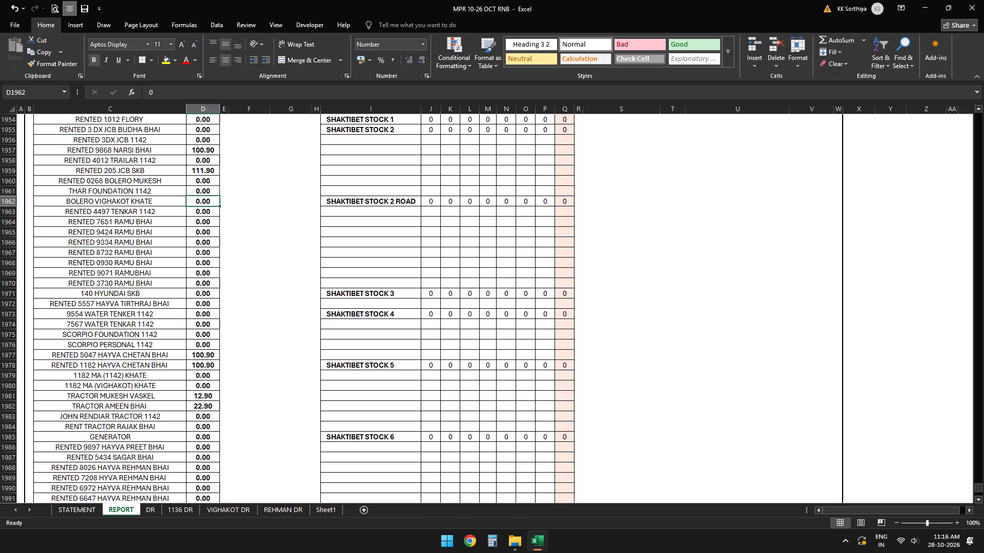
key(Left)
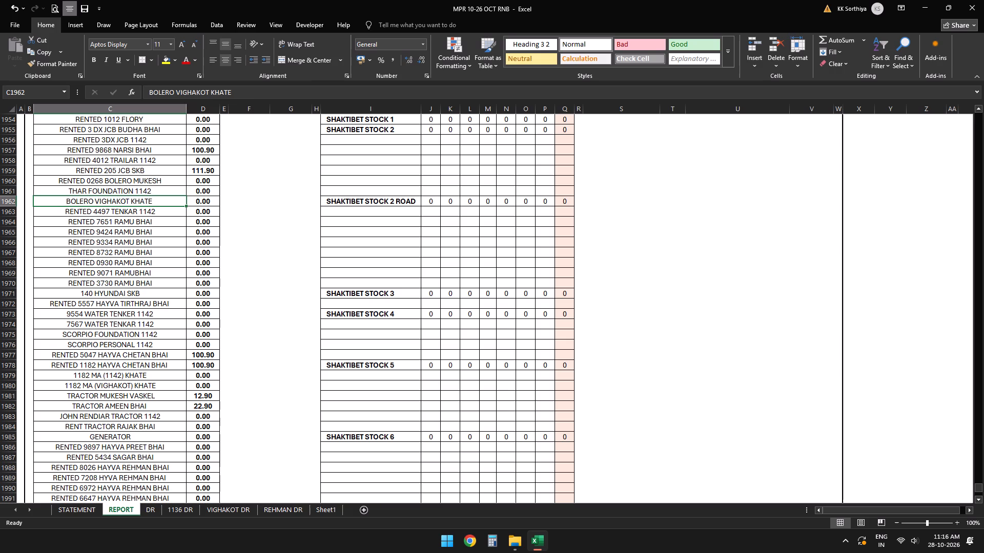
click(252, 103)
click(256, 96)
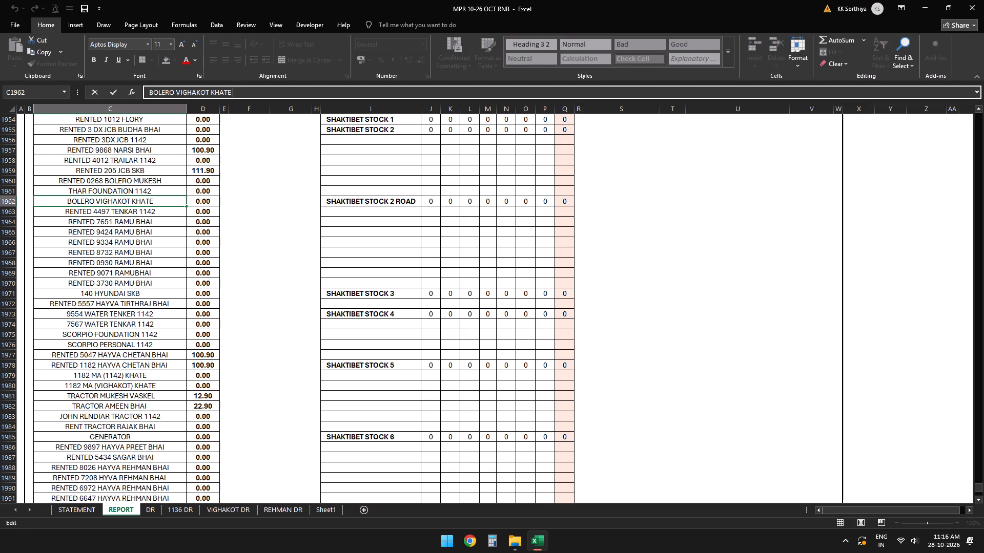
key(BackSpace)
key(BackSpace)
key(BackSpace)
key(BackSpace)
key(BackSpace)
key(BackSpace)
key(BackSpace)
key(BackSpace)
key(BackSpace)
key(BackSpace)
key(BackSpace)
key(BackSpace)
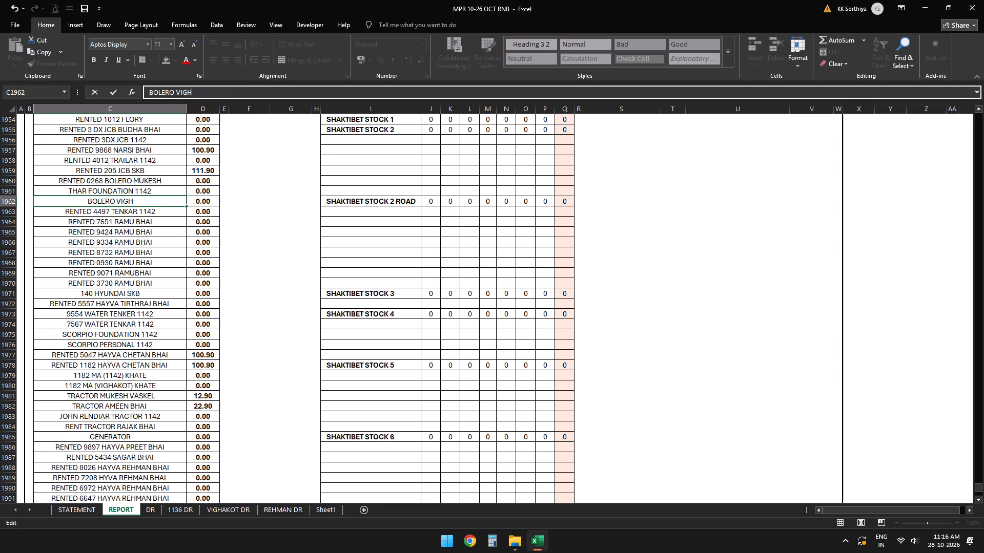
key(BackSpace)
key(BackSpace)
key(BackSpace)
text(CAMPER)
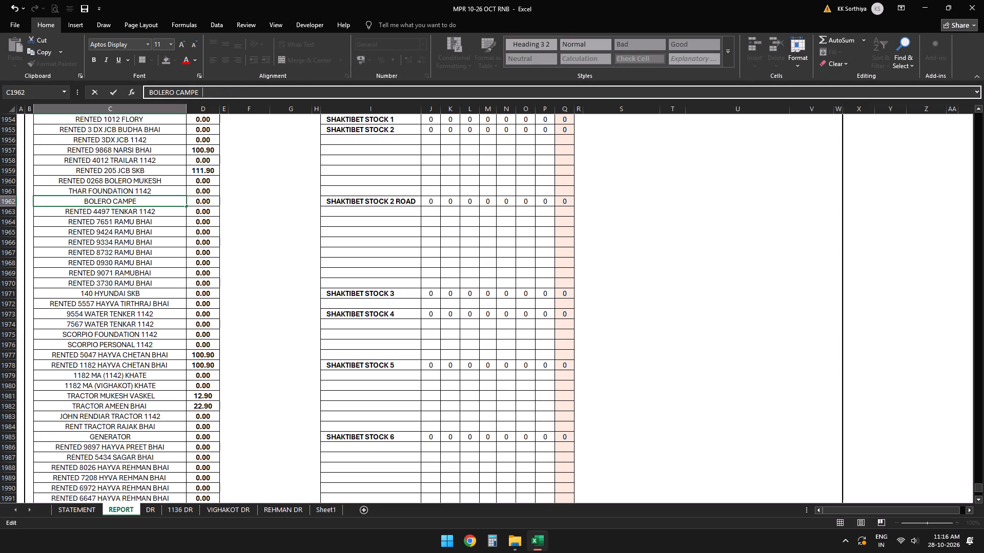
key(space)
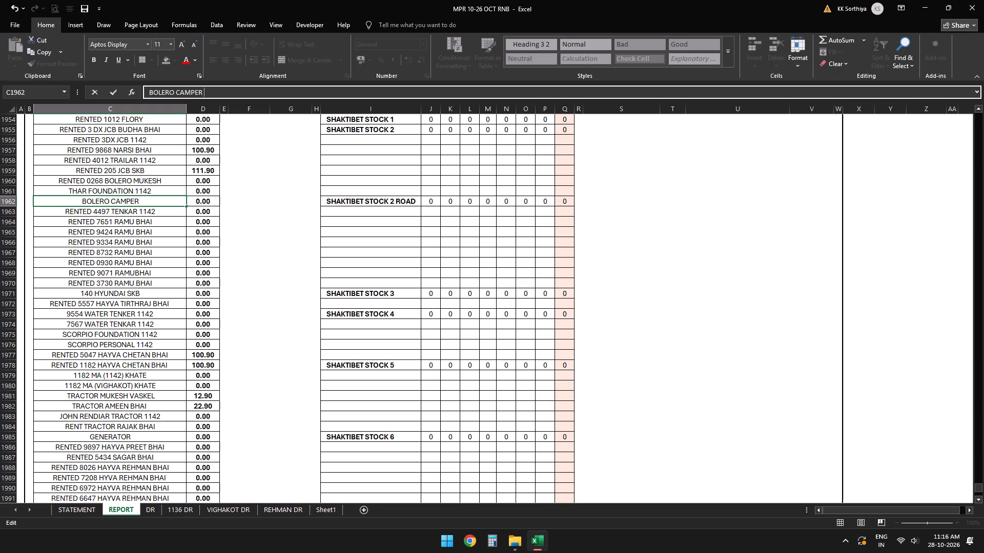
text(1142)
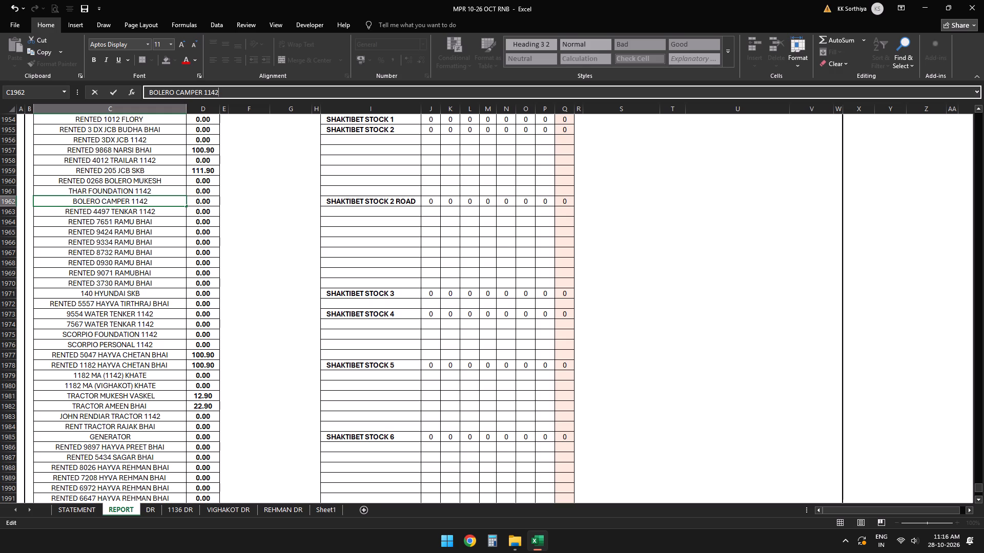
key(Return)
Set the 27 October diesel usage of BOLERO CAMPER 1142 to 28.9.
key(Up)
key(Right)
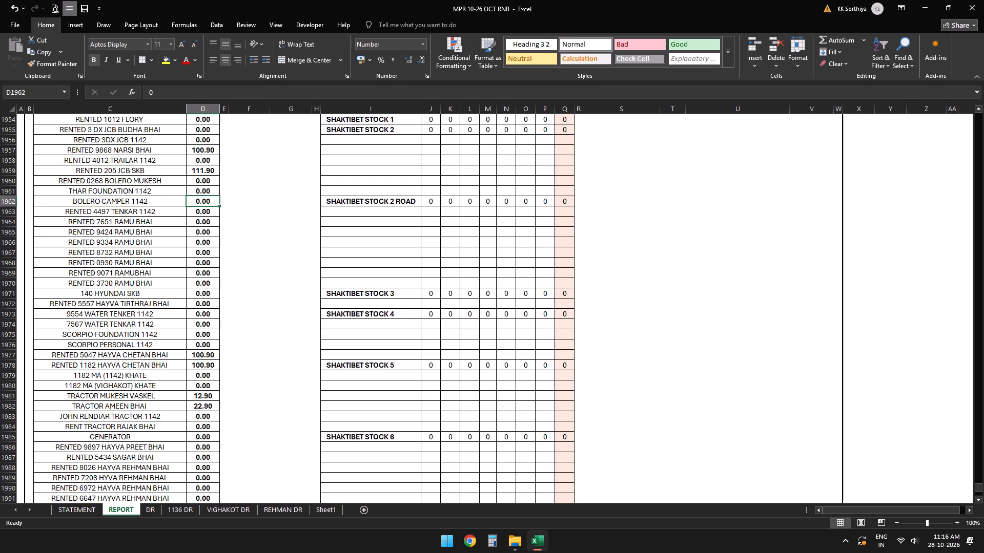
text(28.9)
key(Down)
key(Up)
Set the 27 October diesel usage of RENTED 3 DX JCB BUDHA BHAI to 30.9.
key(Up)
key(Up)
key(Up)
key(Up)
key(Up)
key(Up)
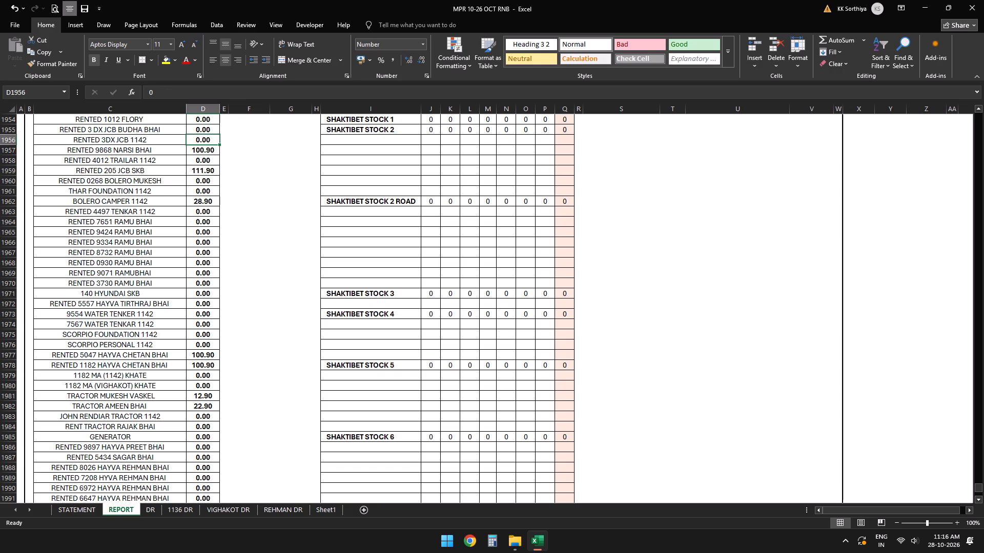
key(Up)
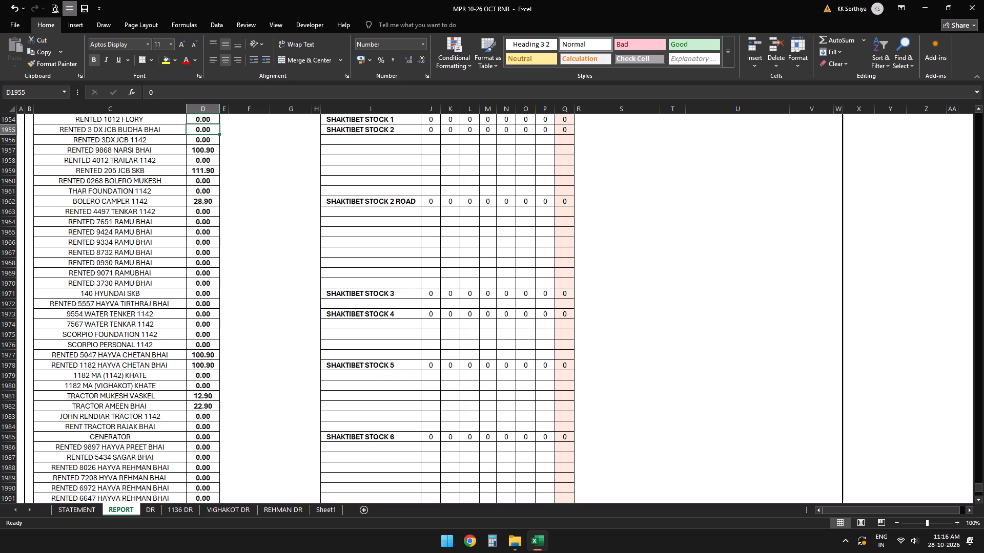
text(30.9)
key(Down)
key(Up)
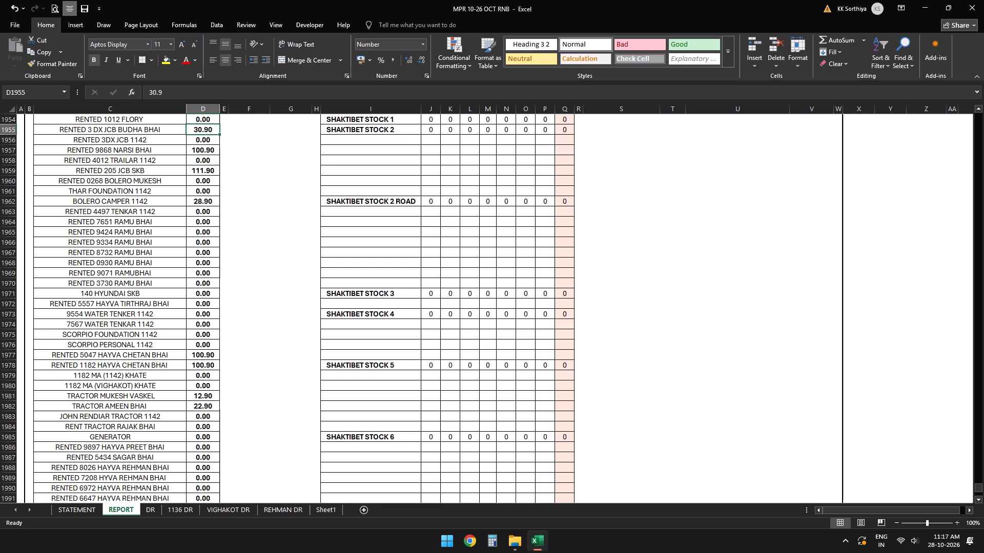
Relabel the THAR FOUNDATION 1142 row in the 27 October diesel usage list as LOADER 1142.
click(102, 193)
click(253, 91)
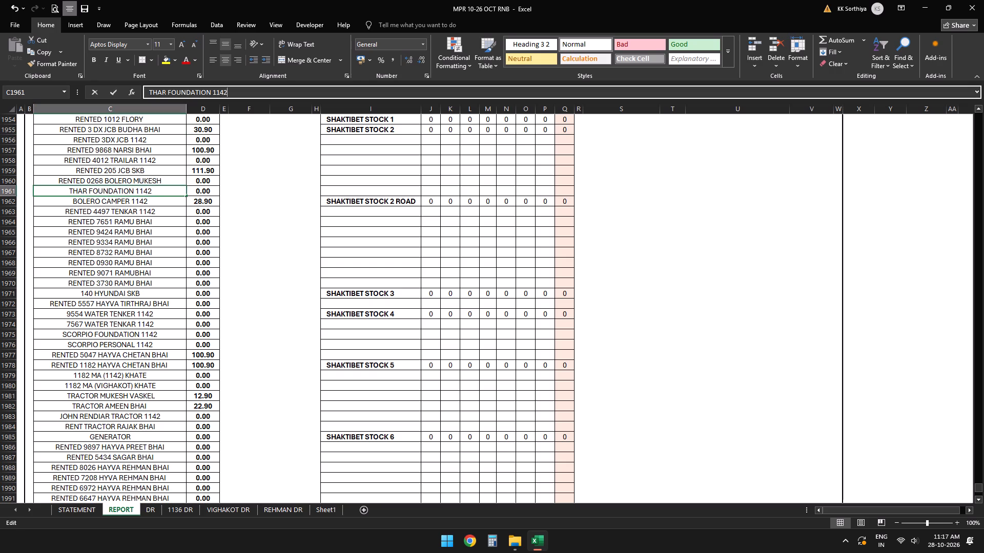
click(215, 94)
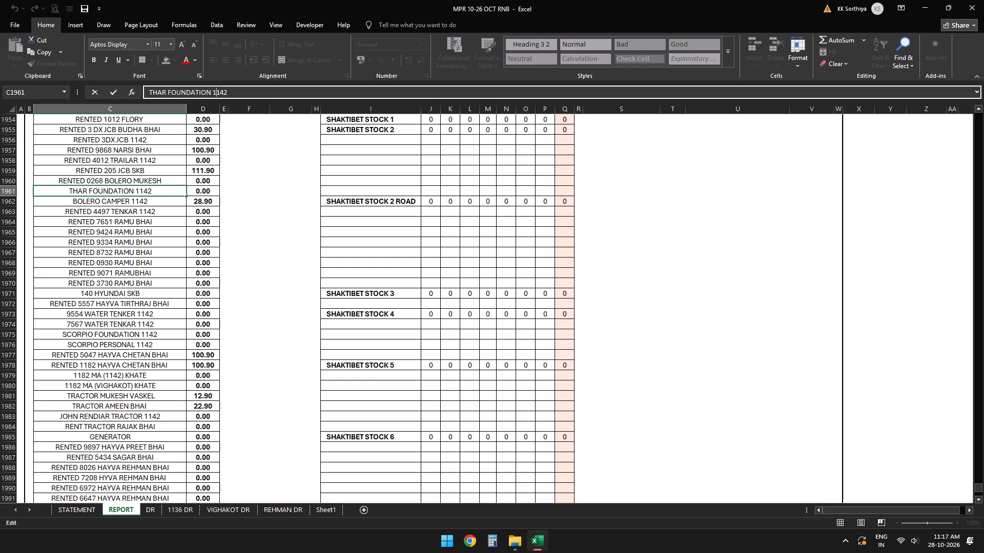
key(Left)
key(BackSpace)
key(BackSpace)
key(BackSpace)
key(BackSpace)
key(BackSpace)
key(BackSpace)
key(BackSpace)
key(BackSpace)
key(BackSpace)
key(BackSpace)
key(BackSpace)
key(BackSpace)
key(BackSpace)
key(BackSpace)
key(BackSpace)
key(BackSpace)
key(BackSpace)
key(BackSpace)
key(BackSpace)
key(BackSpace)
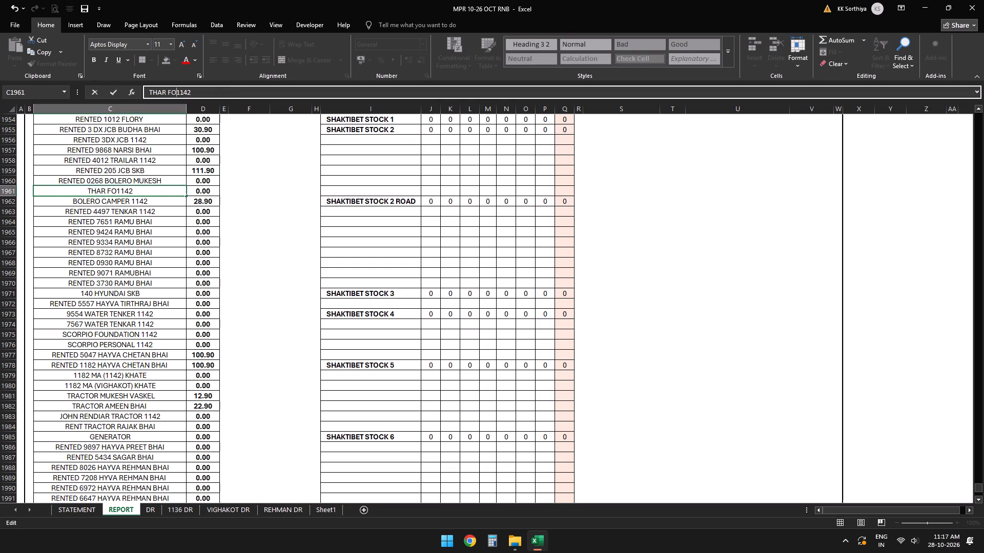
text(LOADER)
key(space)
key(Return)
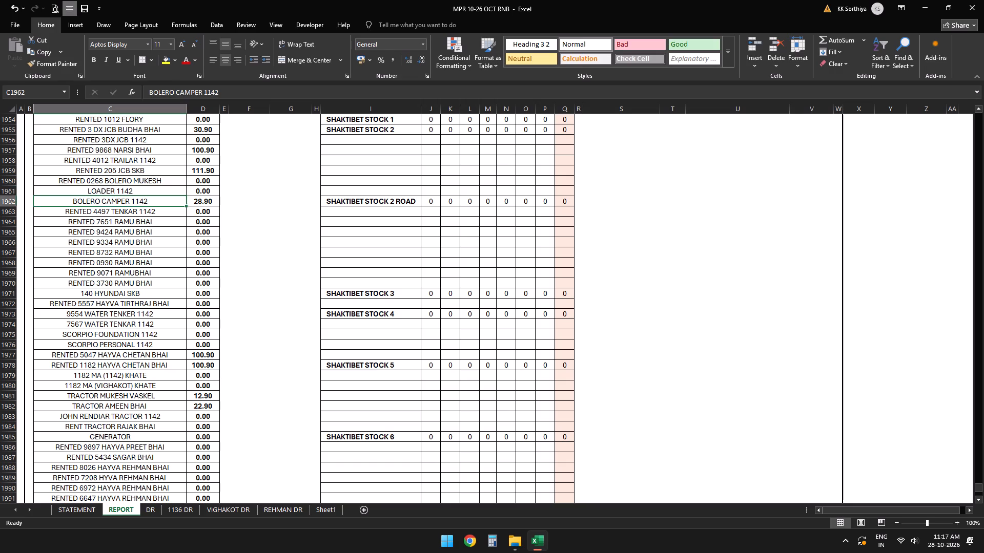
Set the 27 October diesel usage of LOADER 1142 to 10.9.
key(Up)
key(Right)
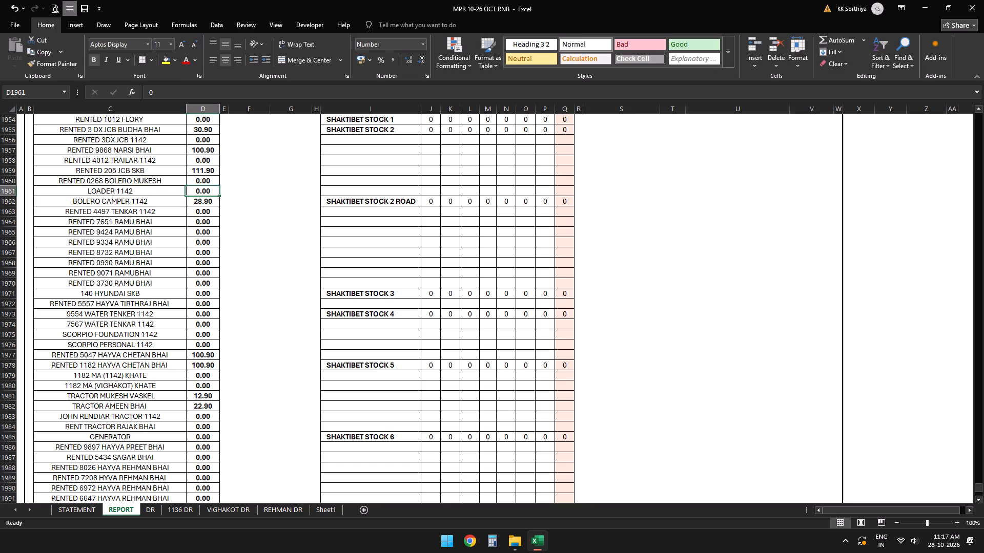
text(10.9)
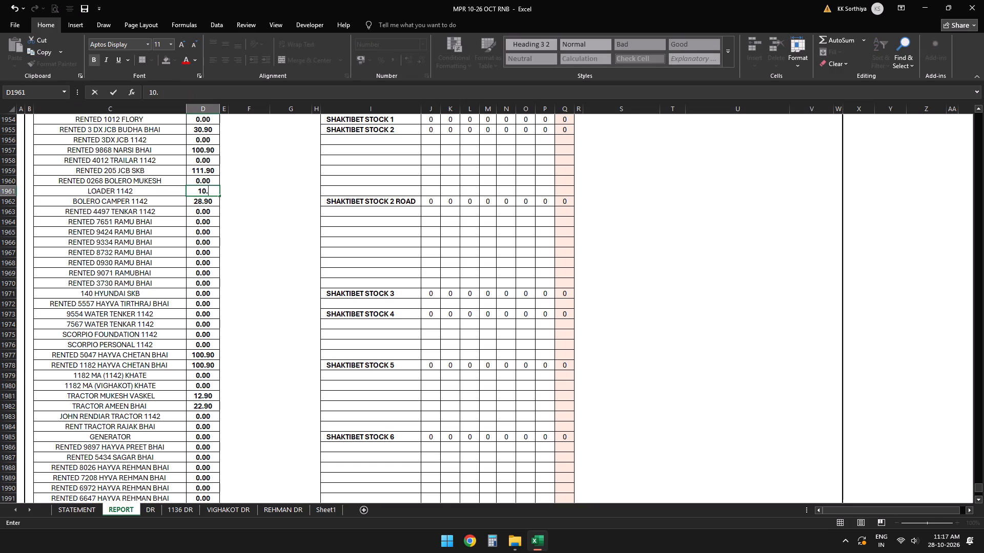
key(Down)
key(Up)
Finish entering 10.9 as the 27 October diesel usage of LOADER 1142.
key(Up)
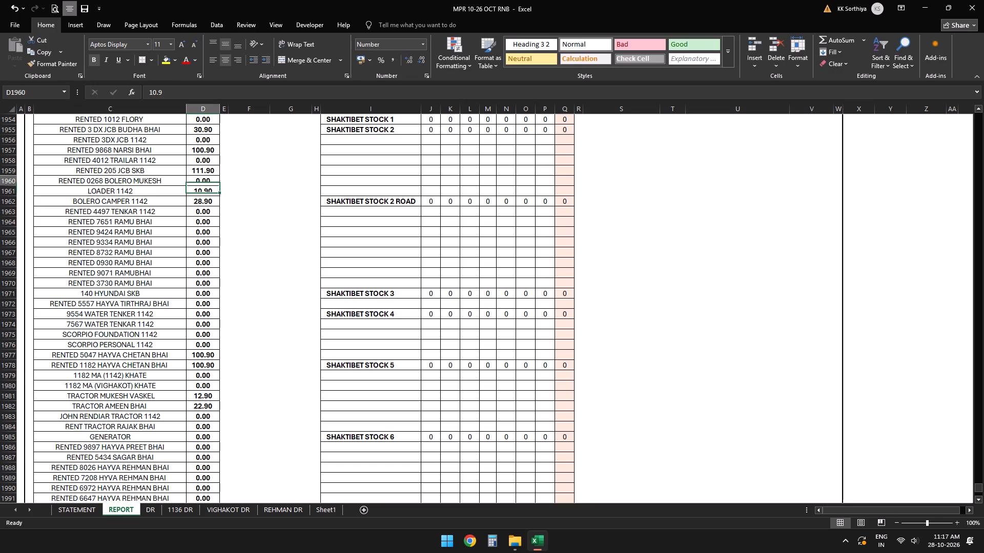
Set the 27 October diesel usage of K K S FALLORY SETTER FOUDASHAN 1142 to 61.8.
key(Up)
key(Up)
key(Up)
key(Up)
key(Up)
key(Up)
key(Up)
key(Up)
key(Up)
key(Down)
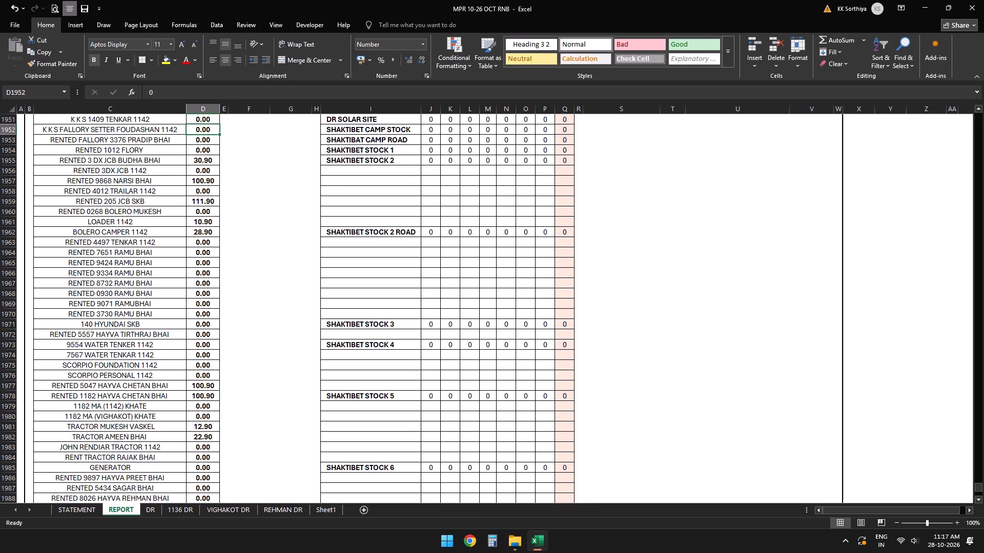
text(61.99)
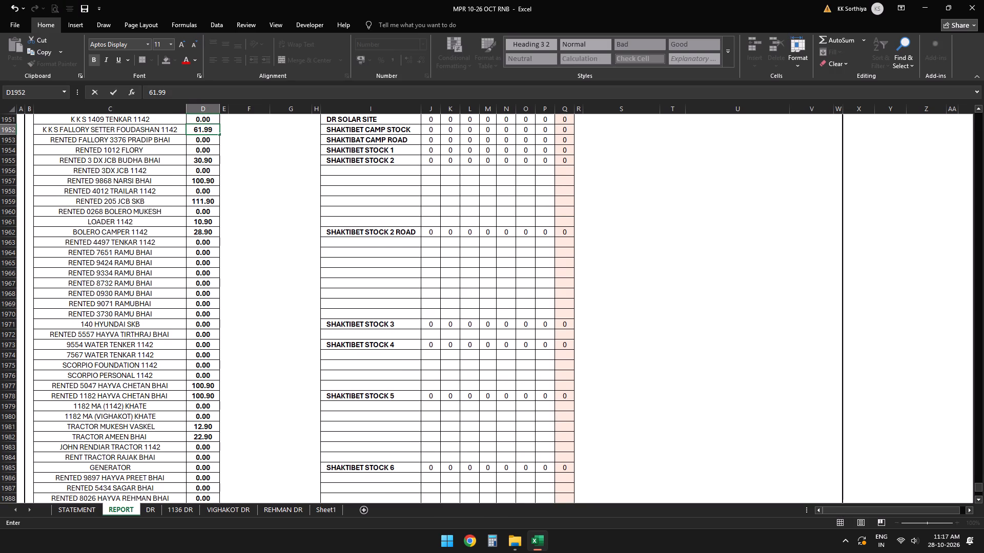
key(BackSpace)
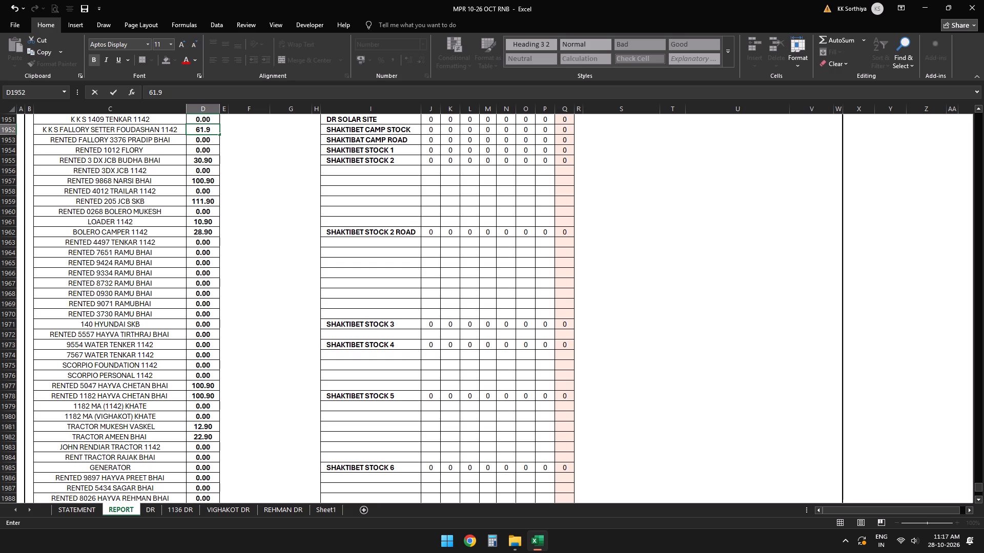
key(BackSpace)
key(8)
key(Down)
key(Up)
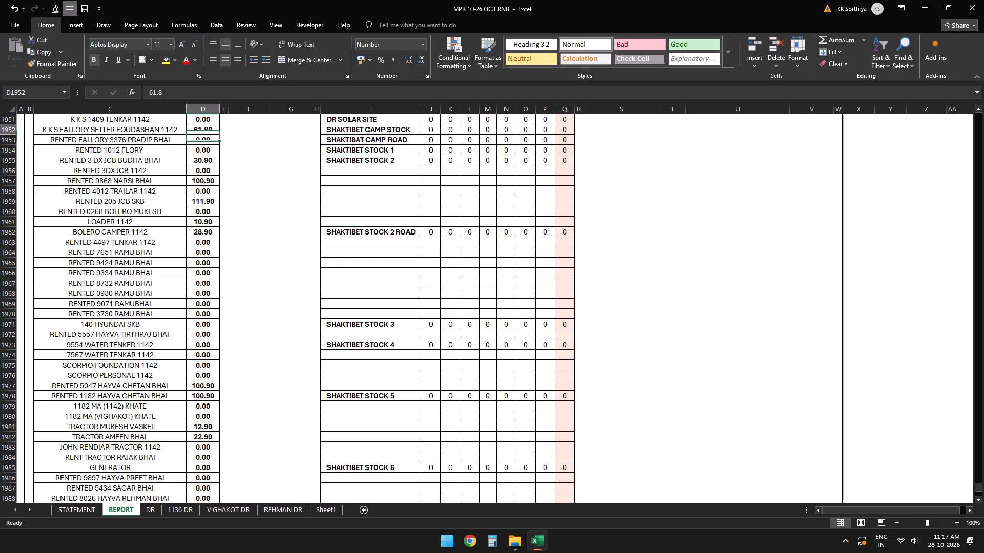
Check the 27 October diesel usage list against its total and set K K S FALLORY SETTER FOUDASHAN 1142 to 61.9.
scroll(136, 101, down, 5)
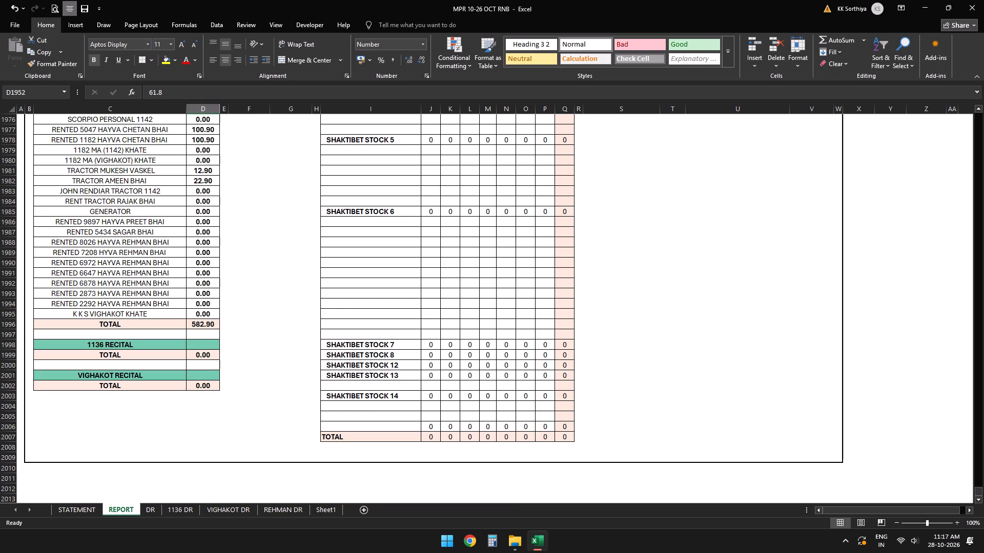
scroll(229, 299, up, 8)
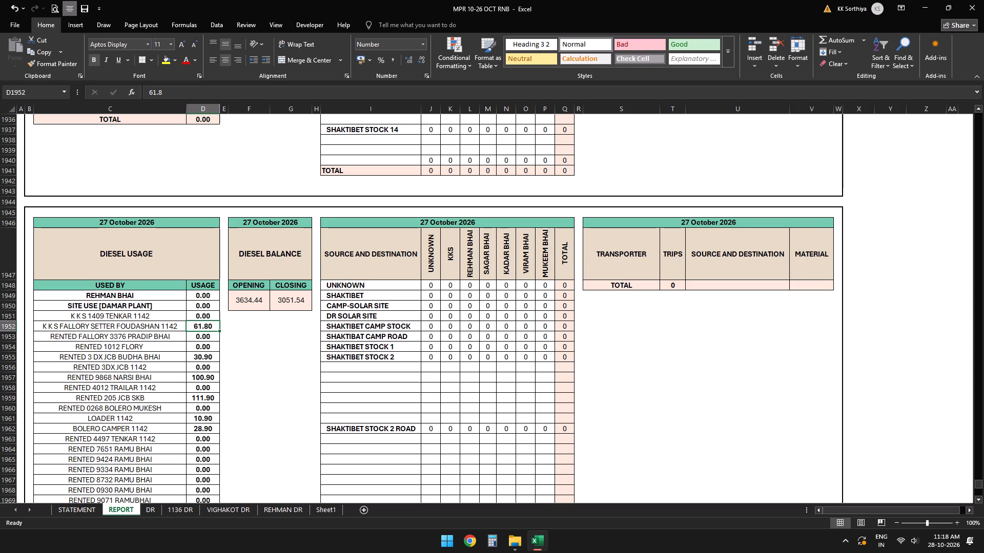
scroll(221, 312, down, 4)
scroll(220, 316, up, 2)
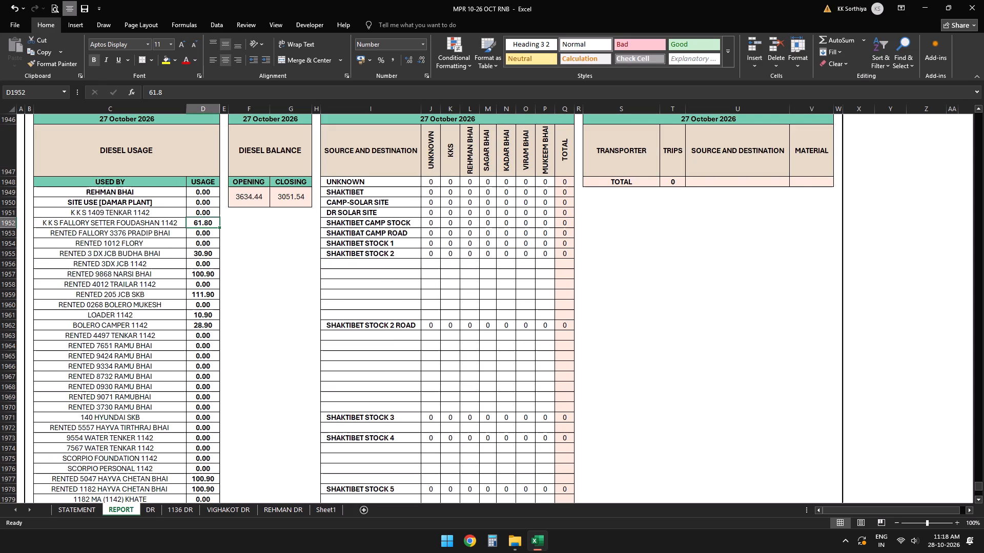
click(207, 82)
click(207, 91)
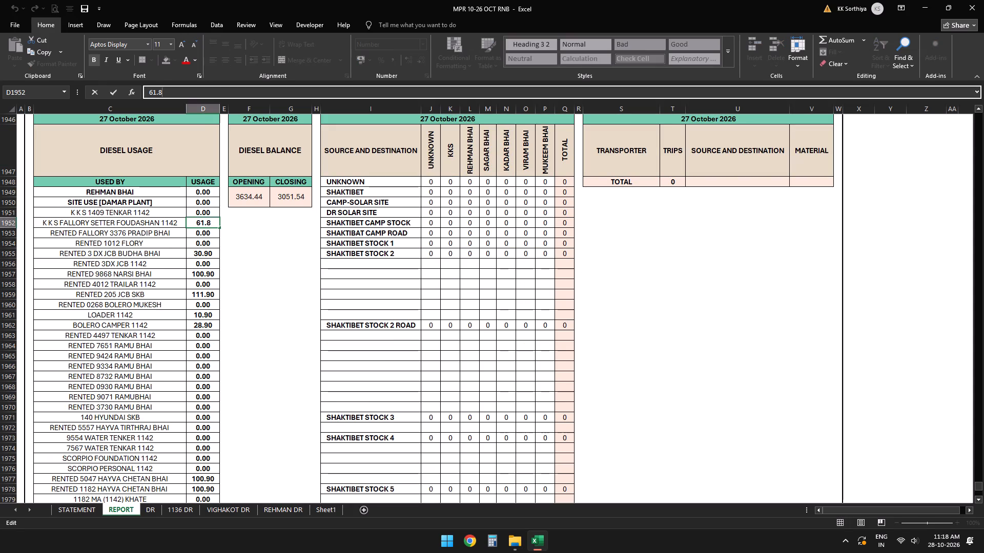
key(BackSpace)
key(9)
key(Return)
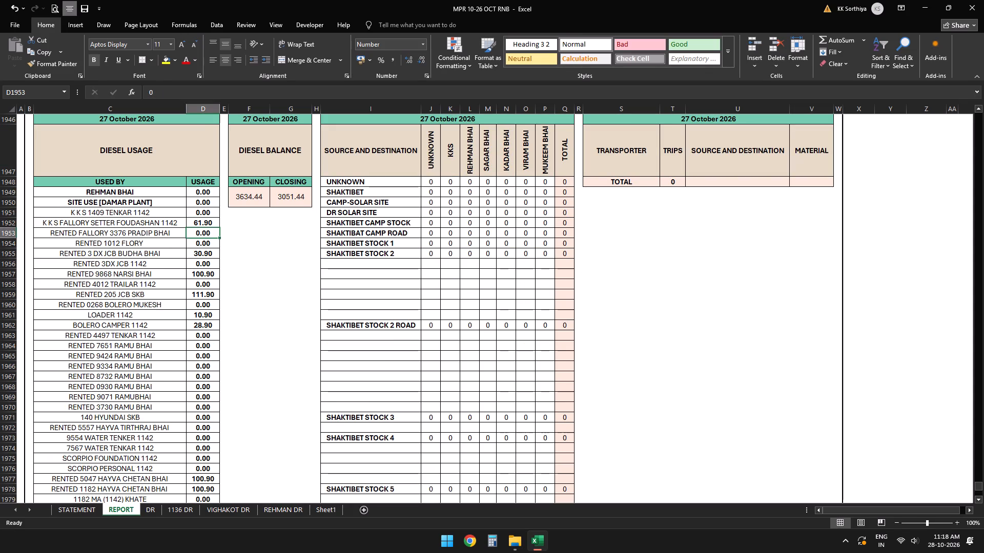
Check the 27 October diesel usage total and save the workbook.
scroll(154, 98, down, 3)
scroll(192, 237, down, 4)
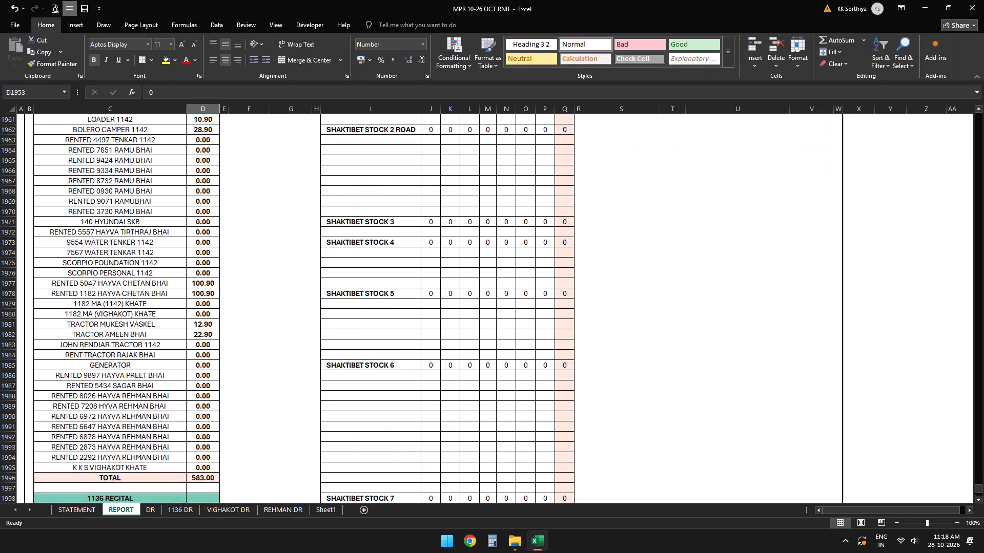
scroll(193, 242, down, 2)
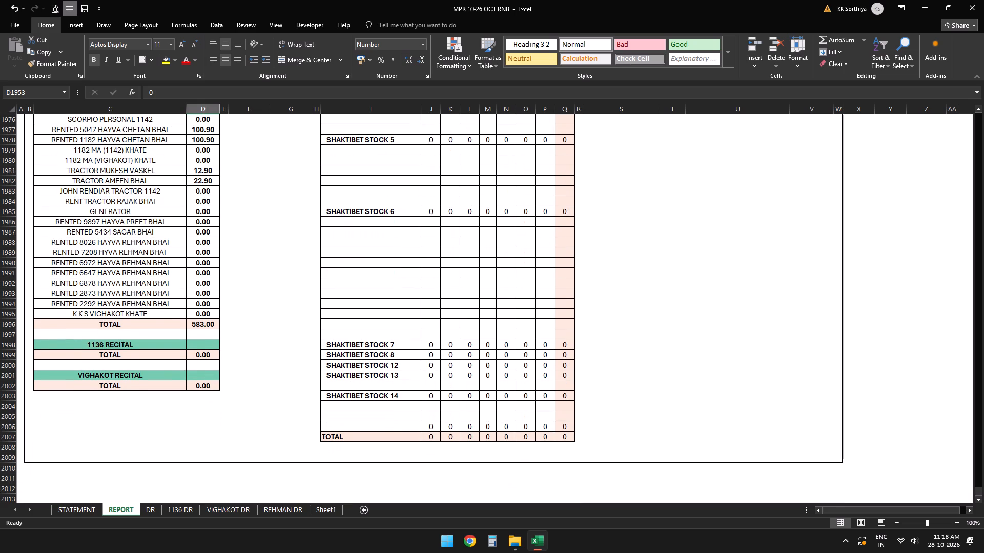
key(ctrl+s)
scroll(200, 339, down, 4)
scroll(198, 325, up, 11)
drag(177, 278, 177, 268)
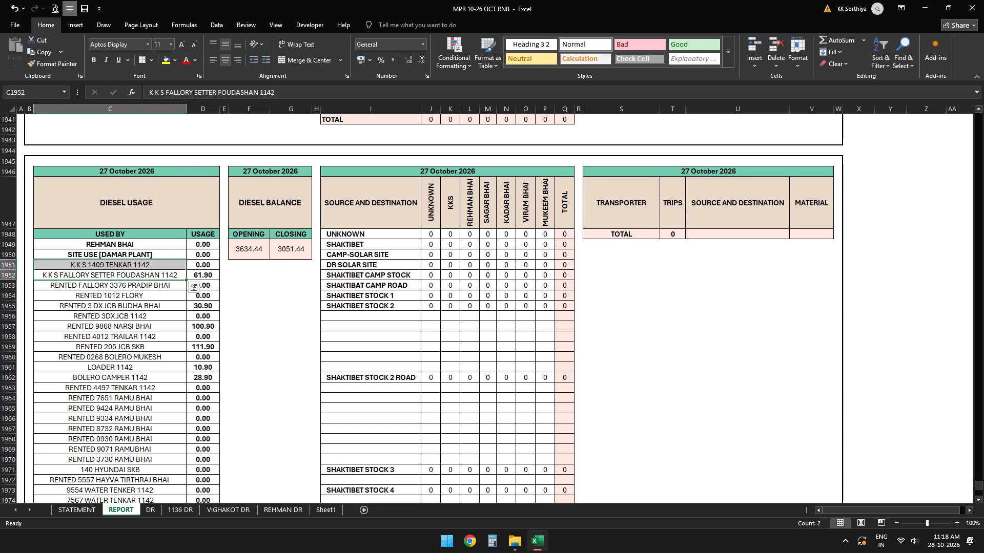
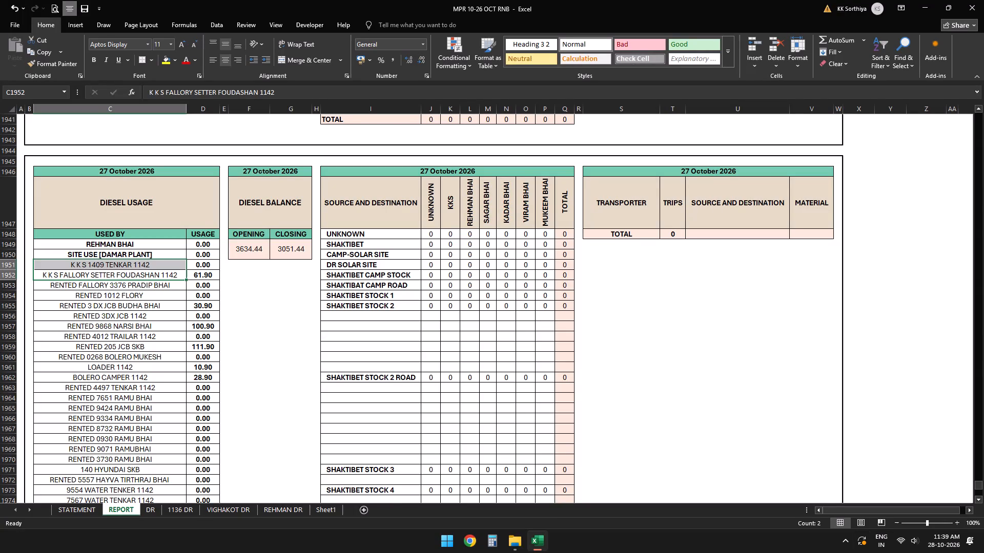
Look back through the daily diesel usage and balance blocks from 27 October to 24 October 2026.
click(782, 405)
scroll(613, 393, up, 20)
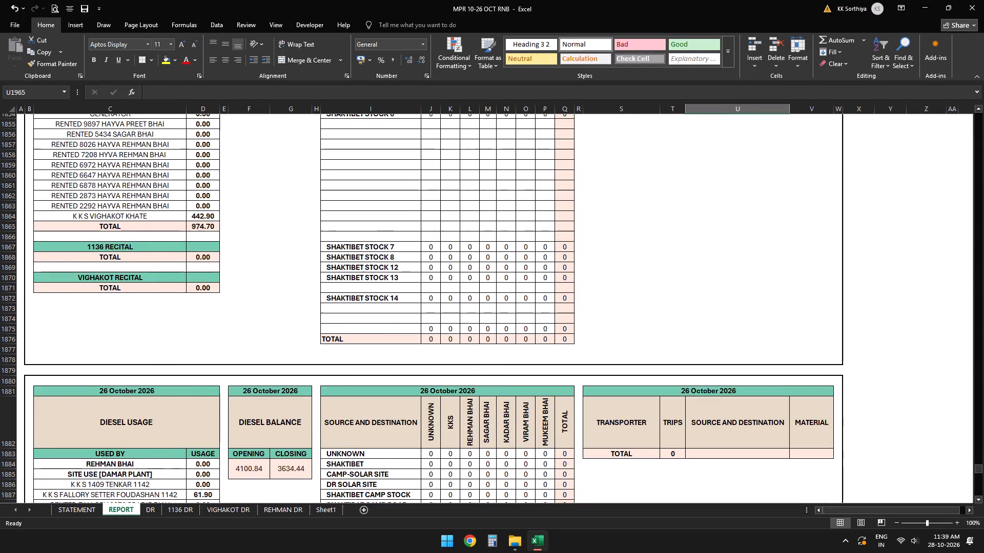
scroll(629, 380, up, 2)
scroll(575, 399, up, 16)
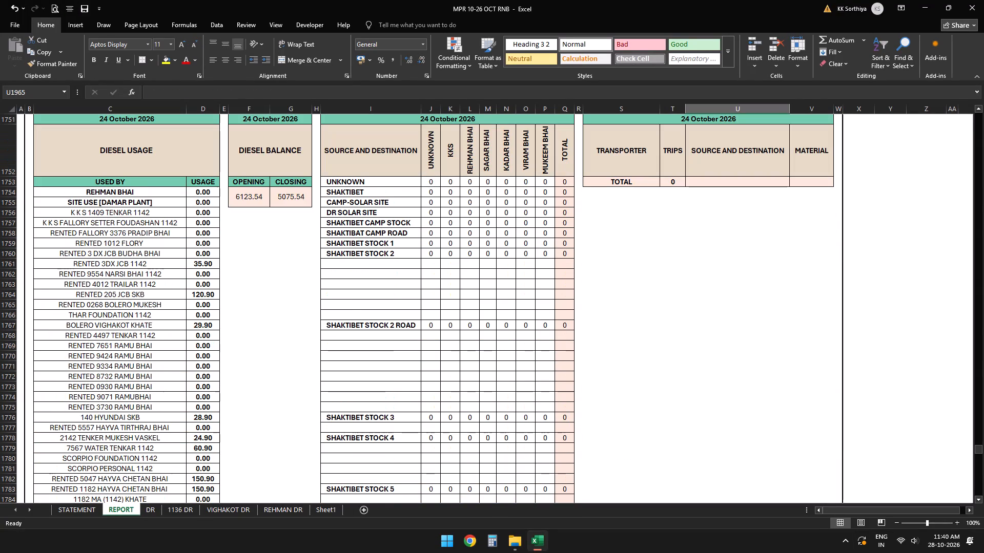
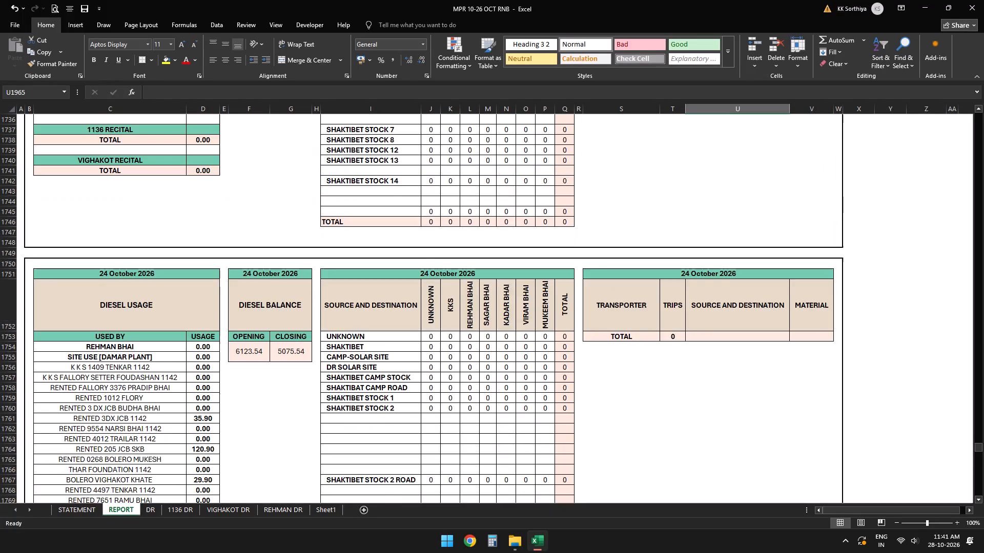
Print only the 22 October 2026 diesel usage and balance blocks, down to the usage TOTAL, with Microsoft Print to PDF as 22-10 in Downloads.
scroll(416, 277, up, 9)
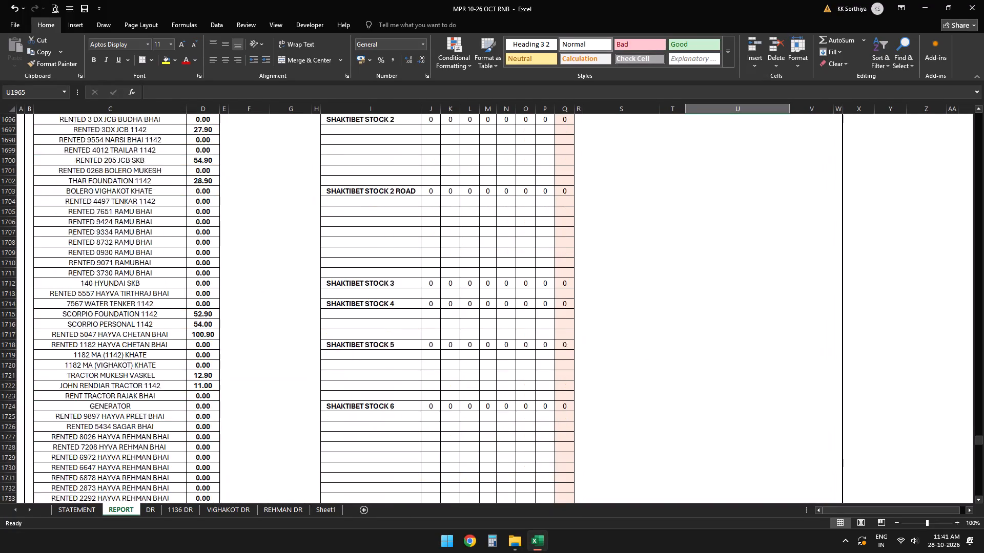
scroll(413, 277, up, 14)
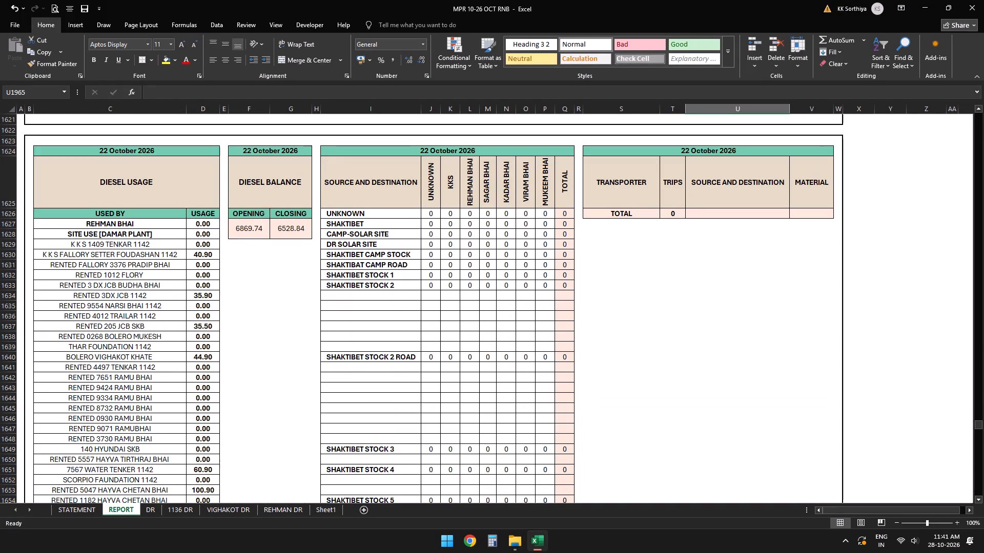
click(203, 156)
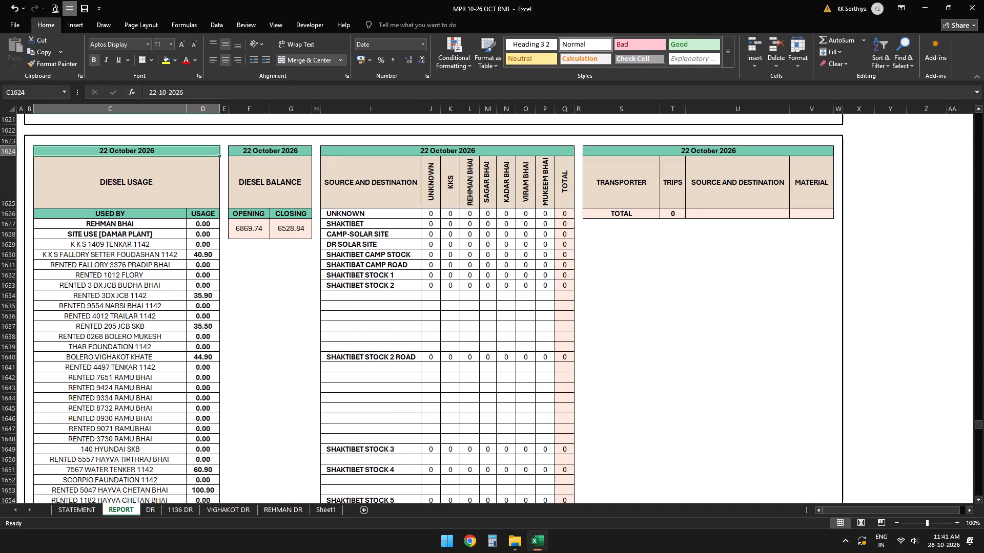
key(shift+Right)
key(shift+Right)
key(shift+Down)
key(shift+Down)
key(shift+Down)
key(shift+Down)
key(shift+Down)
key(shift+Down)
key(shift+Down)
key(shift+Down)
key(shift+Down)
key(shift+Down)
key(shift+Down)
key(shift+Down)
key(shift+Down)
key(shift+Down)
key(shift+Down)
key(shift+Down)
key(shift+Down)
key(shift+Down)
key(shift+Down)
key(shift+Down)
key(shift+Down)
key(shift+Down)
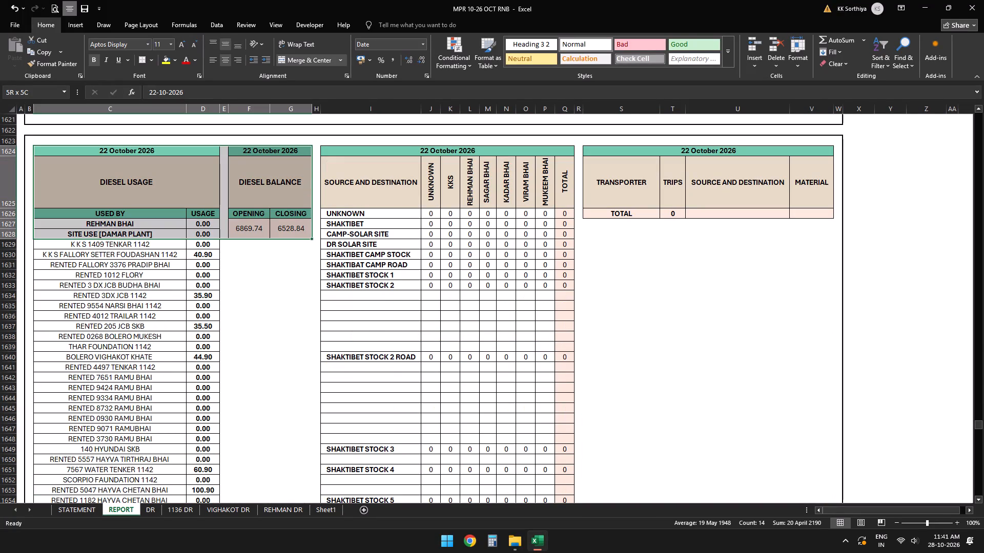
key(shift+Down)
key(shift+Down)
key(shift+Down)
key(shift+Down)
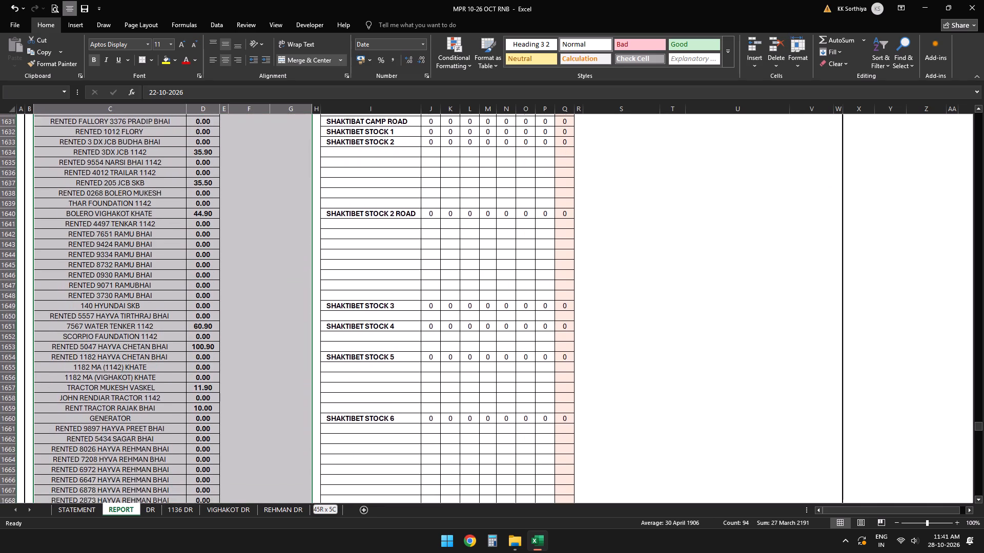
key(shift+Down)
key(shift+Down)
key(shift+Down)
key(shift+Up)
key(shift+Up)
key(shift+Down)
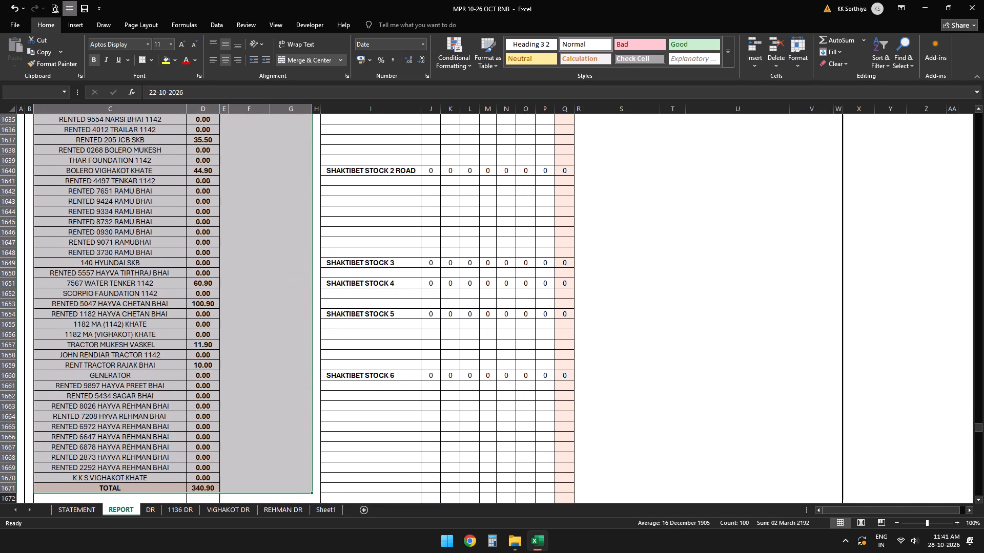
key(ctrl+p)
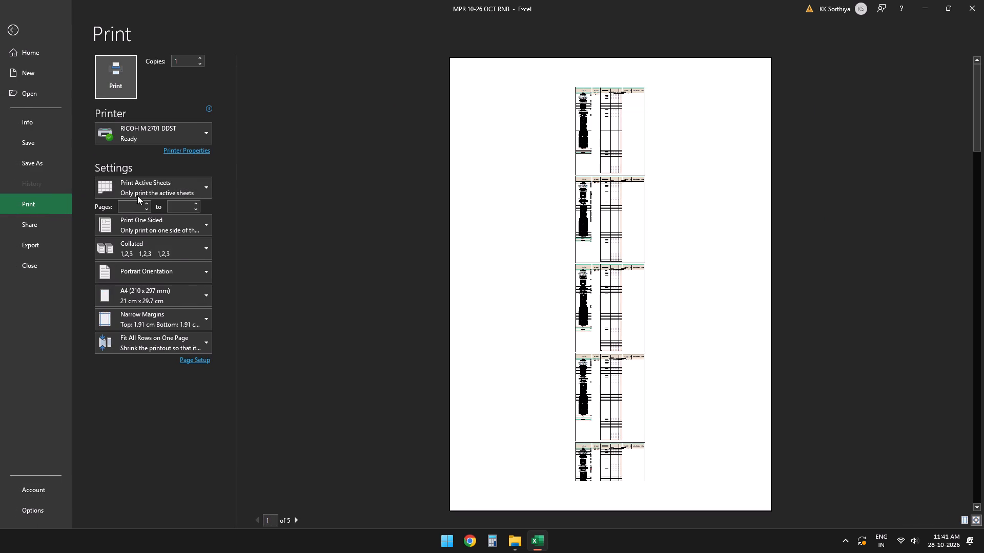
click(147, 191)
click(179, 253)
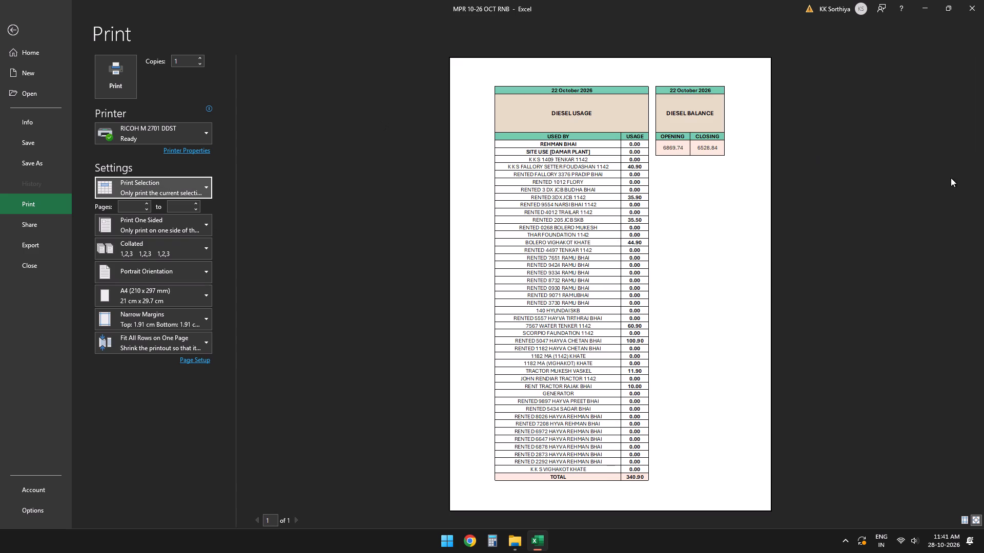
click(185, 136)
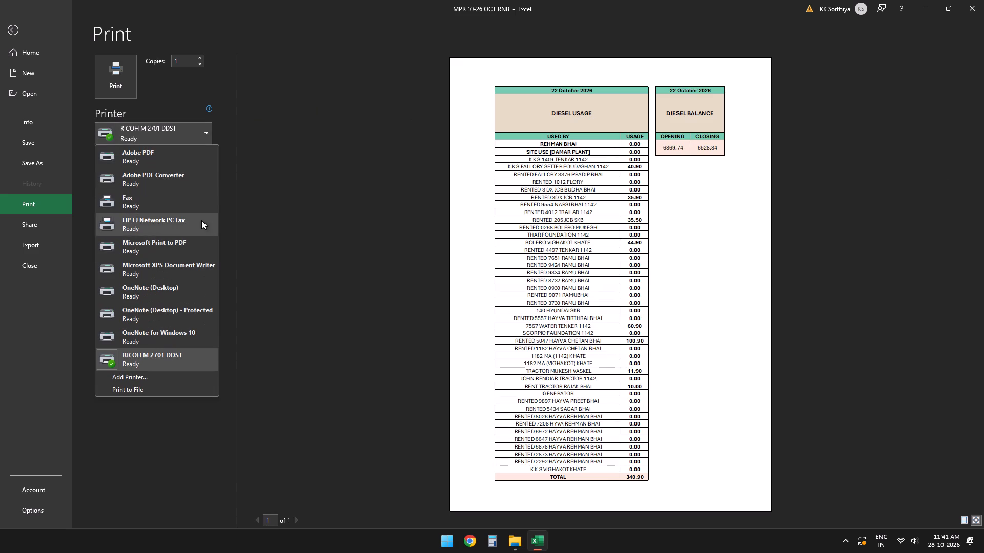
click(204, 247)
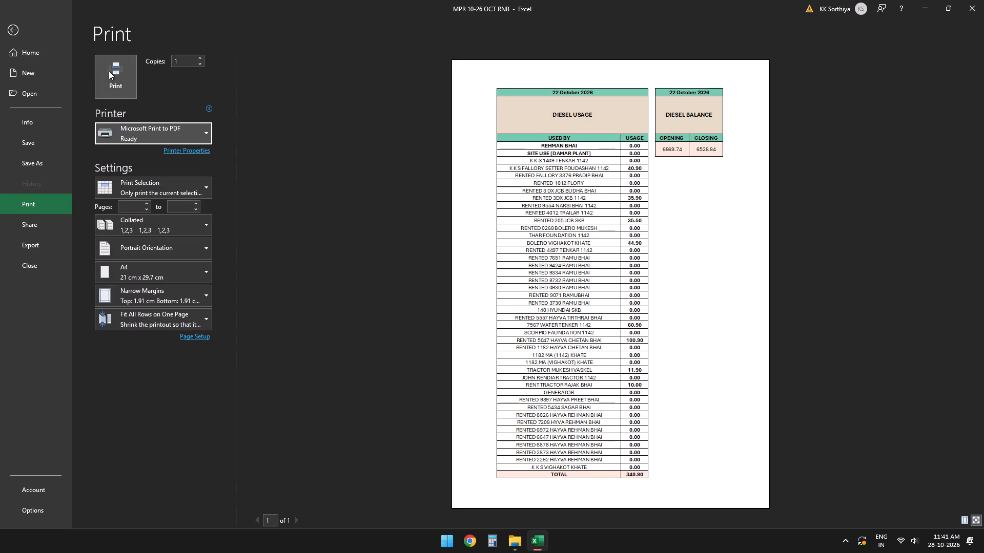
click(113, 71)
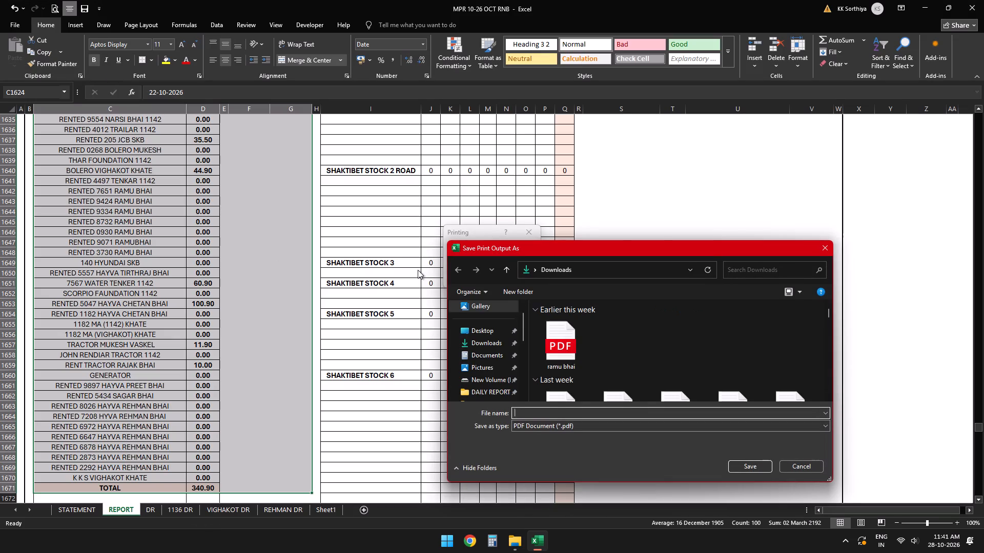
text(22-10)
key(Return)
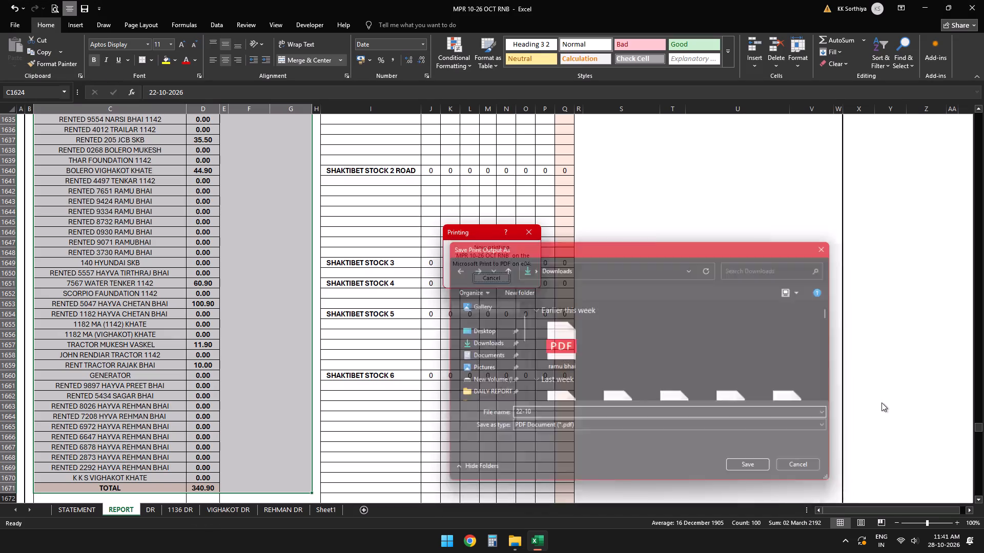
Print the 23 October 2026 diesel usage and balance blocks, down to the usage TOTAL, to a PDF named 23-10.
scroll(266, 347, down, 4)
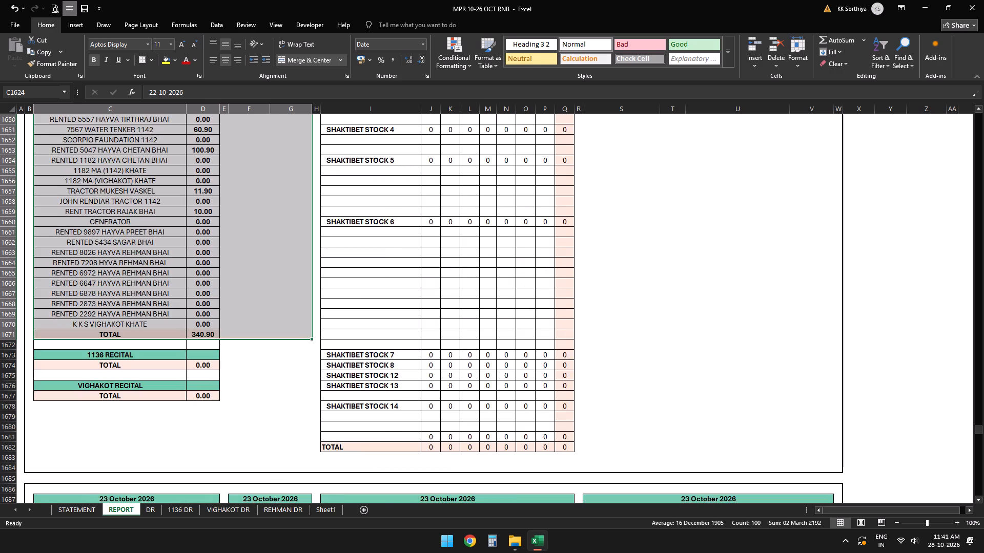
scroll(266, 324, down, 6)
click(162, 141)
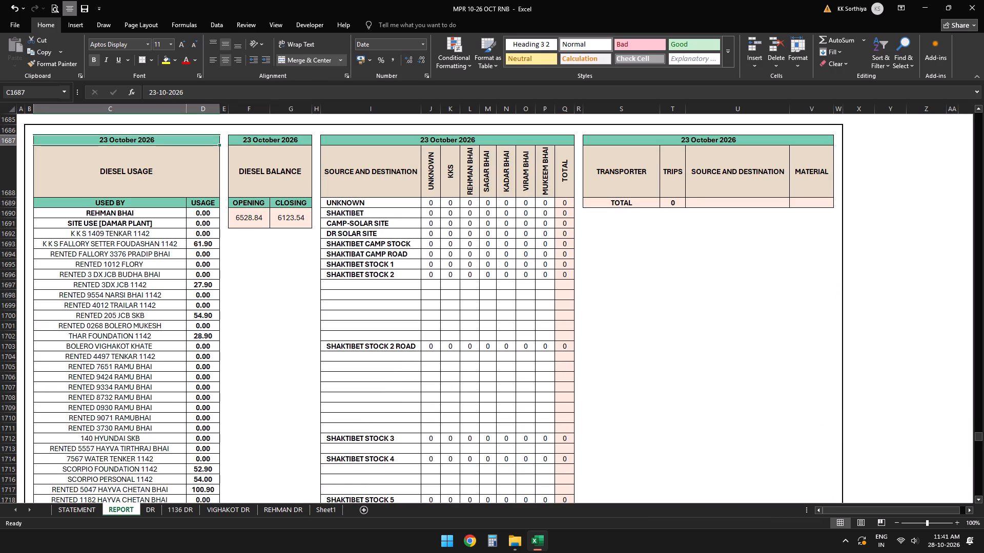
key(shift+Right)
key(shift+Right)
key(shift+Down)
key(shift+Down)
key(shift+Down)
key(shift+Down)
key(shift+Down)
key(shift+Down)
key(shift+Down)
key(shift+Down)
key(shift+Down)
key(shift+Down)
key(shift+Down)
key(shift+Down)
key(shift+Down)
key(shift+Down)
key(shift+Down)
key(shift+Down)
key(shift+Down)
key(shift+Down)
key(shift+Down)
key(shift+Down)
key(shift+Down)
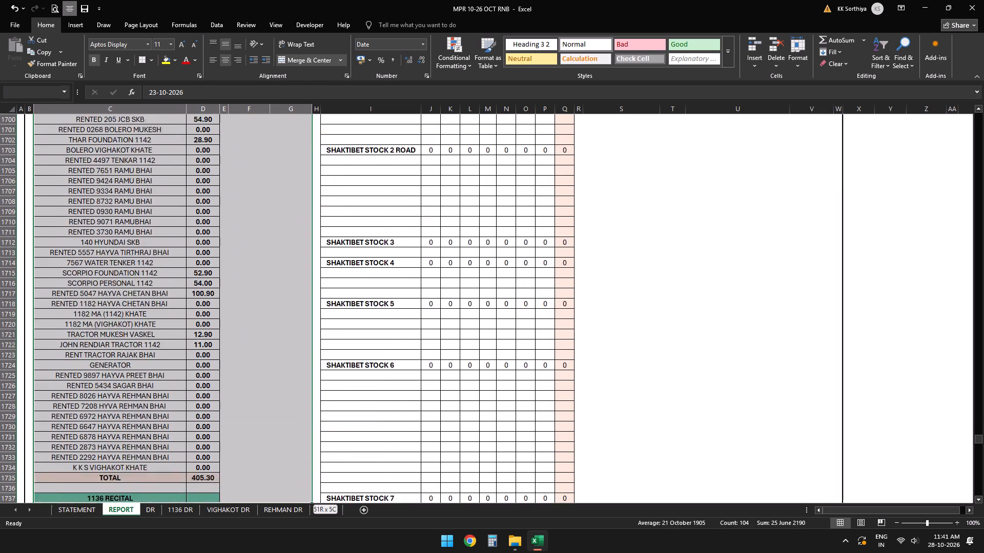
key(shift+Up)
key(shift+Up)
key(shift+Up)
key(shift+Up)
key(shift+Up)
key(shift+Up)
key(shift+Up)
key(shift+Up)
key(shift+Up)
key(shift+Up)
key(shift+Up)
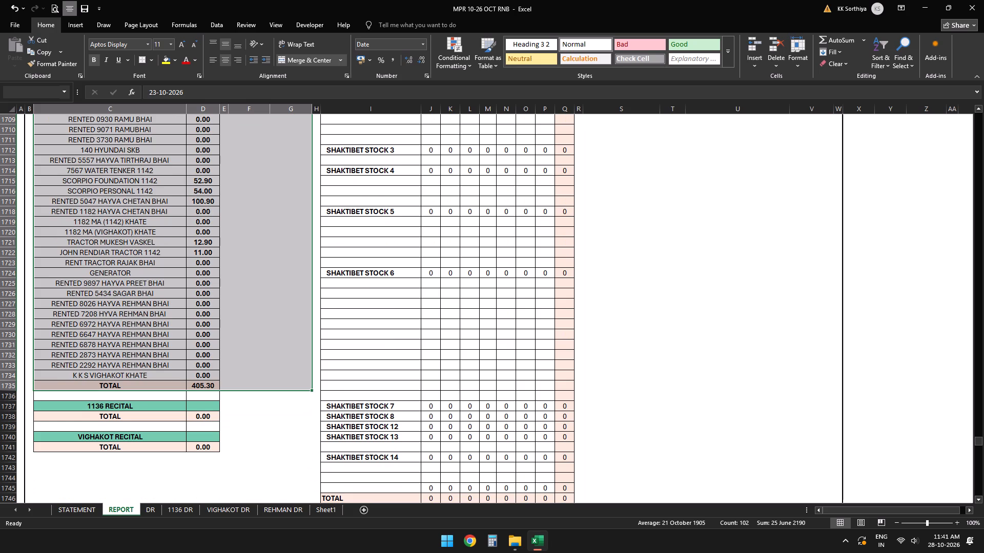
key(ctrl+p)
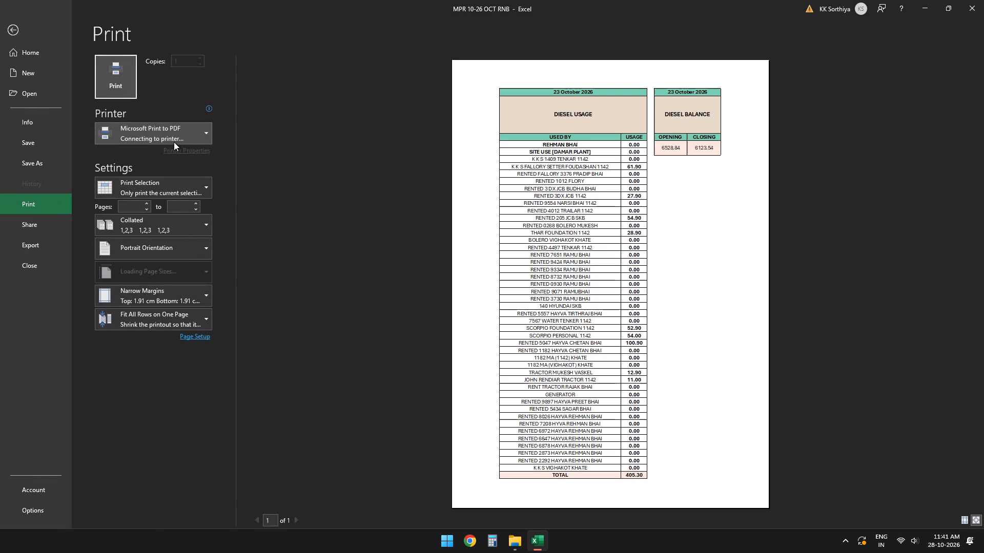
click(109, 75)
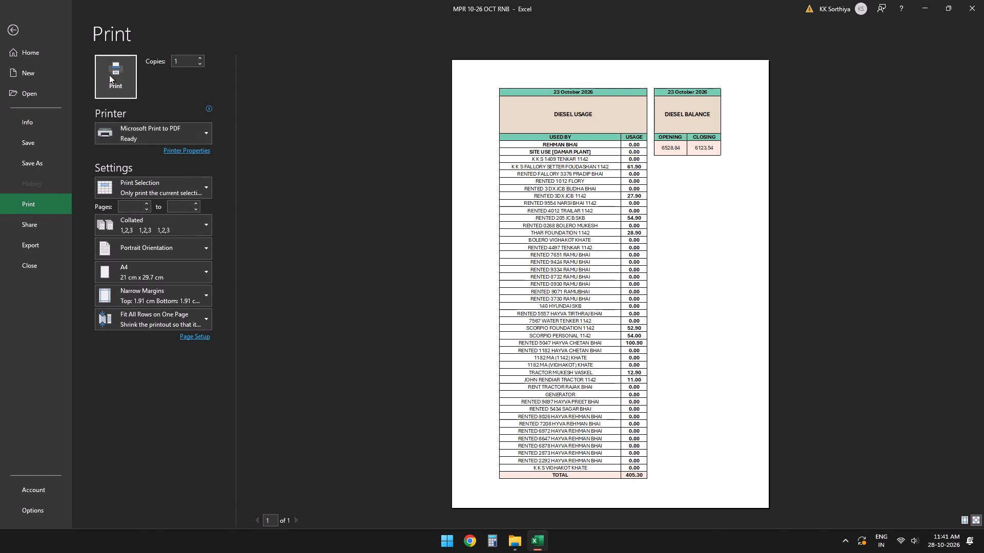
key(2)
text(3-10)
key(Return)
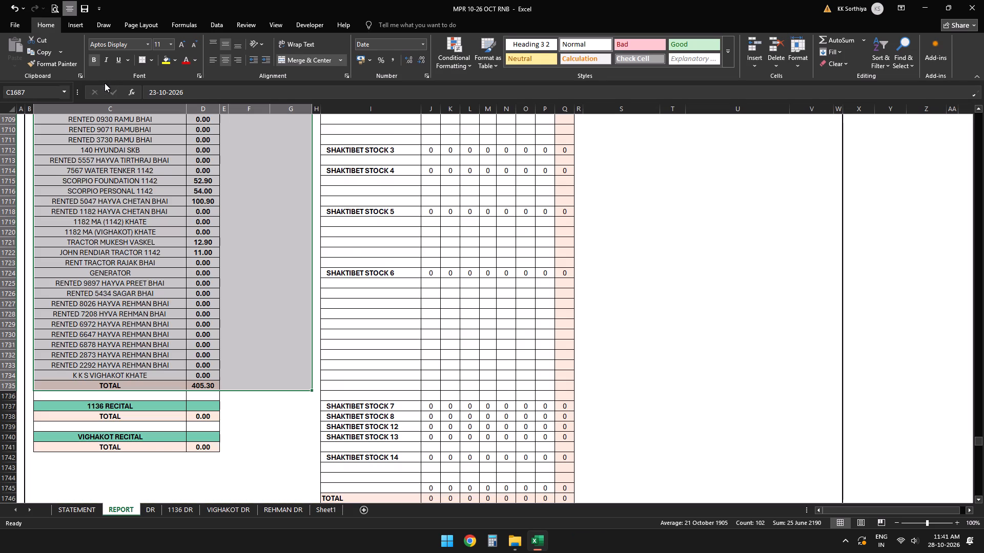
Print the 24 October 2026 diesel usage and balance blocks, down to the usage TOTAL, to a PDF named 24-10 in Downloads.
scroll(100, 280, down, 7)
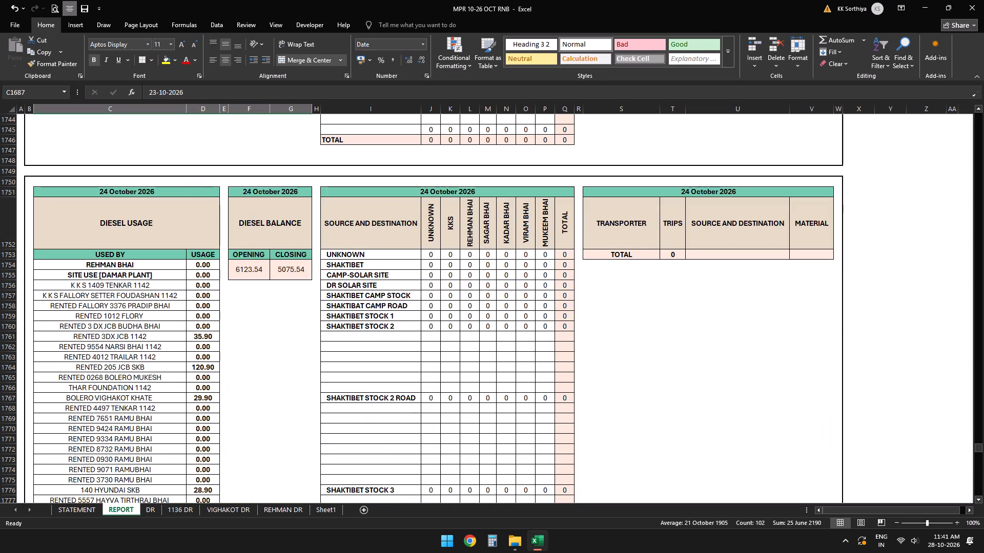
click(155, 187)
key(shift+Right)
key(shift+Right)
key(shift+Down)
key(shift+Down)
key(shift+Down)
key(shift+Down)
key(shift+Down)
key(shift+Down)
key(shift+Down)
key(shift+Down)
key(shift+Down)
key(shift+Down)
key(shift+Down)
key(shift+Down)
key(shift+Down)
key(shift+Down)
key(shift+Down)
key(shift+Down)
key(shift+Down)
key(shift+Down)
key(shift+Down)
key(shift+Down)
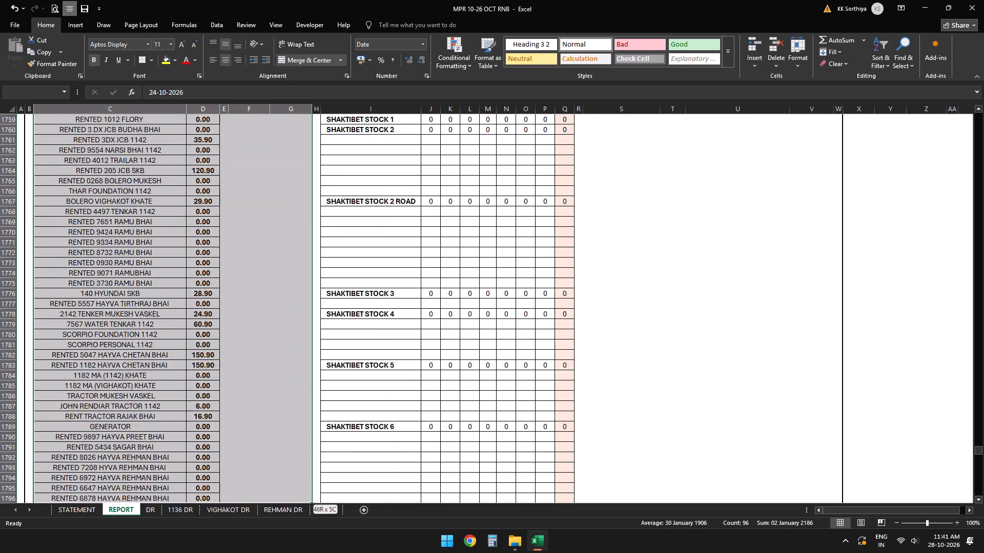
key(shift+Up)
key(shift+Up)
key(shift+Up)
key(shift+Up)
key(shift+Up)
key(shift+Up)
key(shift+Up)
key(shift+Up)
key(shift+Up)
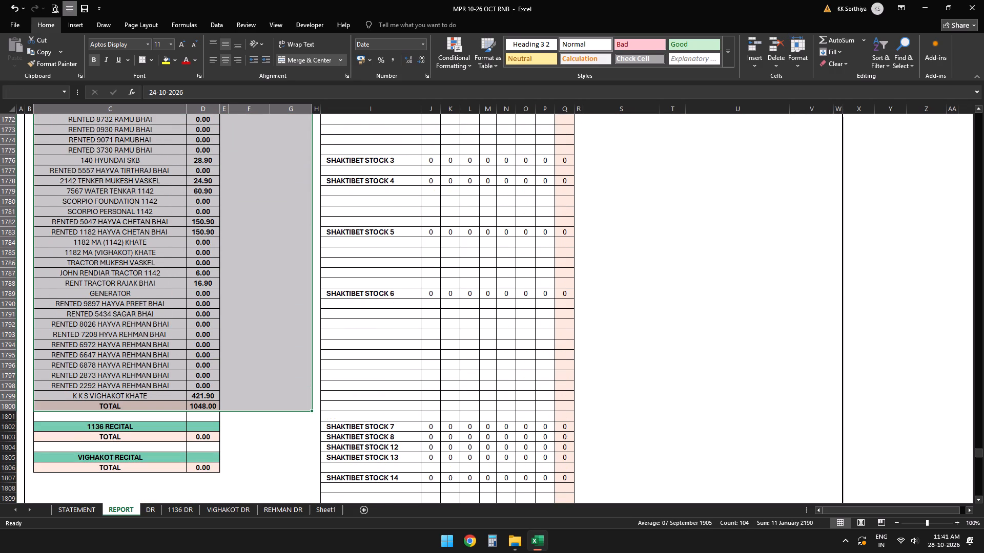
key(ctrl+p)
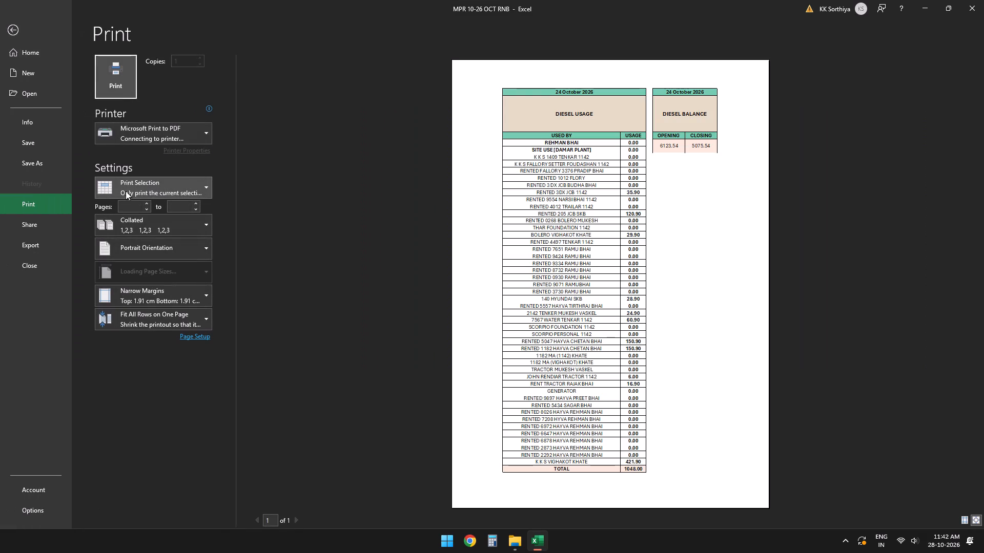
click(115, 83)
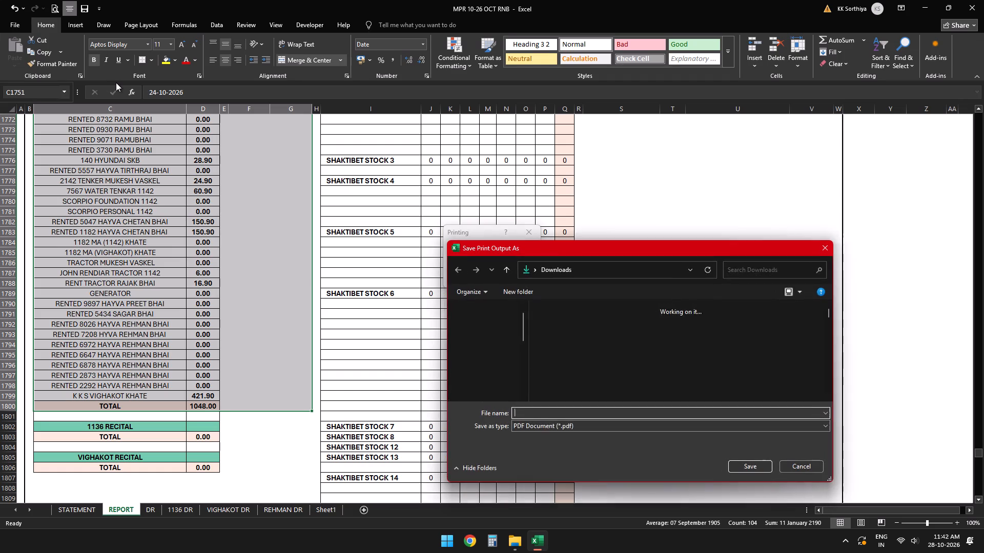
text(24-*)
key(BackSpace)
key(BackSpace)
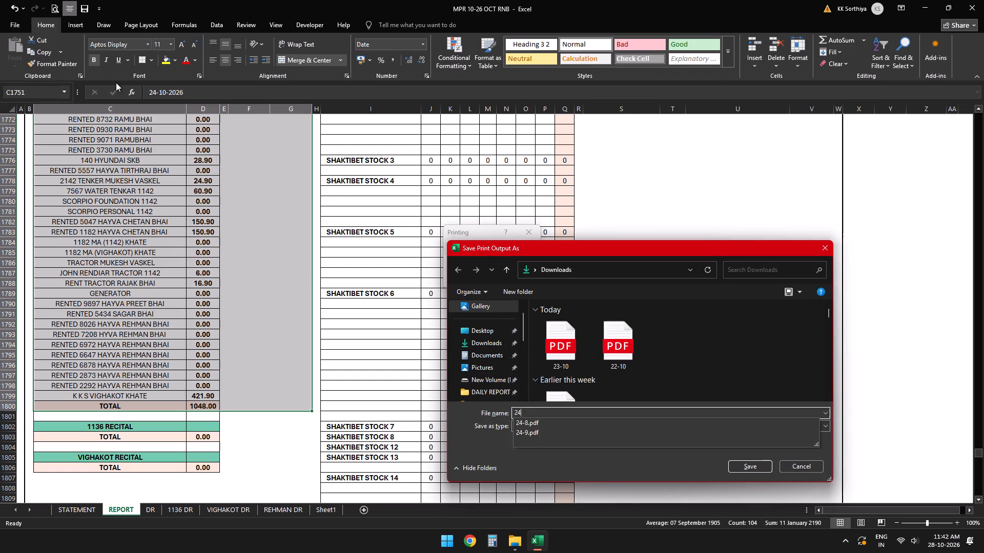
text(-10)
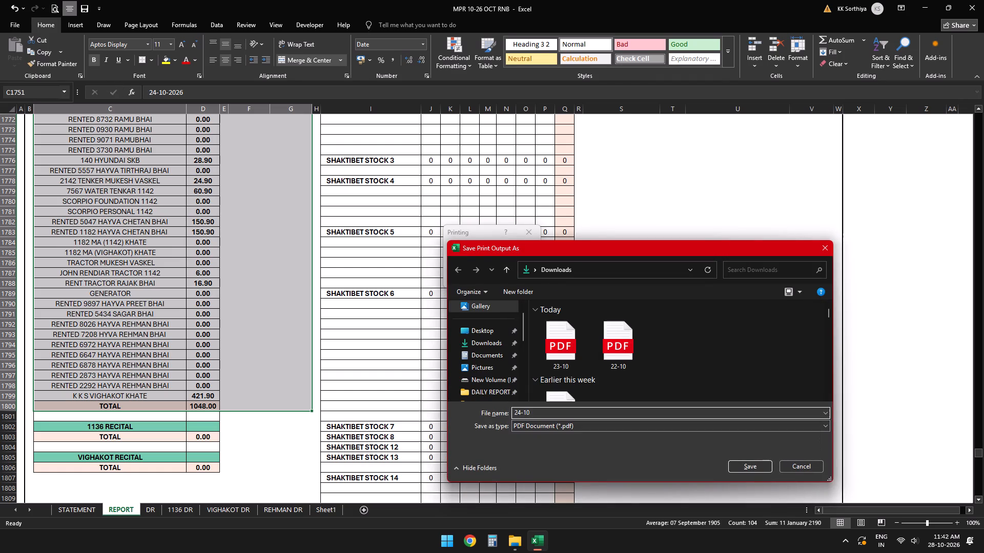
key(Return)
Print the 25 October 2026 diesel usage and balance blocks, down to the usage TOTAL, to a PDF named 25-10 in Downloads.
scroll(132, 195, down, 8)
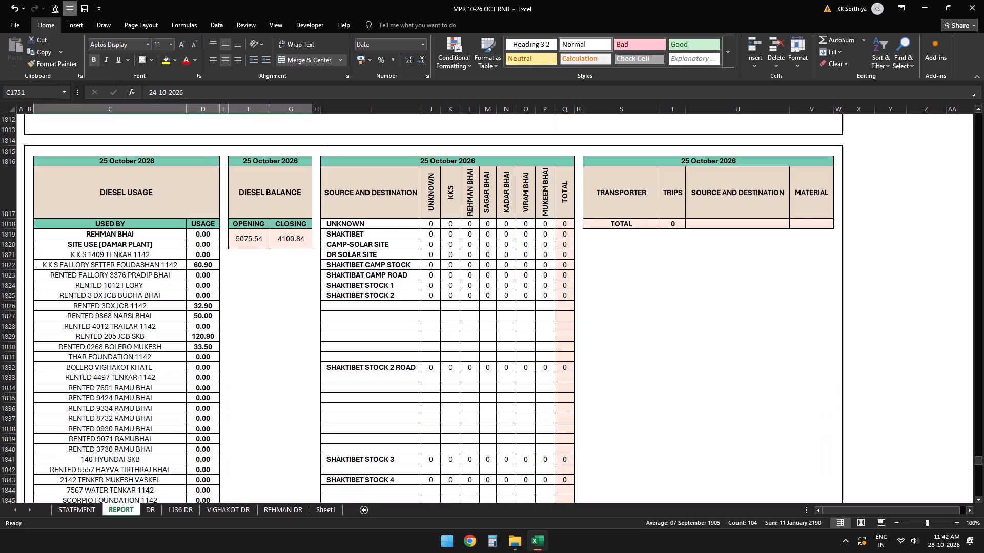
click(136, 164)
key(shift+Right)
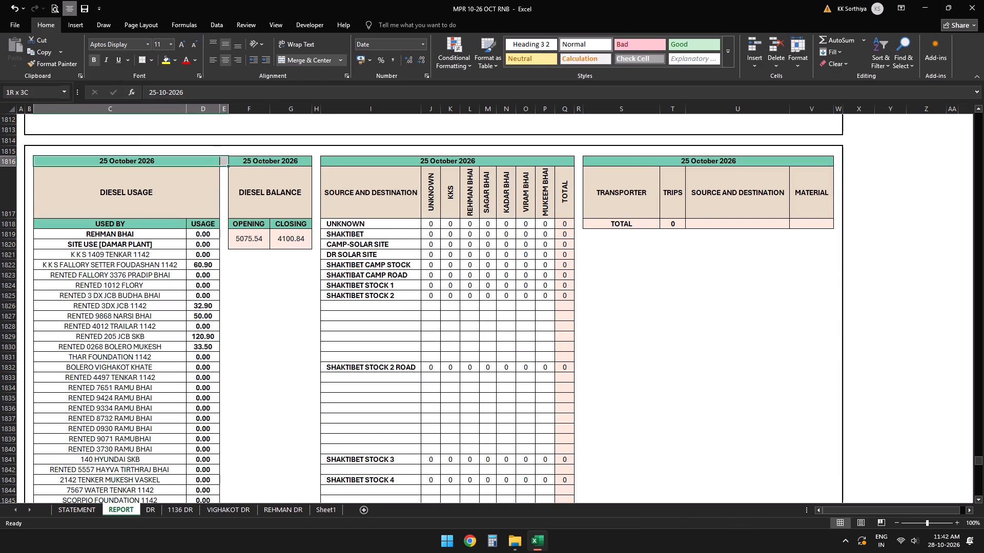
key(shift+Right)
key(shift+Down)
key(shift+Down)
key(shift+Down)
key(shift+Down)
key(shift+Down)
key(shift+Down)
key(shift+Down)
key(shift+Down)
key(shift+Down)
key(shift+Down)
key(shift+Down)
key(shift+Down)
key(shift+Down)
key(shift+Down)
key(shift+Down)
key(shift+Down)
key(shift+Down)
key(shift+Down)
key(shift+Down)
key(shift+Down)
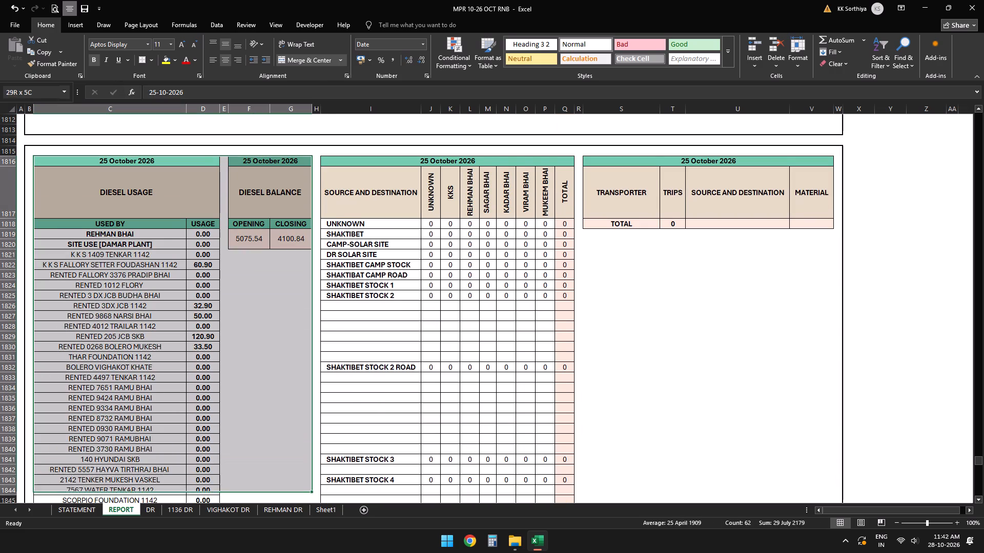
key(shift+Up)
key(shift+Up)
key(shift+Up)
key(shift+Up)
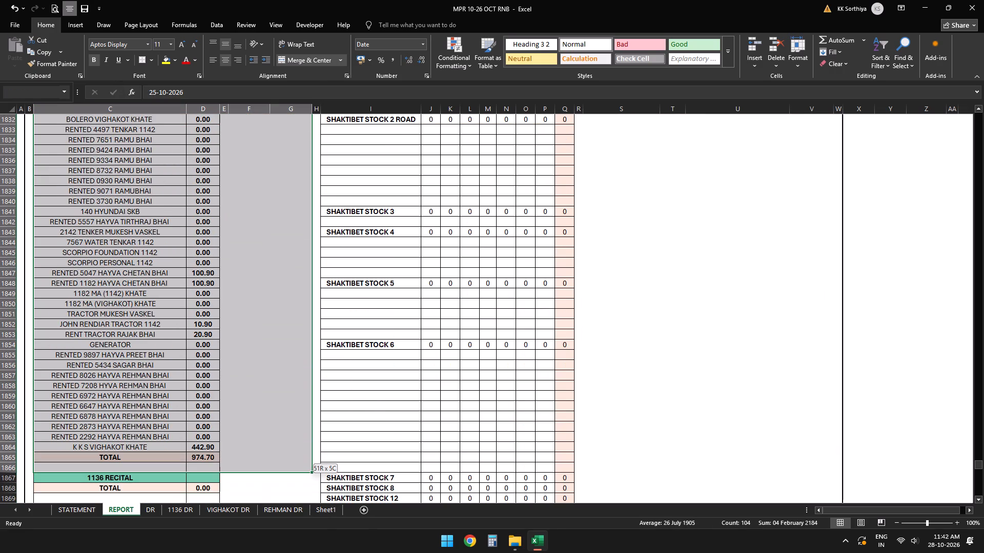
key(ctrl+p)
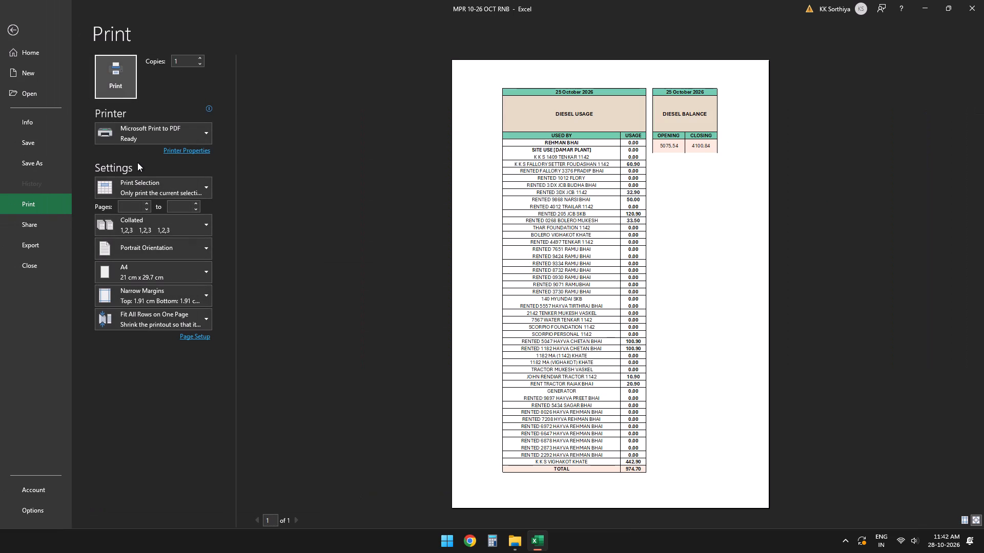
click(110, 80)
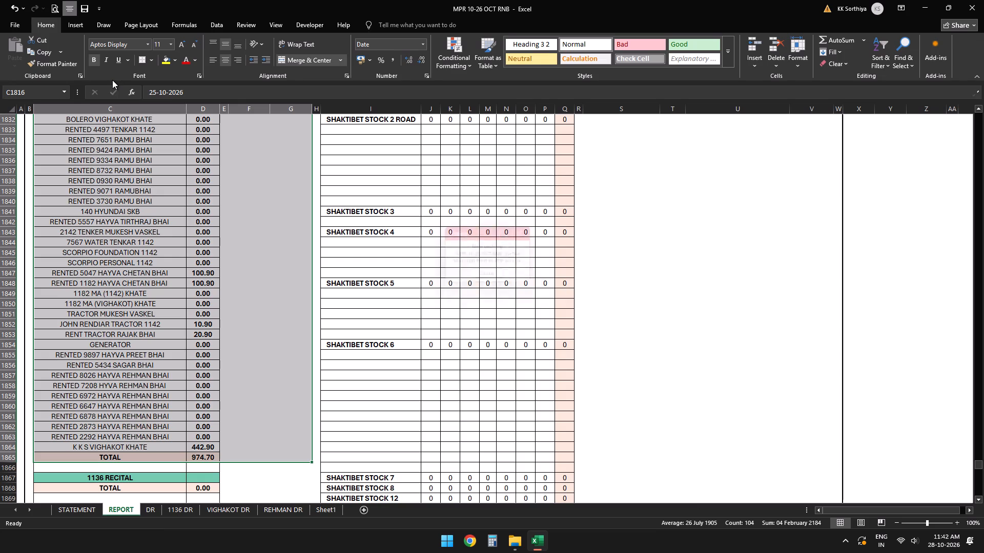
text(25)
text(-10)
key(Return)
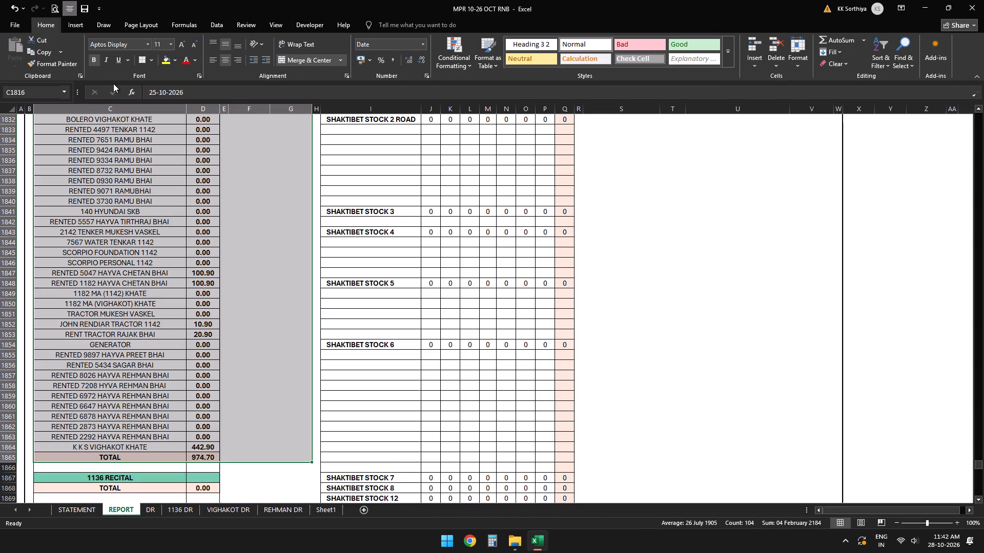
Print the 26 October 2026 diesel usage and balance blocks, down to the usage TOTAL, to a PDF named 26-10 in Downloads.
scroll(234, 280, down, 7)
click(134, 261)
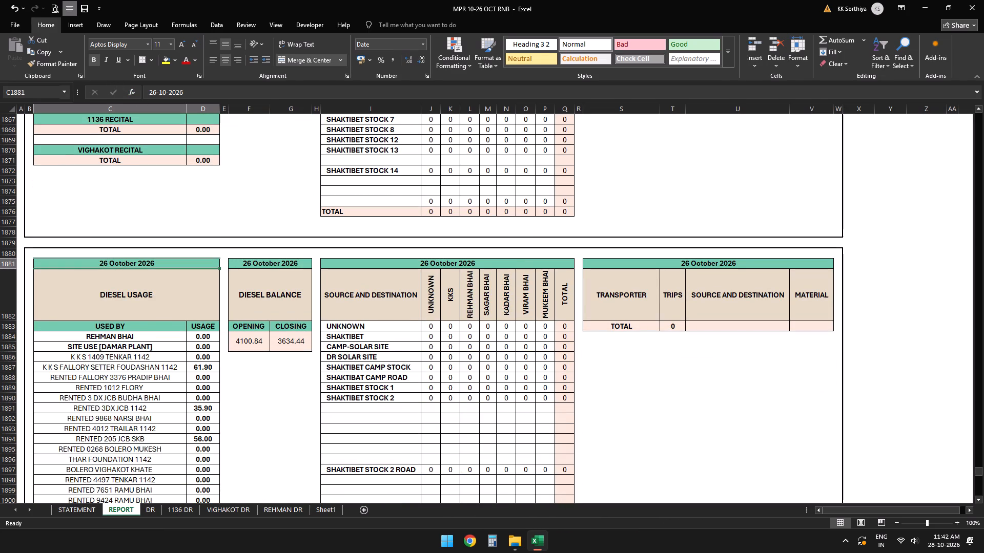
key(shift+Right)
key(shift+Right)
key(shift+Down)
key(shift+Down)
key(shift+Down)
key(shift+Down)
key(shift+Down)
key(shift+Down)
key(shift+Down)
key(shift+Down)
key(shift+Down)
key(shift+Down)
key(shift+Down)
key(shift+Down)
key(shift+Down)
key(shift+Down)
key(shift+Down)
key(shift+Down)
key(shift+Down)
key(shift+Down)
key(shift+Down)
key(shift+Down)
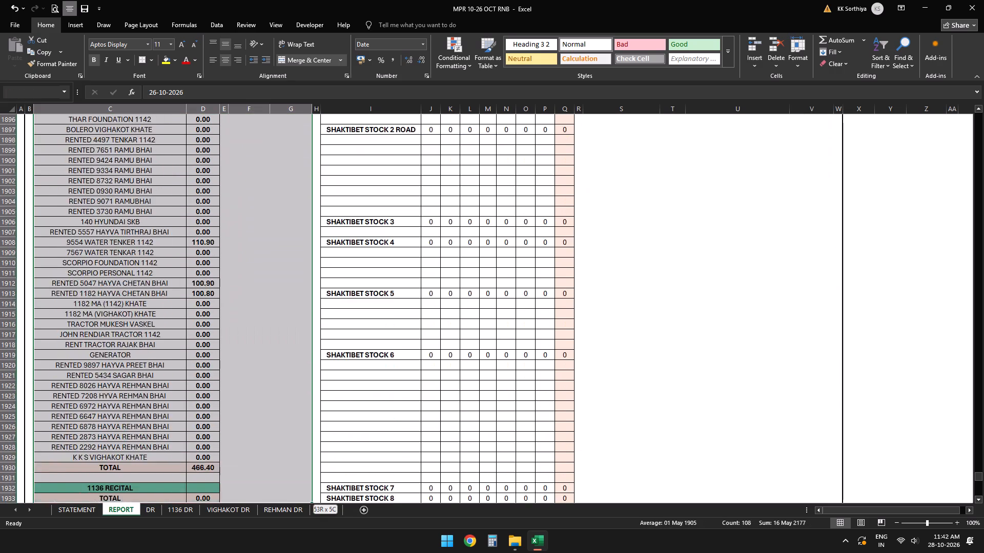
key(shift+Up)
key(shift+Up)
key(shift+Up)
key(shift+Up)
key(shift+Up)
key(shift+Up)
key(shift+Up)
key(shift+Up)
key(shift+Up)
key(shift+Up)
key(shift+Up)
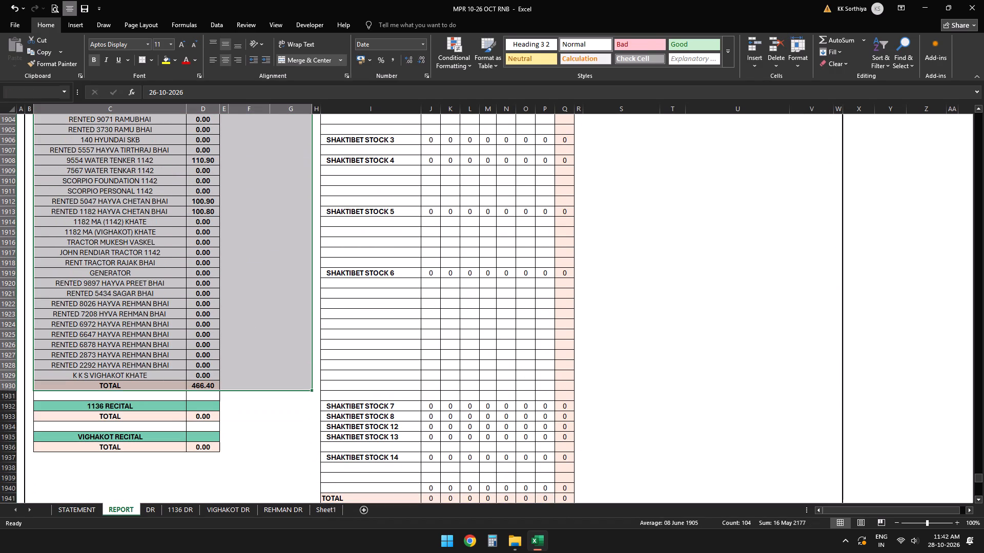
key(ctrl+p)
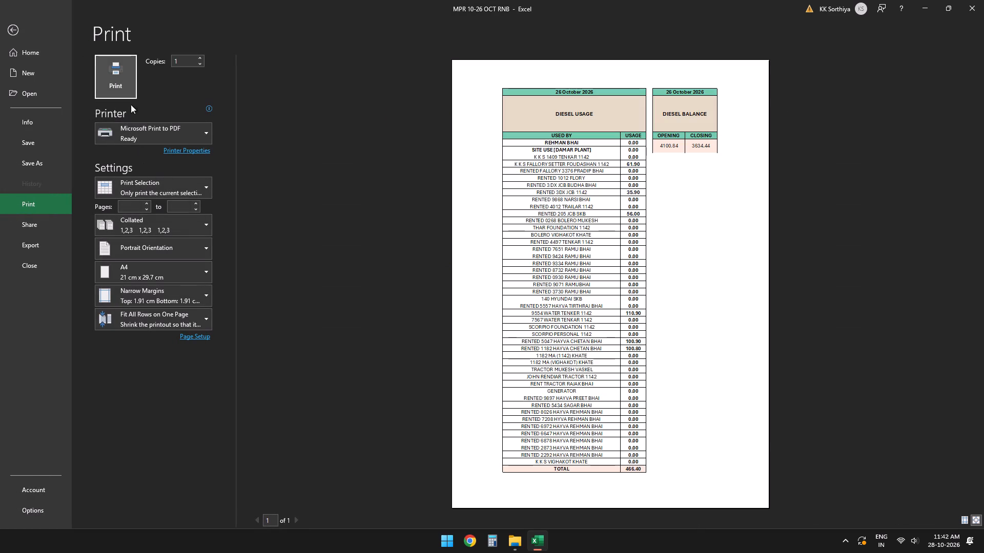
click(128, 83)
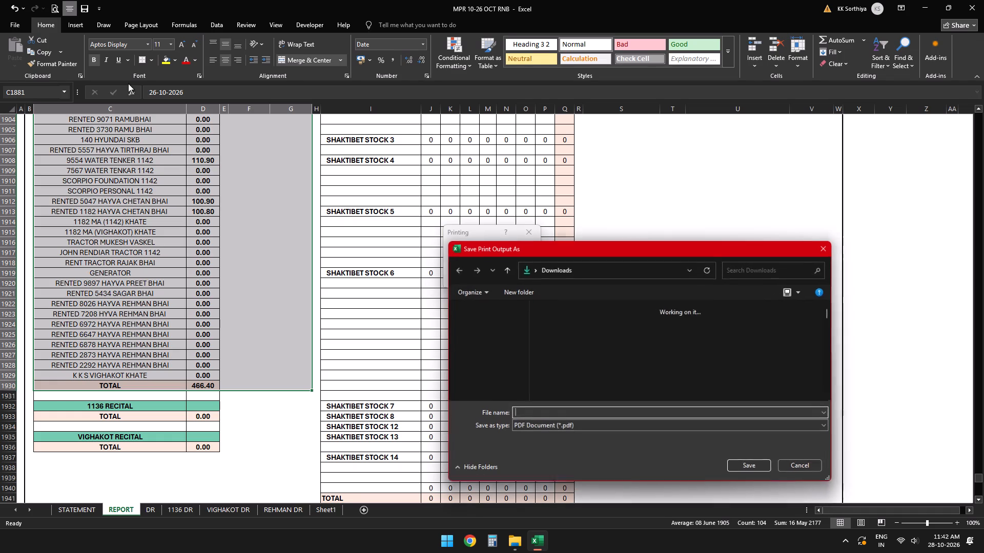
key(2)
key(6)
text(-10)
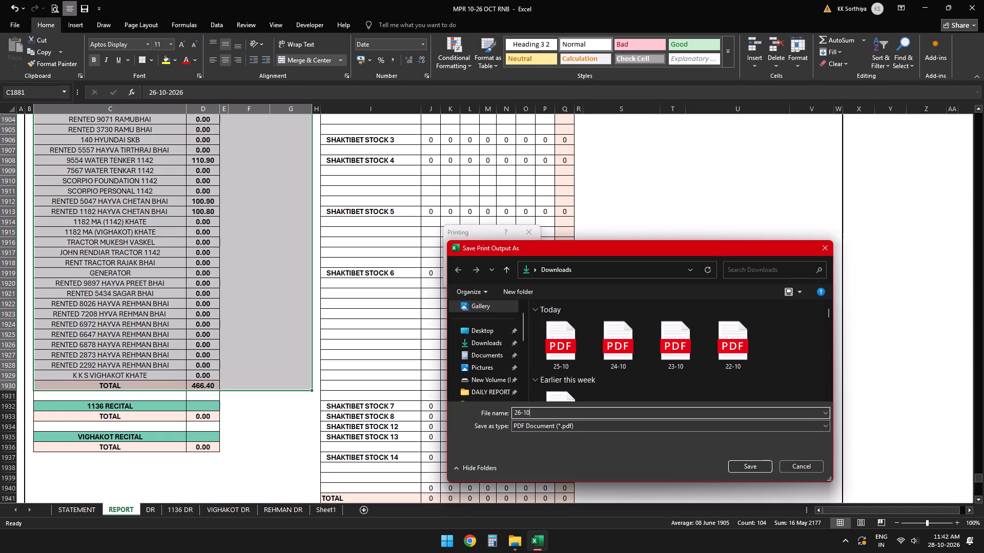
key(Return)
Print the 27 October 2026 diesel usage and balance blocks, down to the usage TOTAL, to a PDF named 27-10 in Downloads.
scroll(110, 127, down, 3)
scroll(259, 240, down, 3)
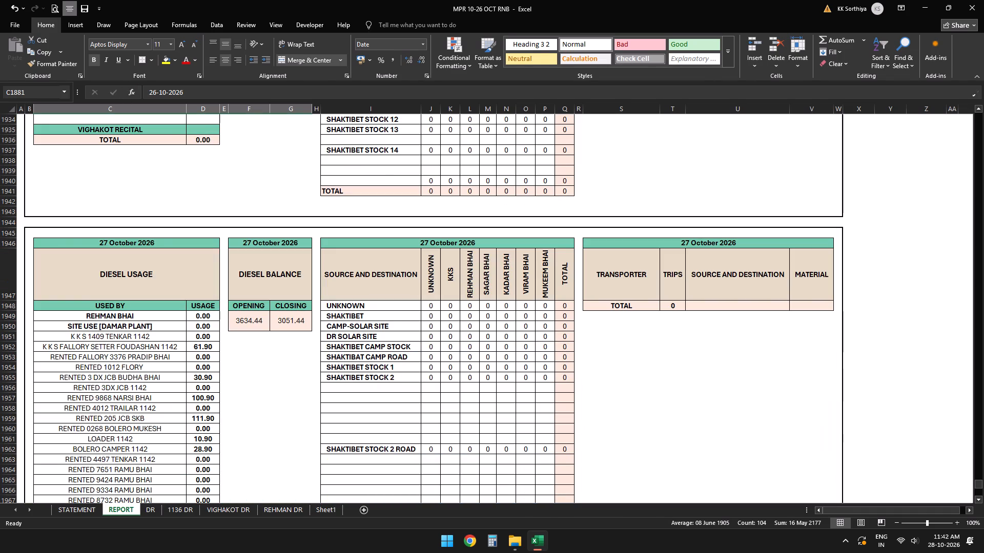
click(175, 239)
key(shift+Right)
key(shift+Right)
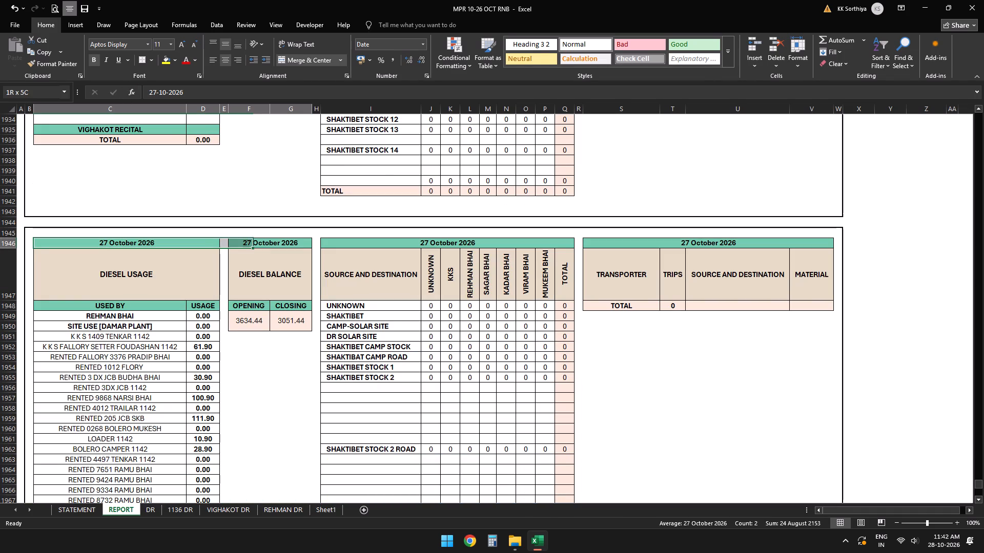
key(shift+Down)
key(shift+Down)
key(shift+Down)
key(shift+Down)
key(shift+Down)
key(shift+Down)
key(shift+Down)
key(shift+Down)
key(shift+Down)
key(shift+Down)
key(shift+Down)
key(shift+Down)
key(shift+Down)
key(shift+Down)
key(shift+Down)
key(shift+Down)
key(shift+Down)
key(shift+Down)
key(shift+Down)
key(shift+Down)
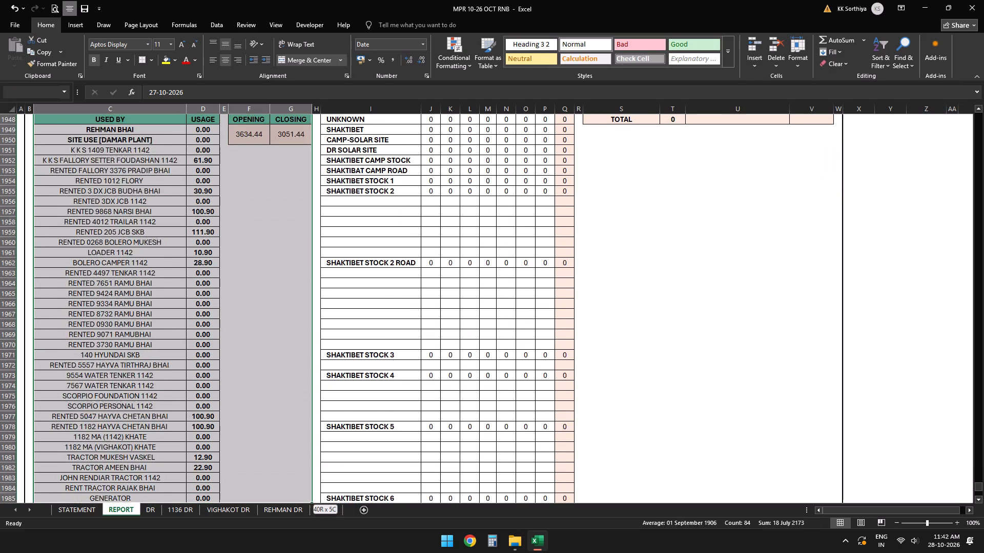
key(shift+Down)
key(shift+Down)
key(shift+Down)
key(shift+Down)
key(shift+Down)
key(shift+Down)
key(shift+Up)
key(shift+Up)
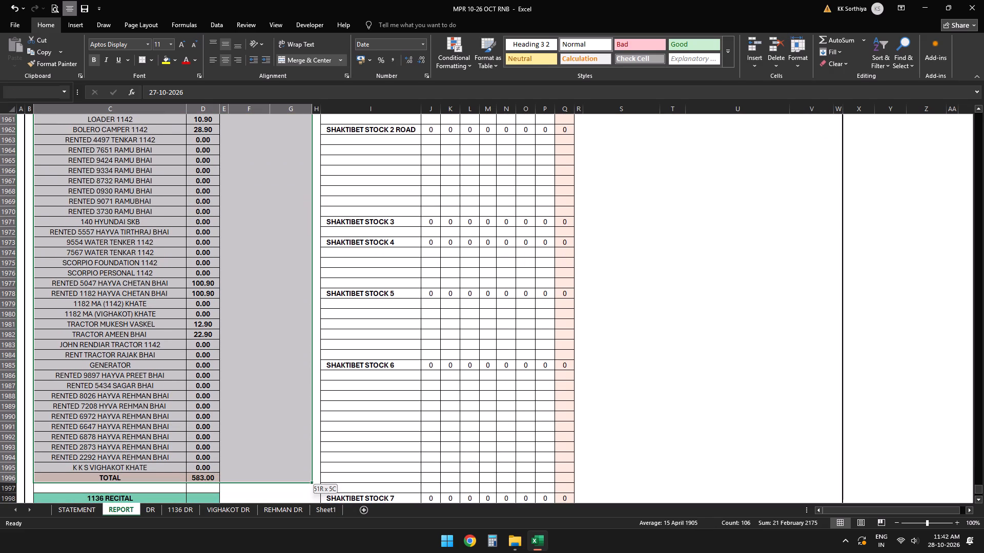
key(ctrl+p)
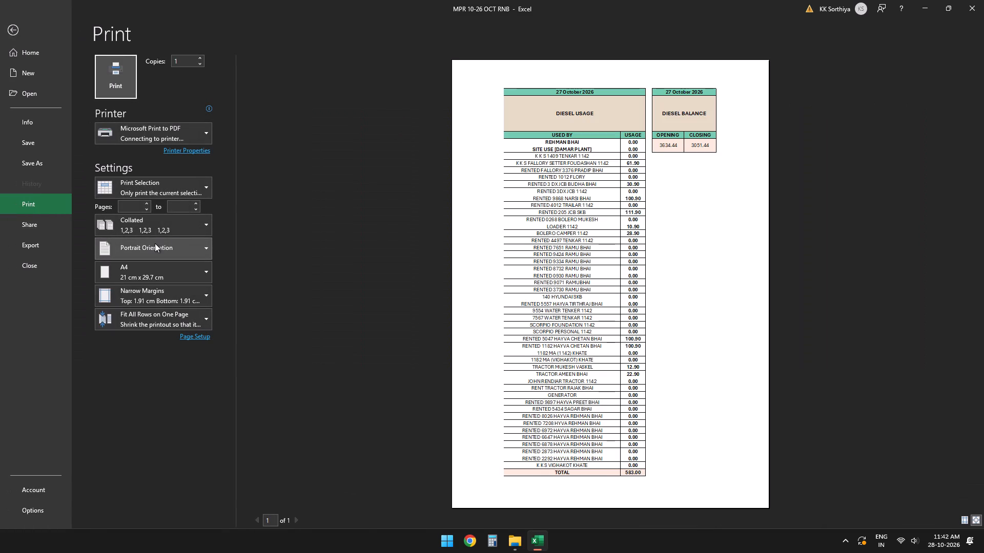
click(122, 90)
key(2)
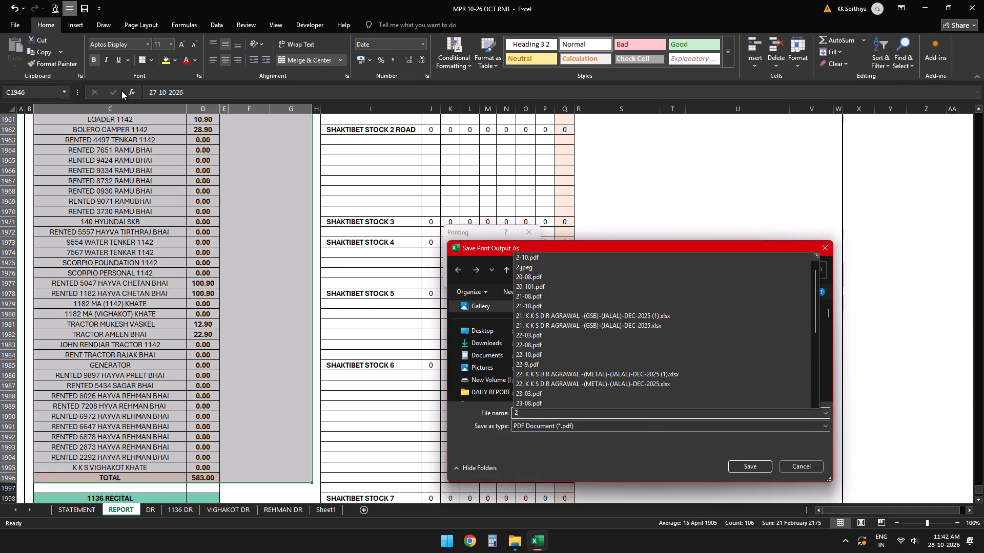
text(7-10)
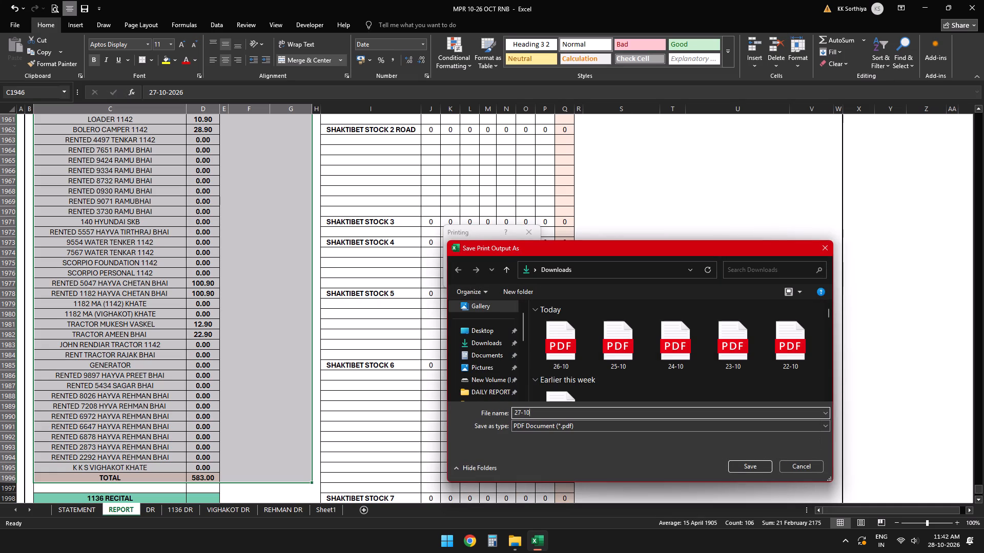
key(Return)
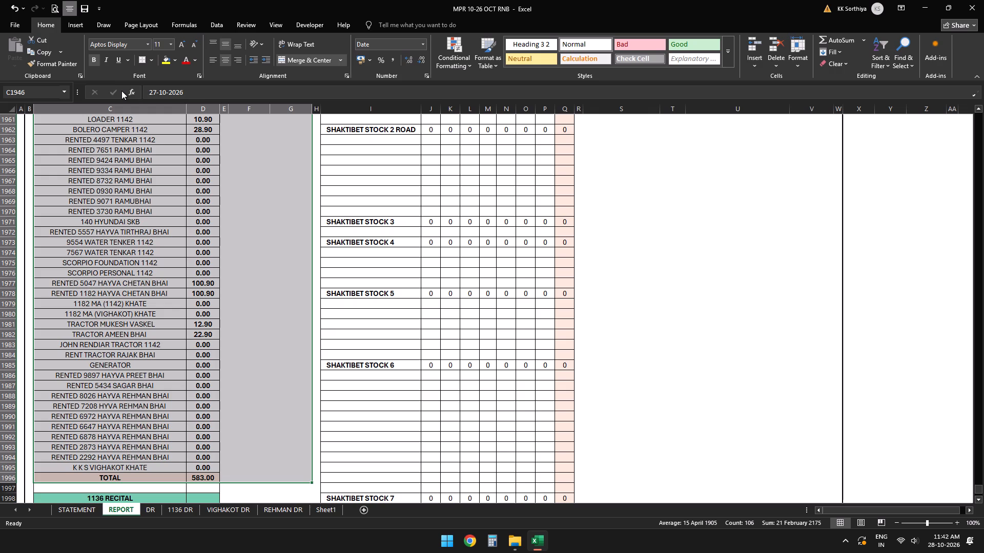
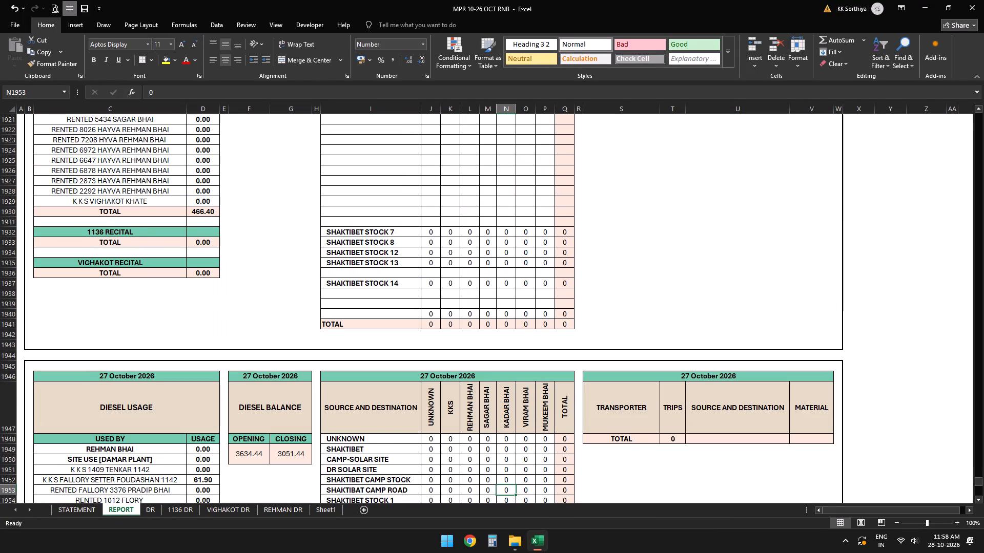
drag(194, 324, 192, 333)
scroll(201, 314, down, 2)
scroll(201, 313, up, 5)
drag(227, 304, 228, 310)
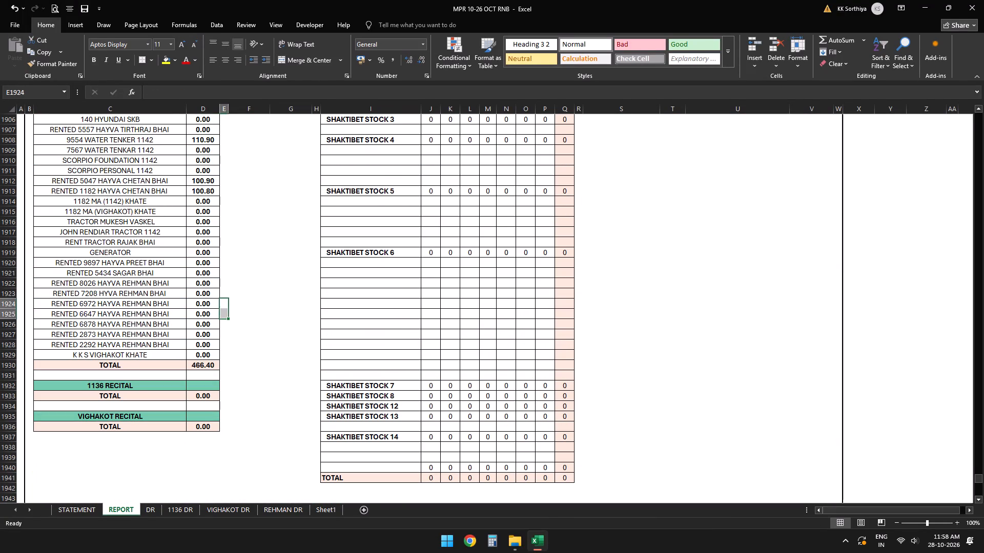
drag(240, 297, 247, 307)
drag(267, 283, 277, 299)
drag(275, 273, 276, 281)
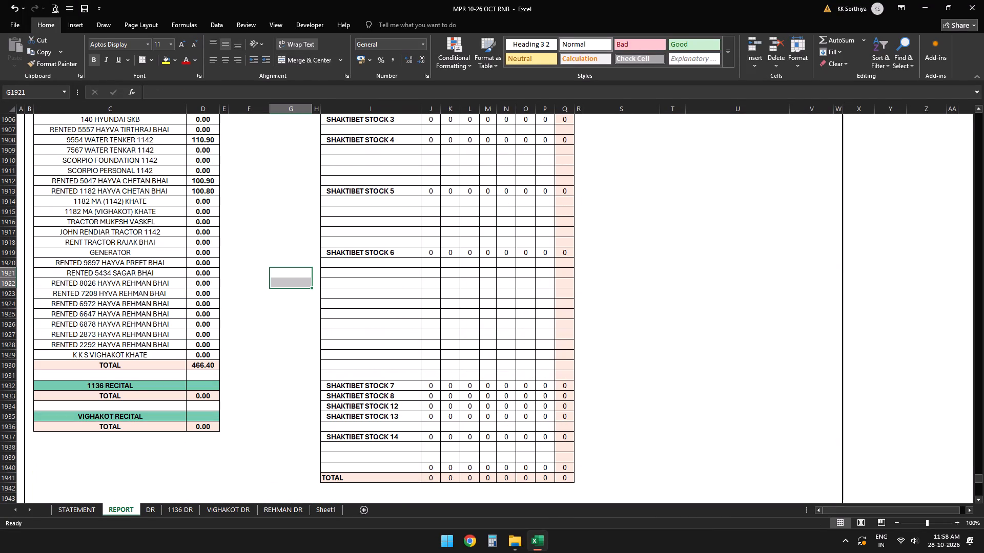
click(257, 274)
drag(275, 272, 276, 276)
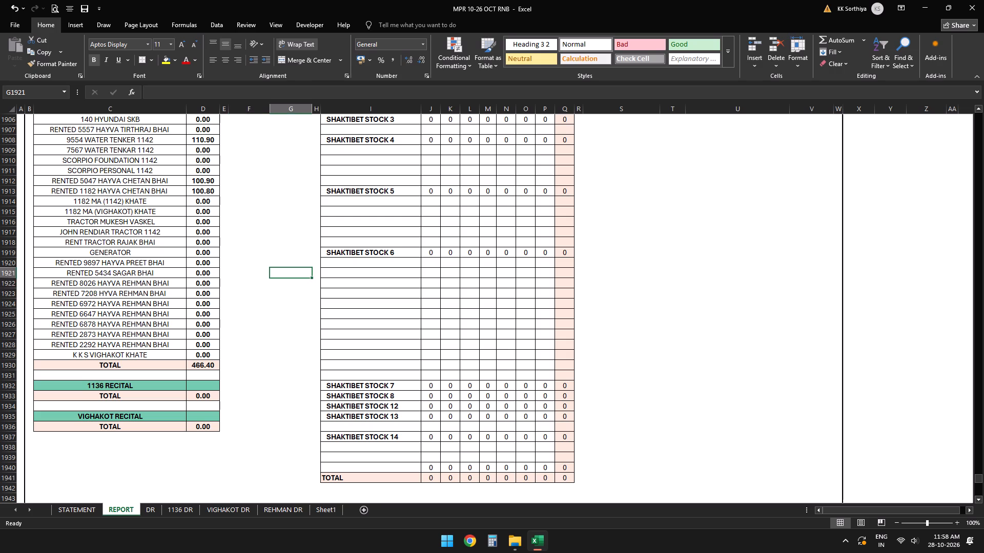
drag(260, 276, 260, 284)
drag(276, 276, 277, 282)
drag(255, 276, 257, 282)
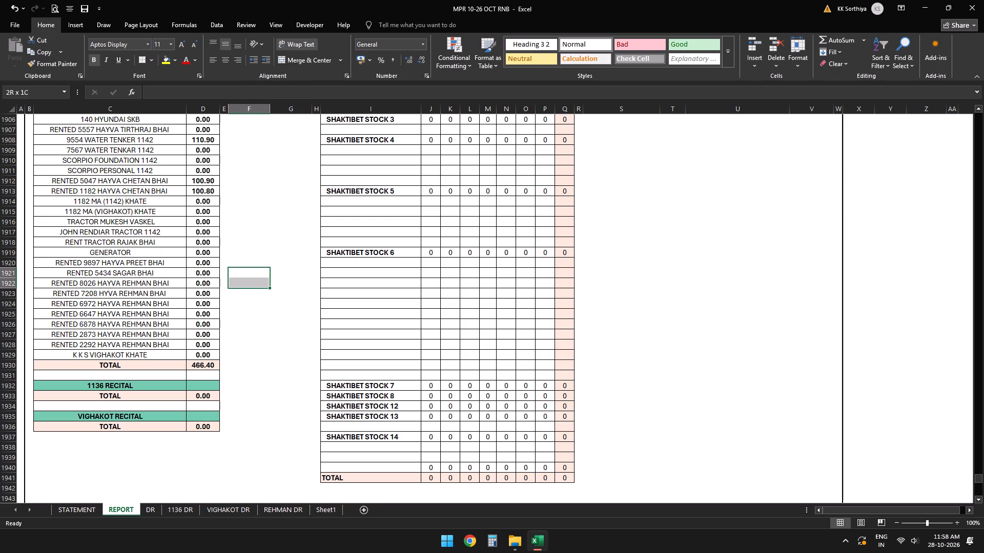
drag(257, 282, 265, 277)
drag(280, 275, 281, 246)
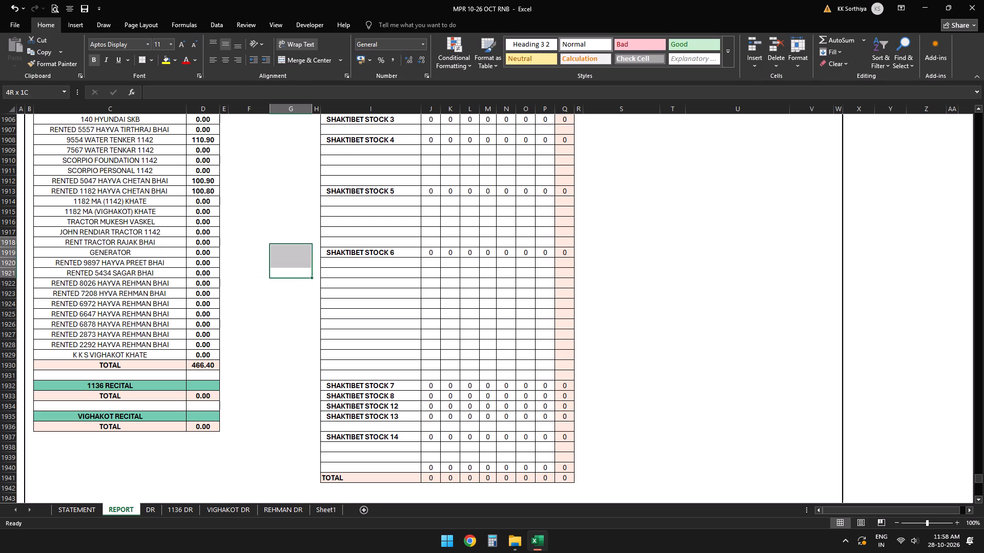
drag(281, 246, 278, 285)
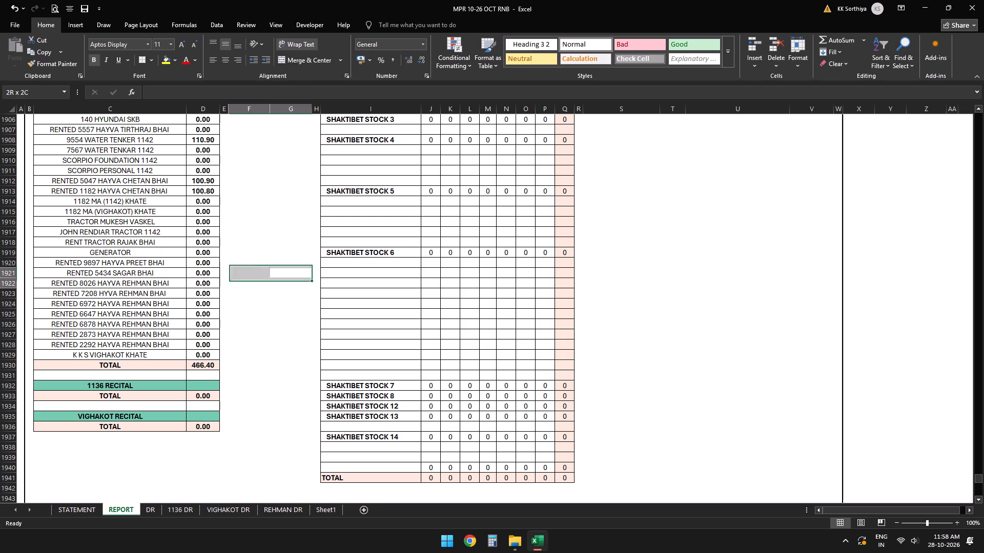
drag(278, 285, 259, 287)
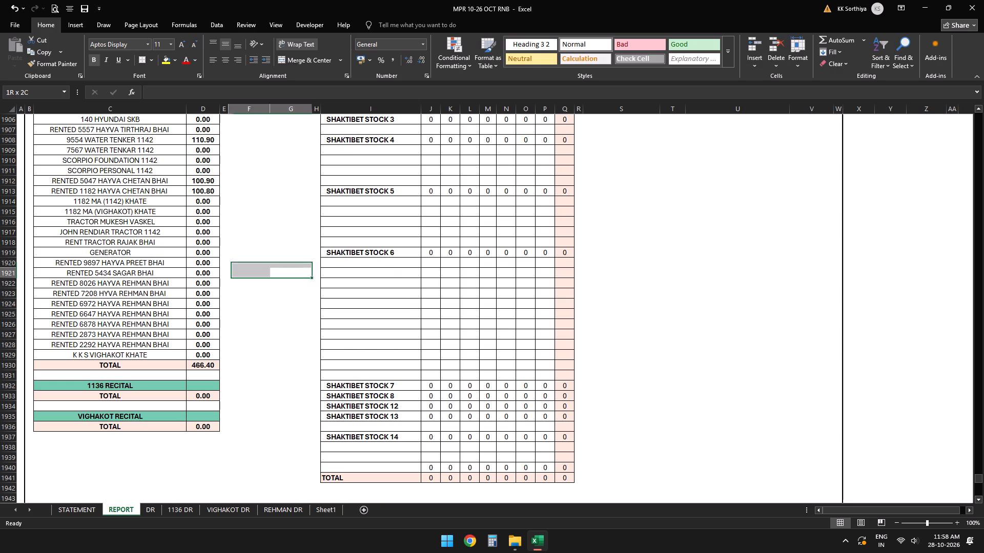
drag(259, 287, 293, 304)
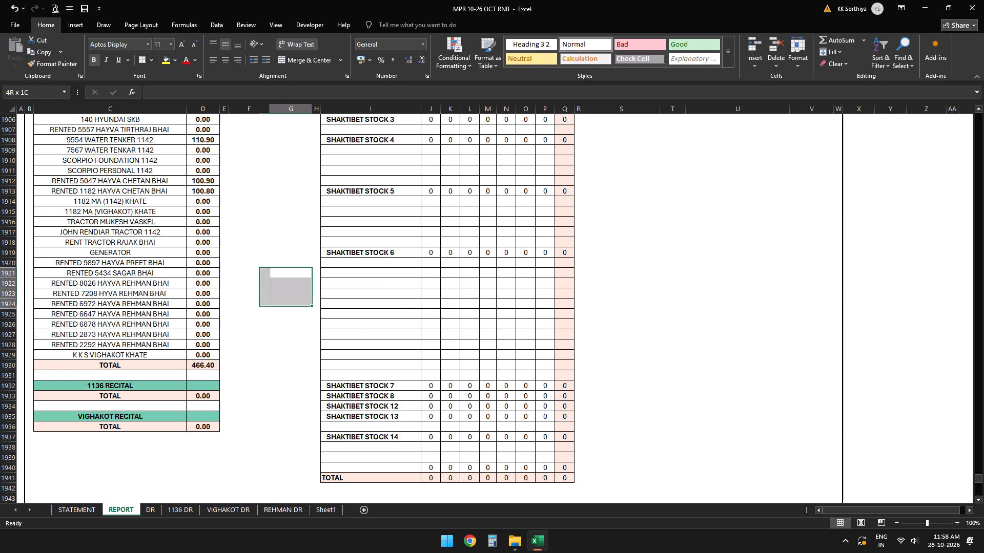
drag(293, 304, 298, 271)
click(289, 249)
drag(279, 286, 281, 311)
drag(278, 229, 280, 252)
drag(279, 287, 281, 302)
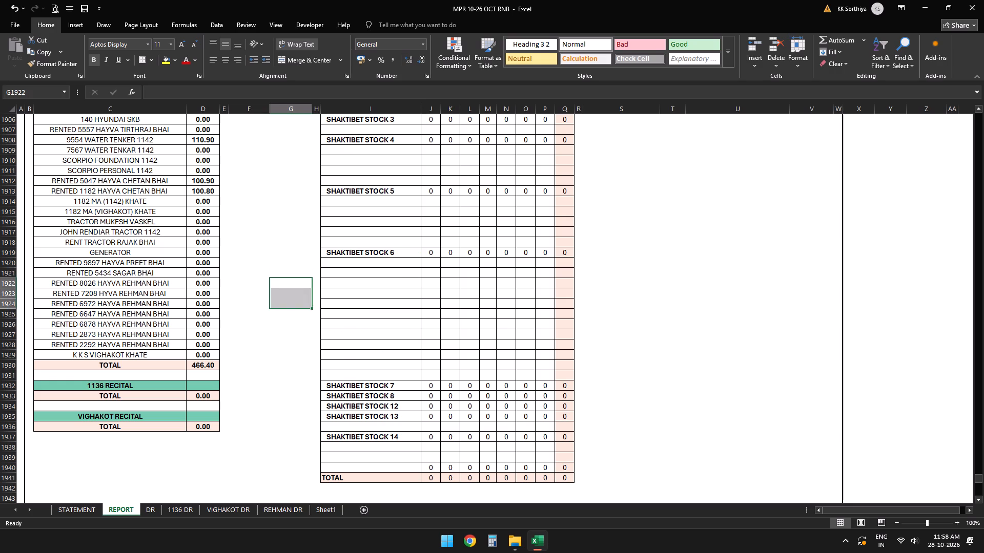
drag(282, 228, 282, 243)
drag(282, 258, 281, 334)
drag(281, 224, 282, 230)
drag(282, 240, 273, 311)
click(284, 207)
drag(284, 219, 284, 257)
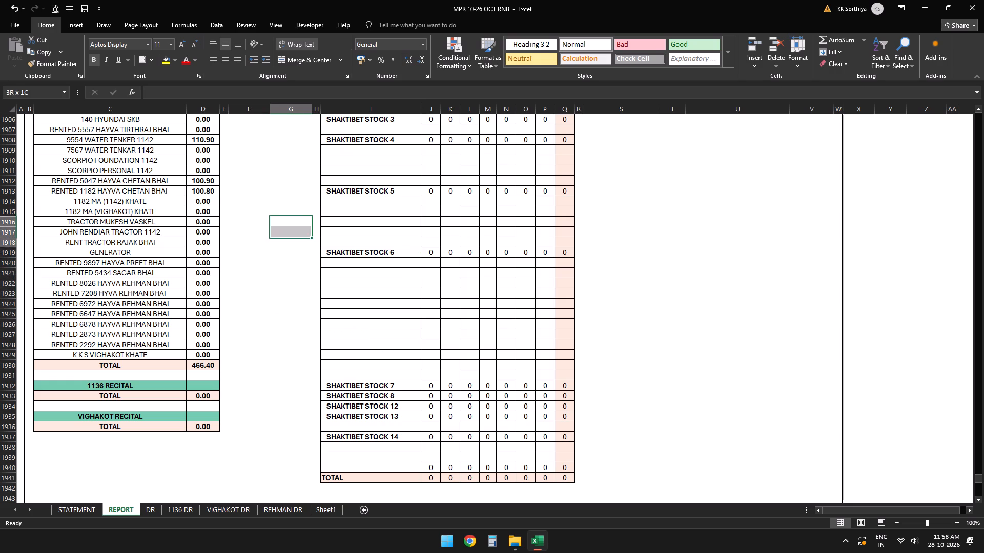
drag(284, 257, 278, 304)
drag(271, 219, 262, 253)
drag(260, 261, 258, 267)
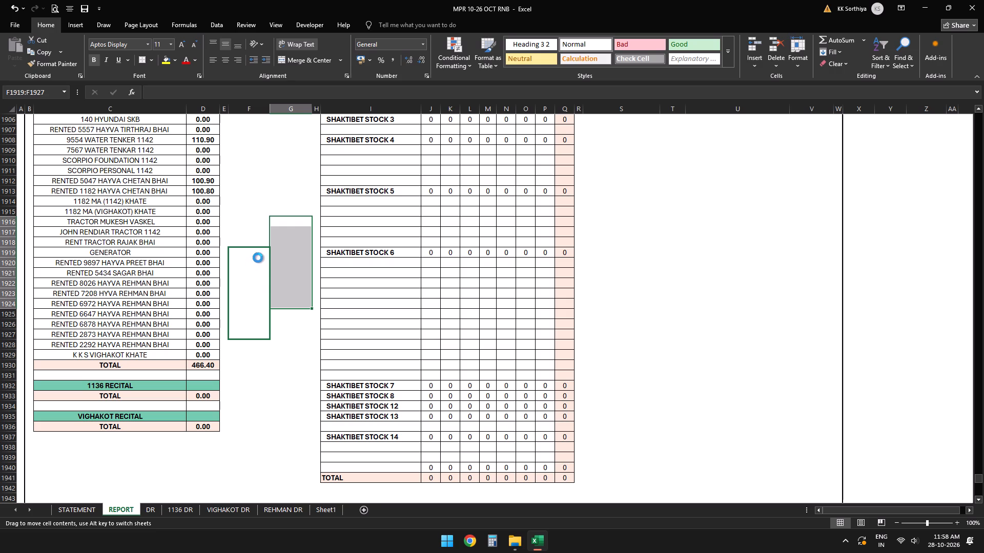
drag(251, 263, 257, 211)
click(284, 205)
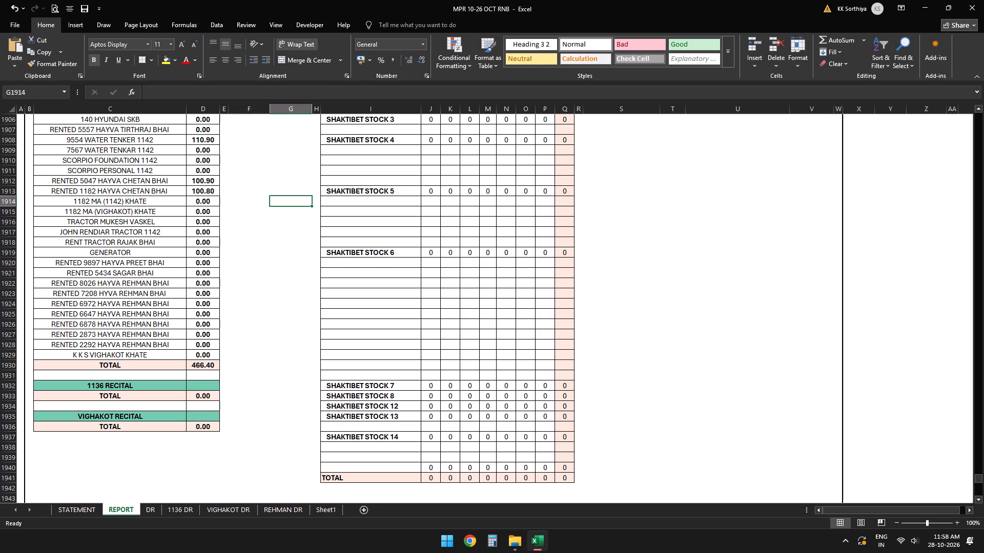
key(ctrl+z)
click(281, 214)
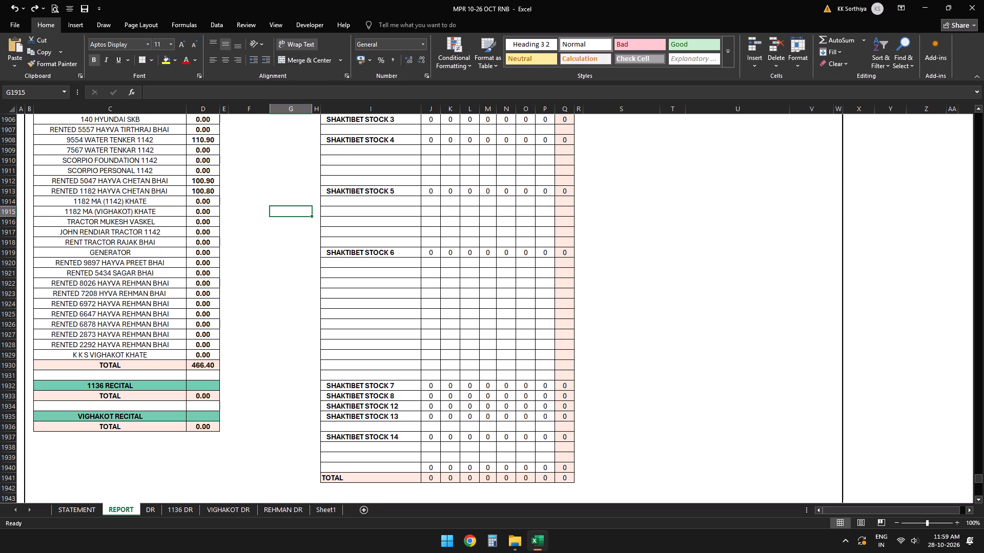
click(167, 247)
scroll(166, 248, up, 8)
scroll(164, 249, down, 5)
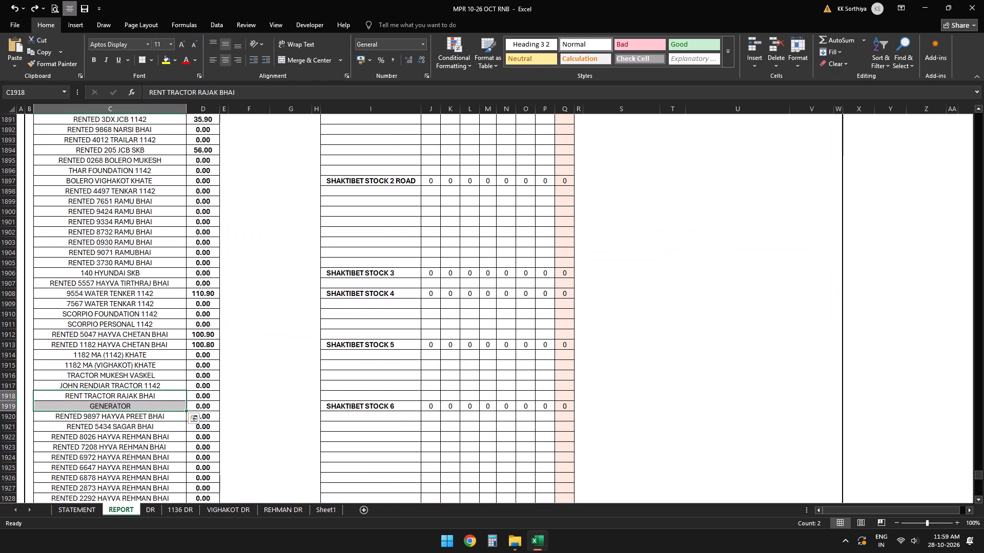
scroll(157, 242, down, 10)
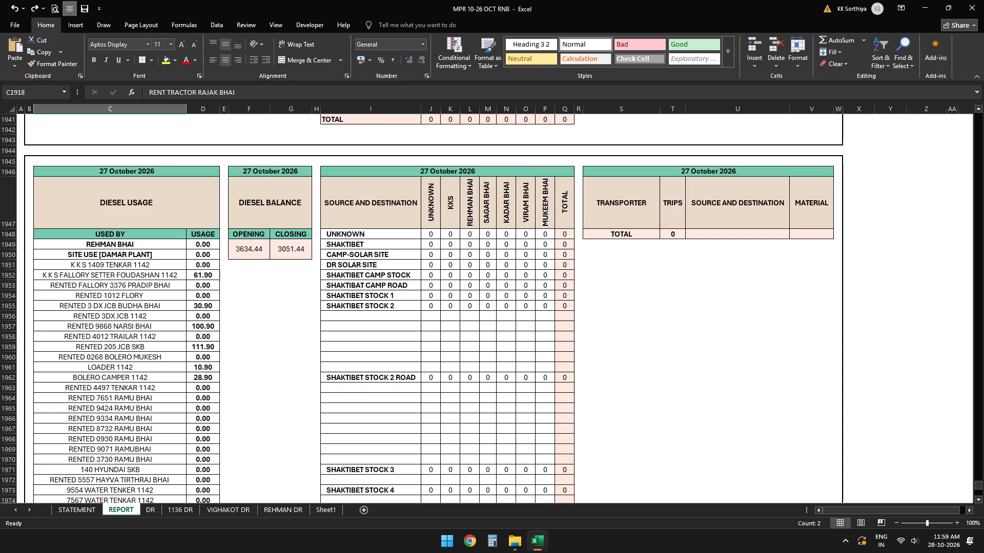
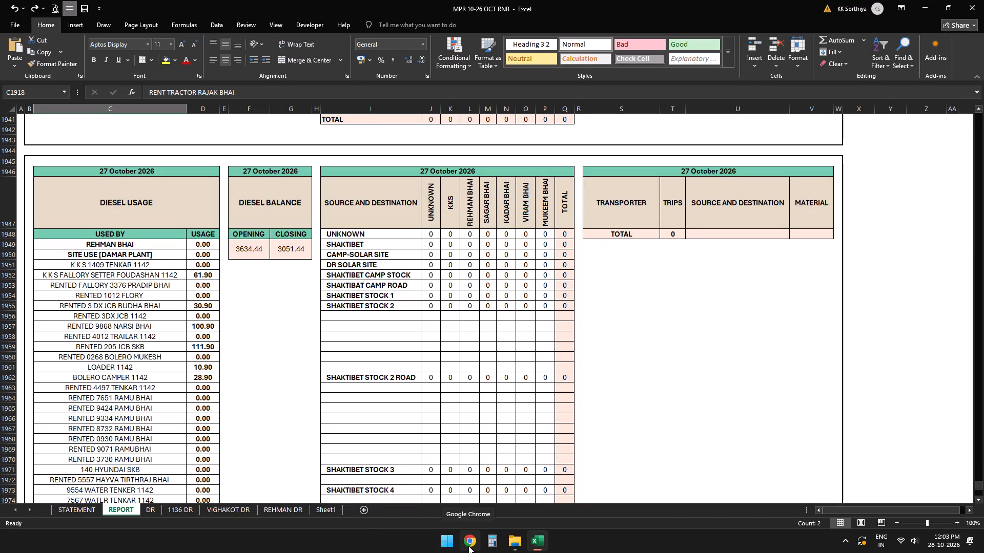
Switch to Google Chrome and open WhatsApp Web.
click(469, 546)
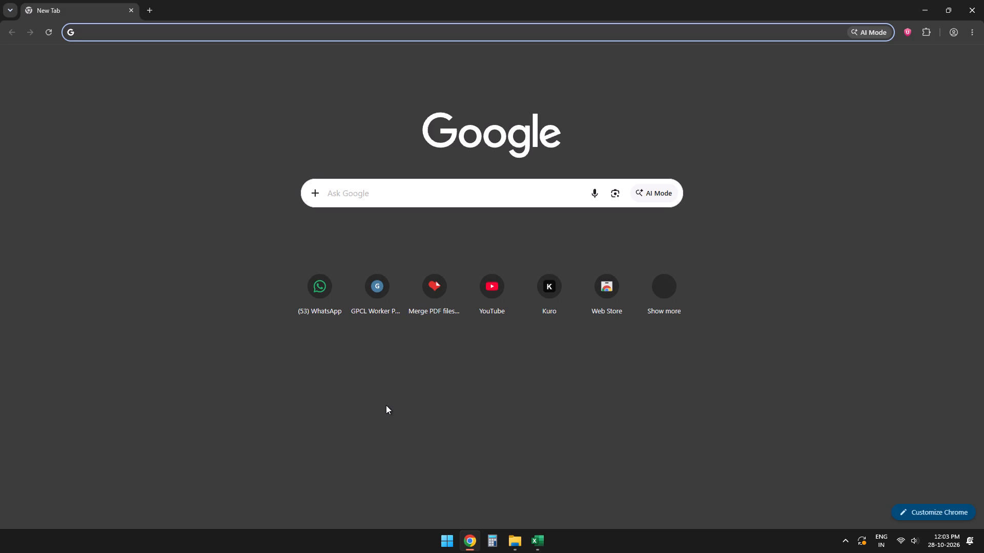
click(324, 285)
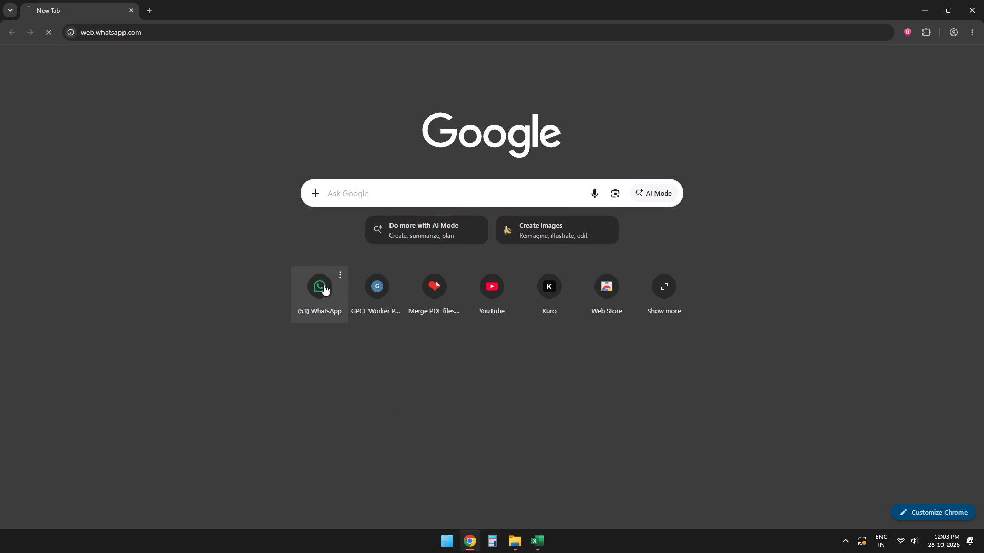